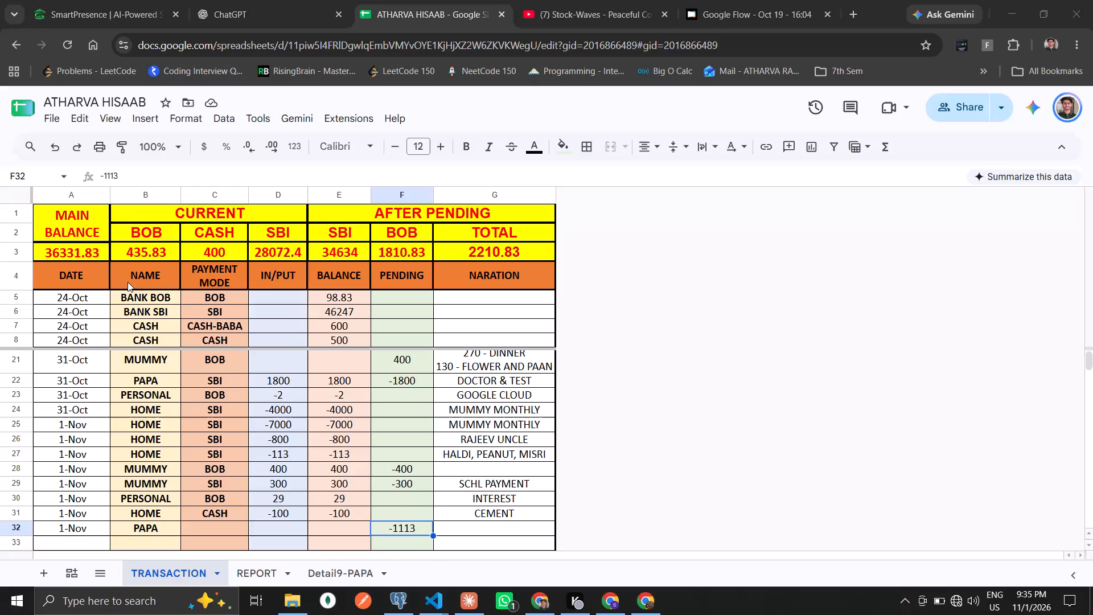
Review the October entries in the TRANSACTION sheet, checking the names, payment modes and amounts from row 5 down.
left_click(120, 408)
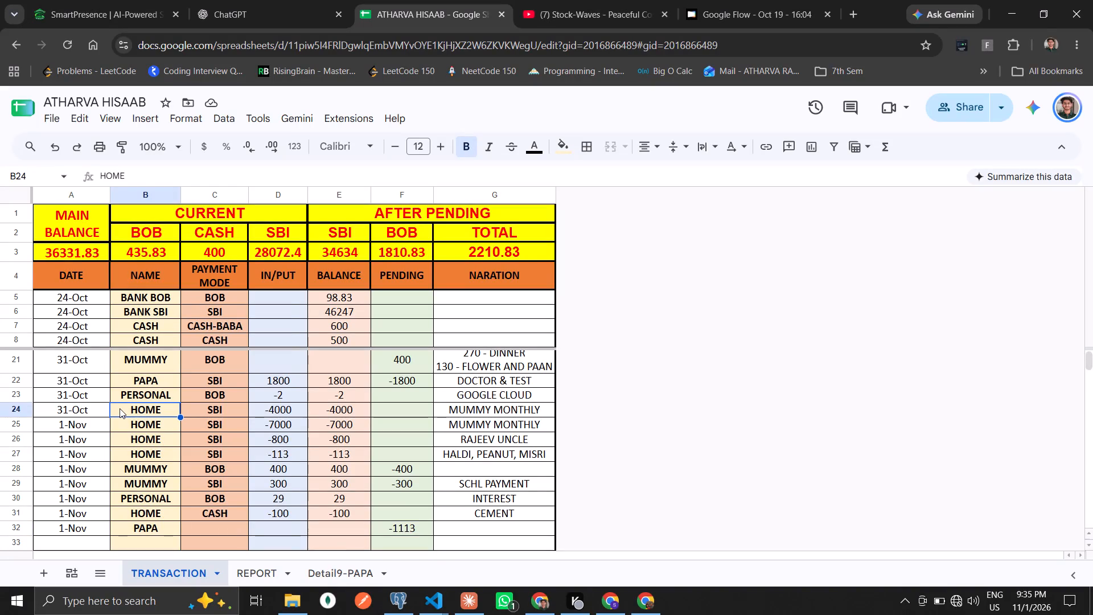
left_click(120, 408)
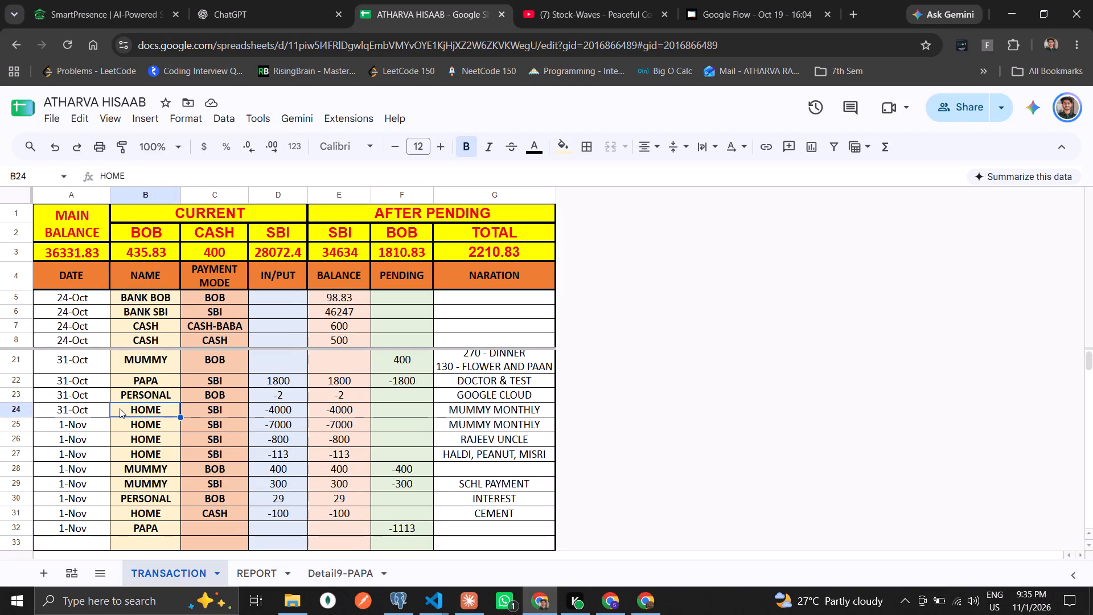
left_click(229, 396)
key("Up")
key("Up")
key("Up")
key("Up")
key("Up")
key("Up")
key("Up")
key("Up")
key("Up")
key("Up")
key("Up")
key("Up")
key("Up")
key("Up")
key("Up")
key("Up")
key("Up")
key("Up")
key("Up")
key("Up")
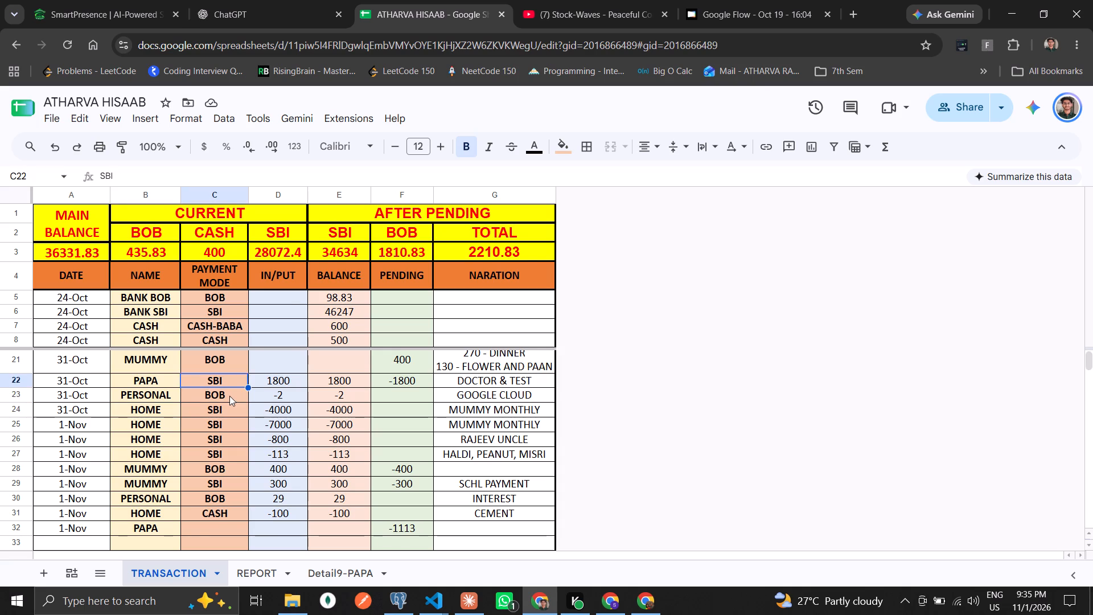
key("Down")
key("Down")
key("Down")
key("Down")
key("Down")
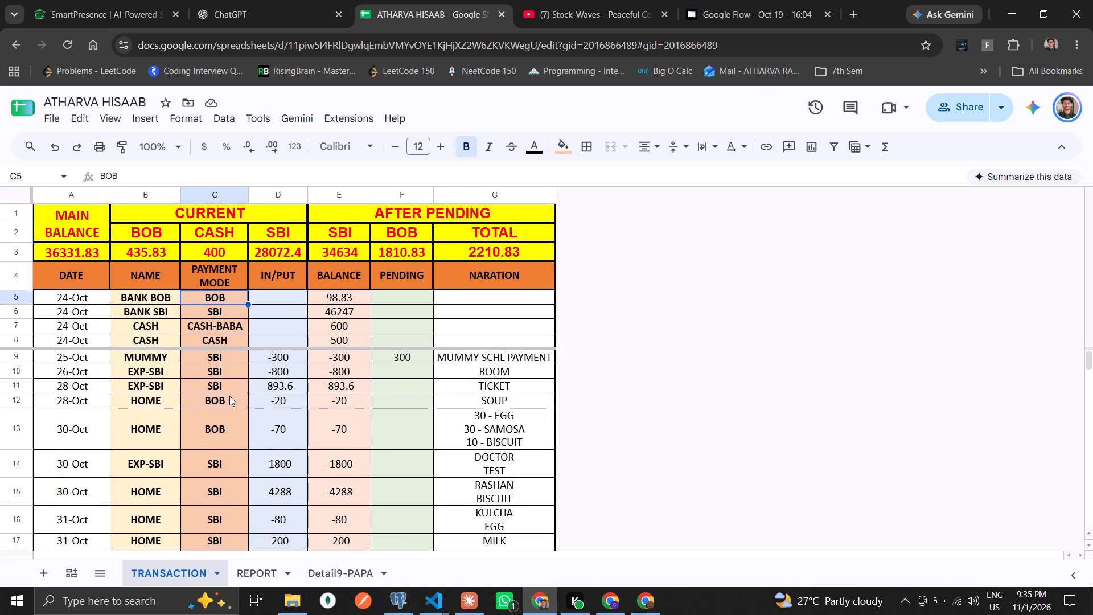
key("Down")
key("Down")
key("Down")
key("Down")
key("Left")
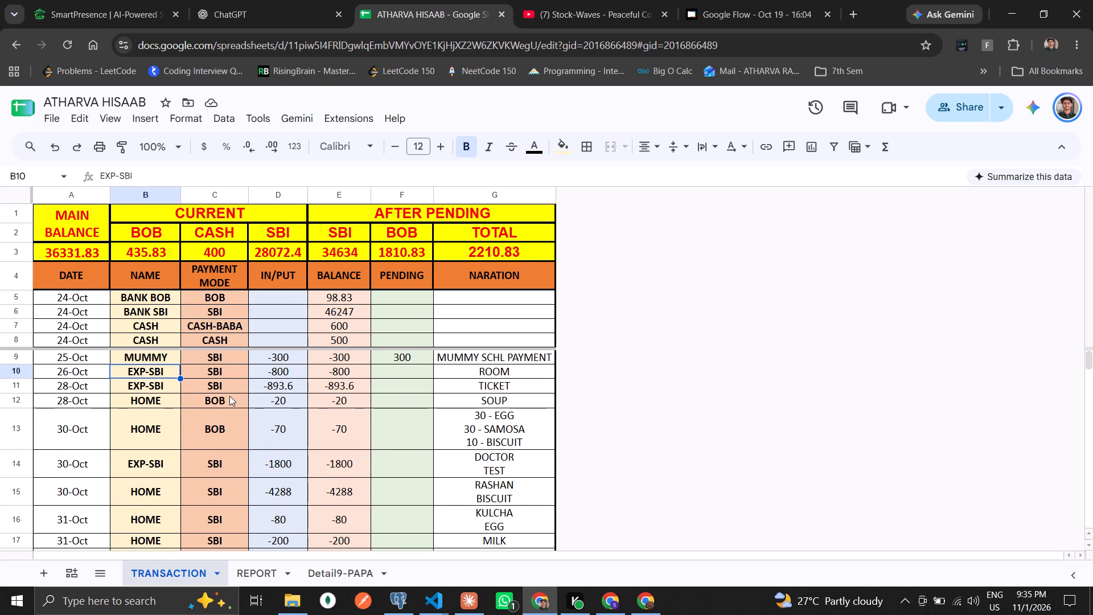
key("Right")
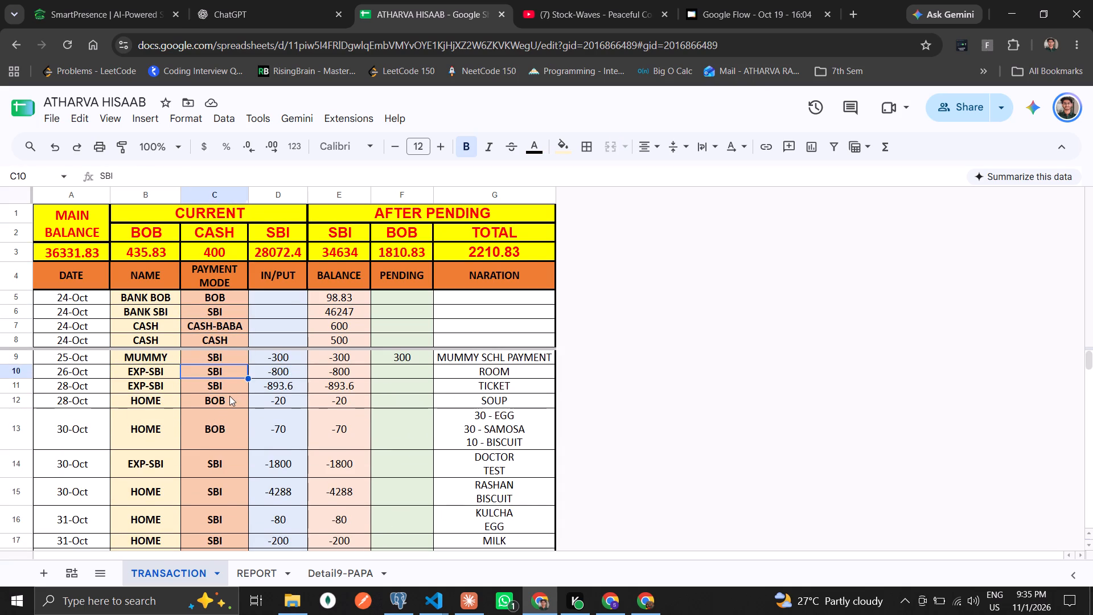
key("Up")
key("Left")
key("Down")
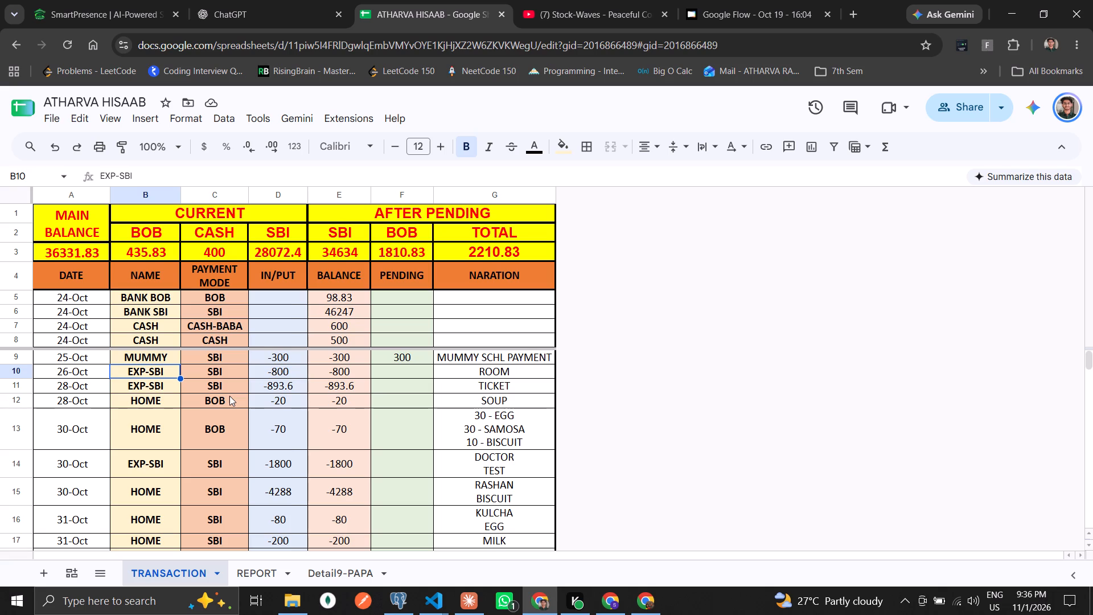
key("Right")
key("Right")
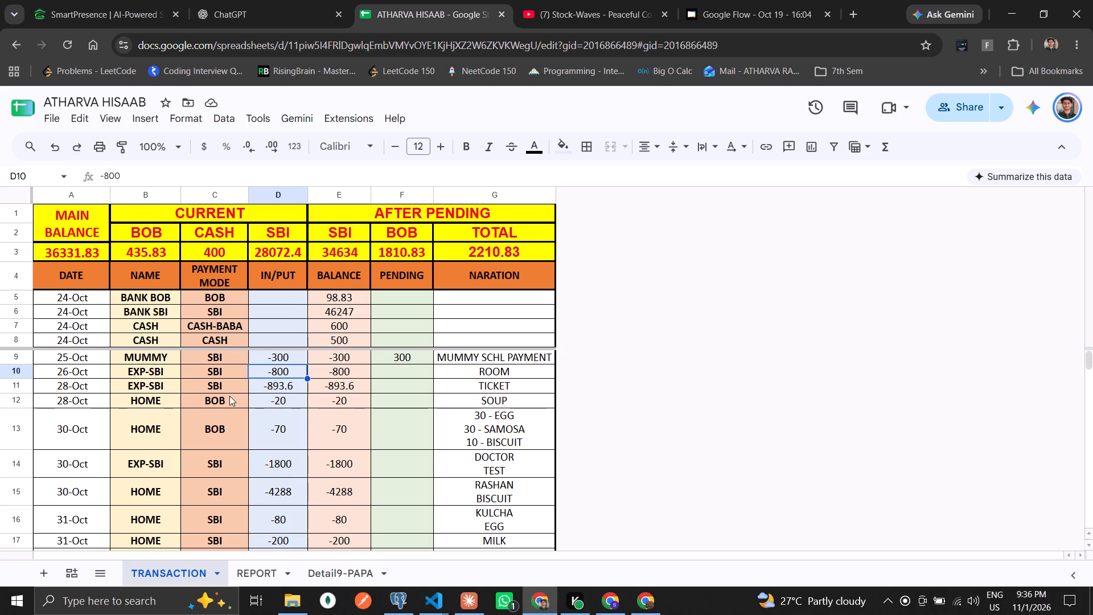
left_click(280, 383, "ctrl")
left_click(302, 404)
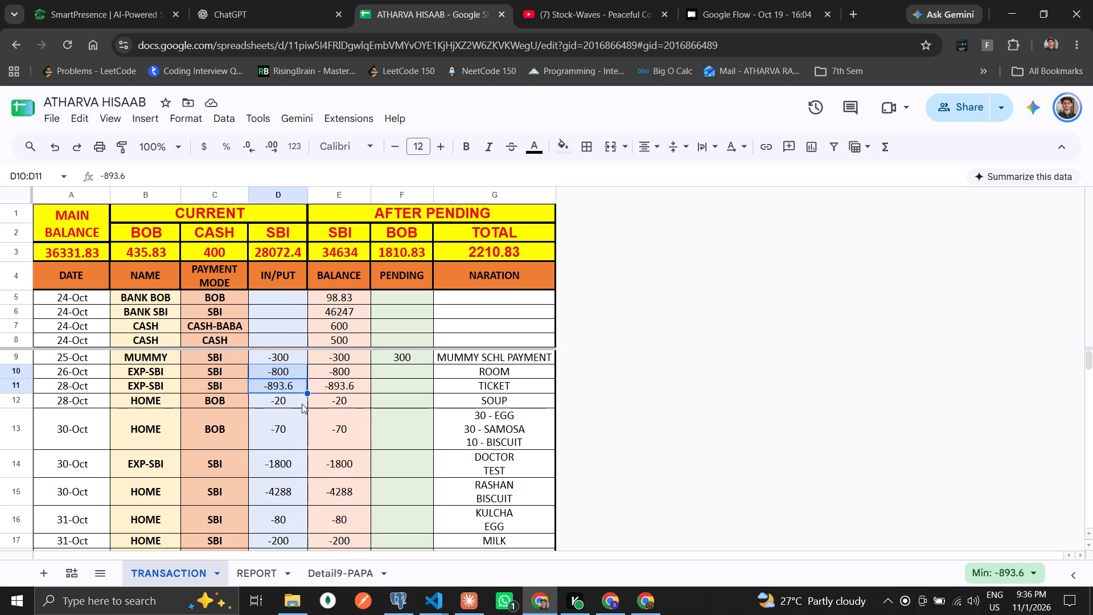
left_click(336, 411)
double_click(749, 355)
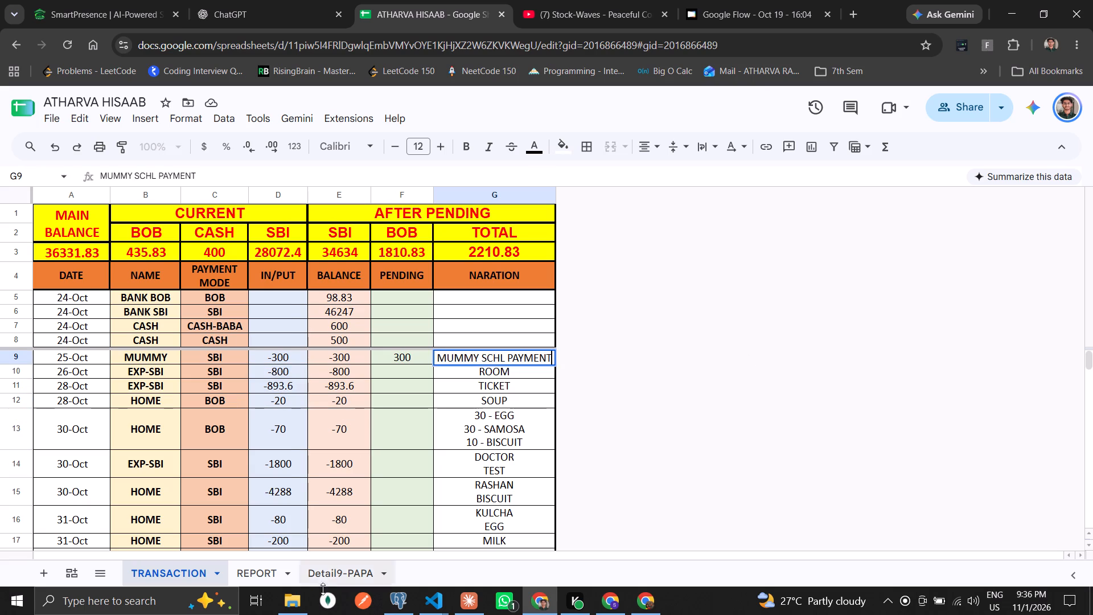
On the Detail9-PAPA sheet, enter 51347 in cell H14 and -5000 in cell H15.
left_click(317, 575)
left_click(550, 412)
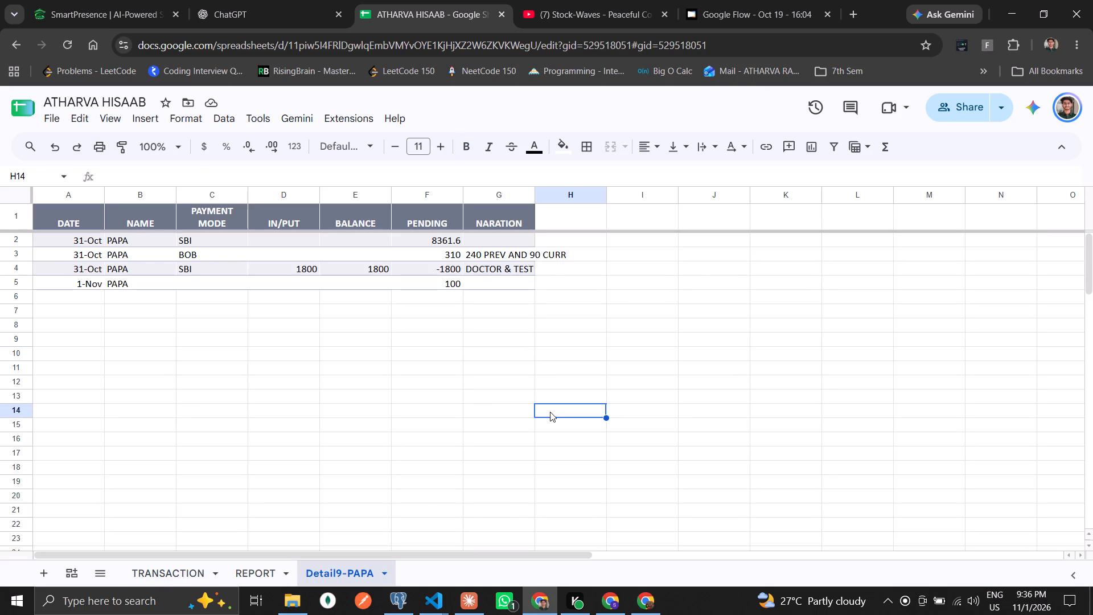
type("513")
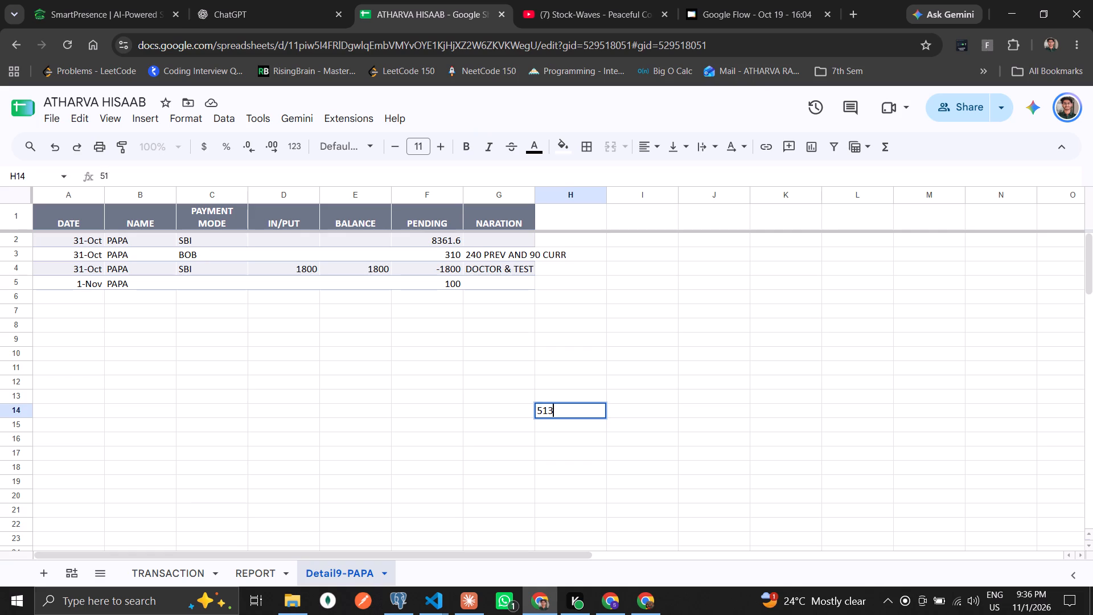
type("47")
key("Down")
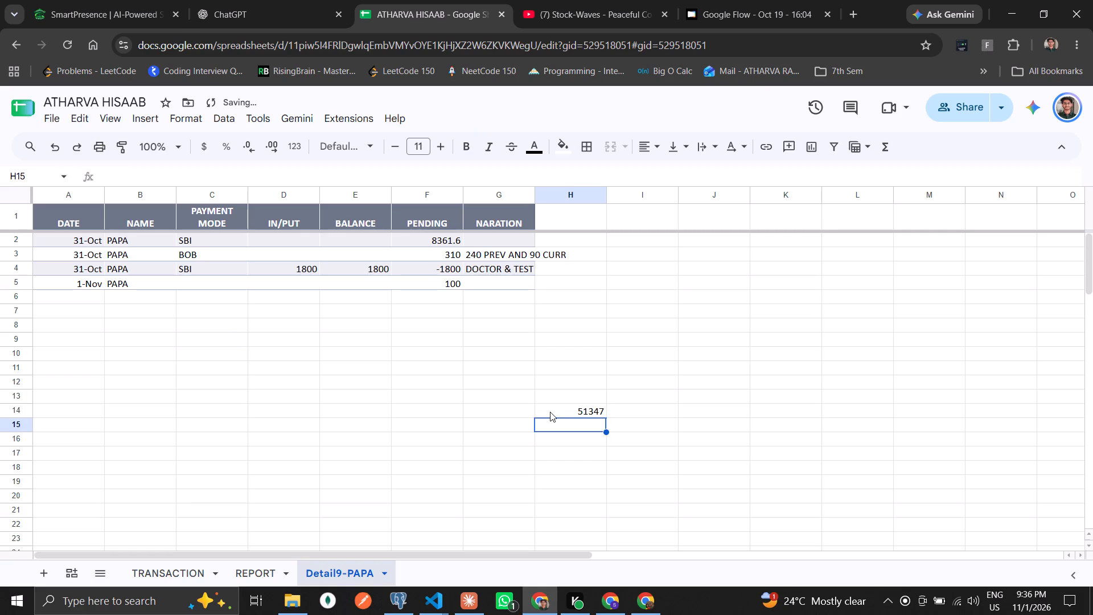
type("5000")
key("Escape")
type("*-")
key("Escape")
type("-50000")
key("BackSpace")
key("Return")
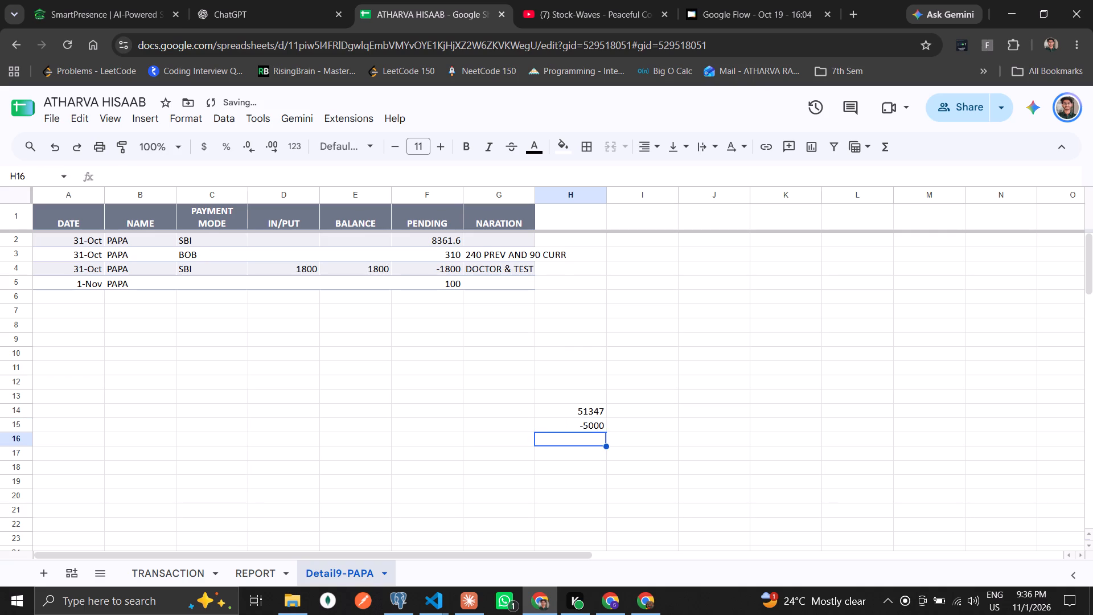
Select H14:H15 and switch the selection's quick calculation to Sum.
key("Up")
key("Up")
key("shift+Down")
key("Down")
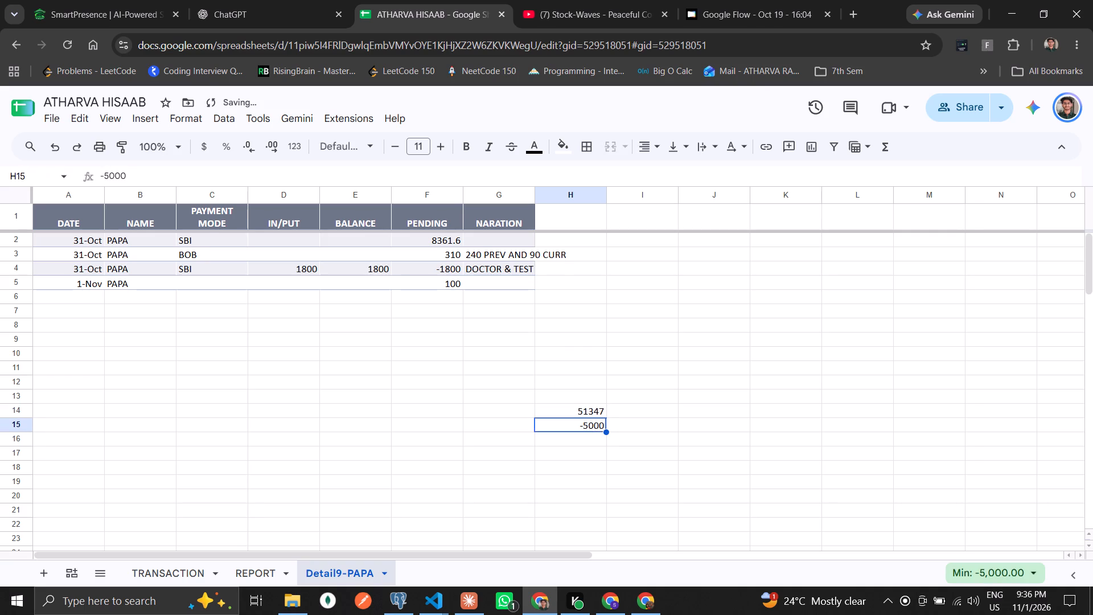
key("Down")
key("Up")
key("Up")
key("shift+Down")
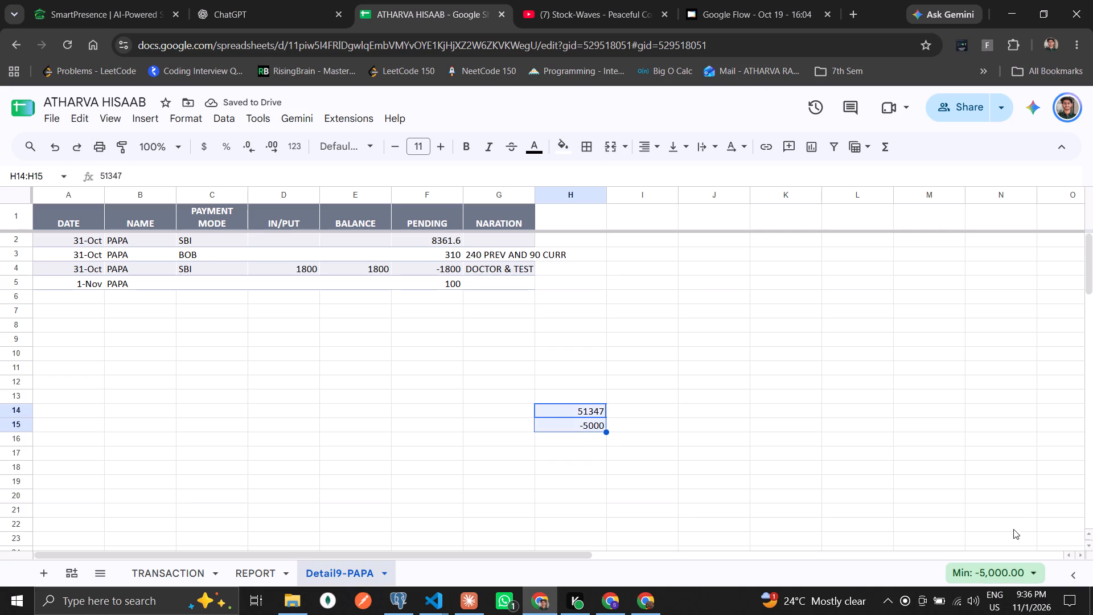
left_click(1009, 572)
left_click(1010, 457)
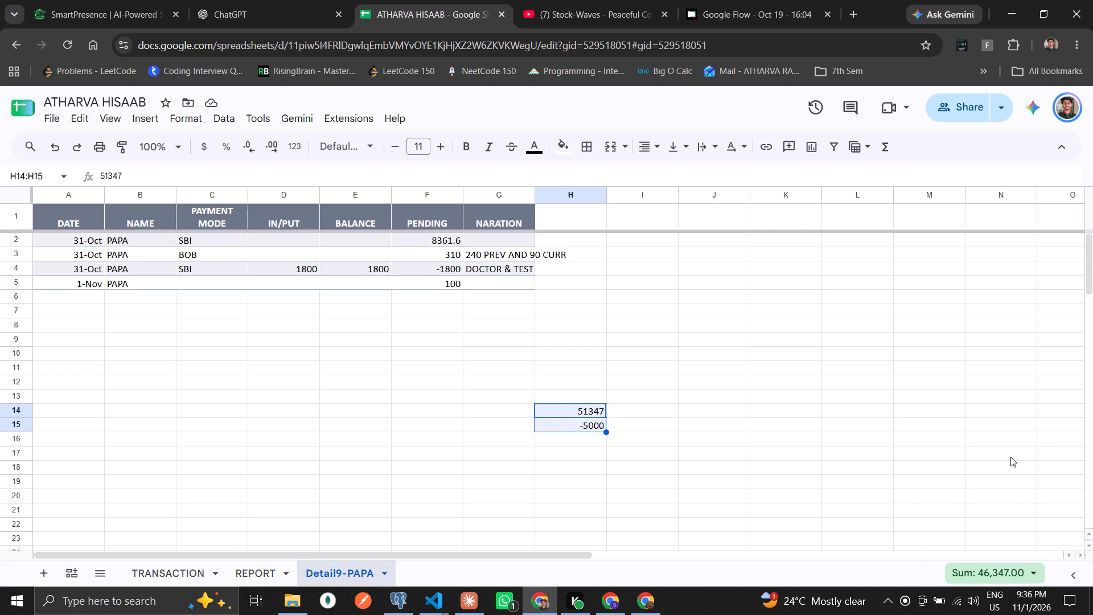
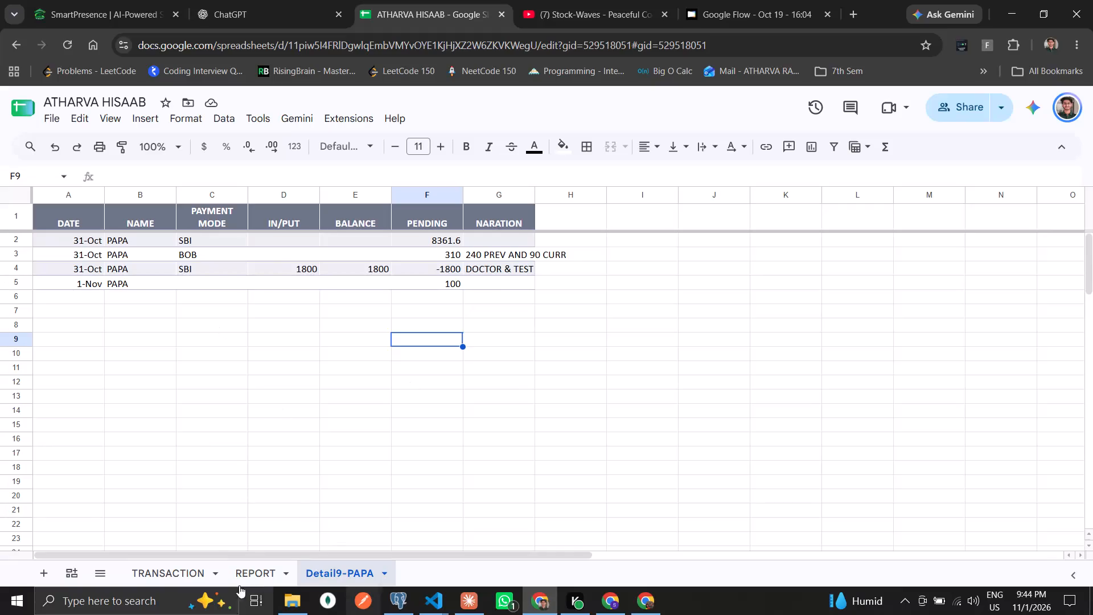
From the REPORT sheet's payment mode summary, open a detail sheet of the transactions behind the SBI balance.
left_click(158, 565)
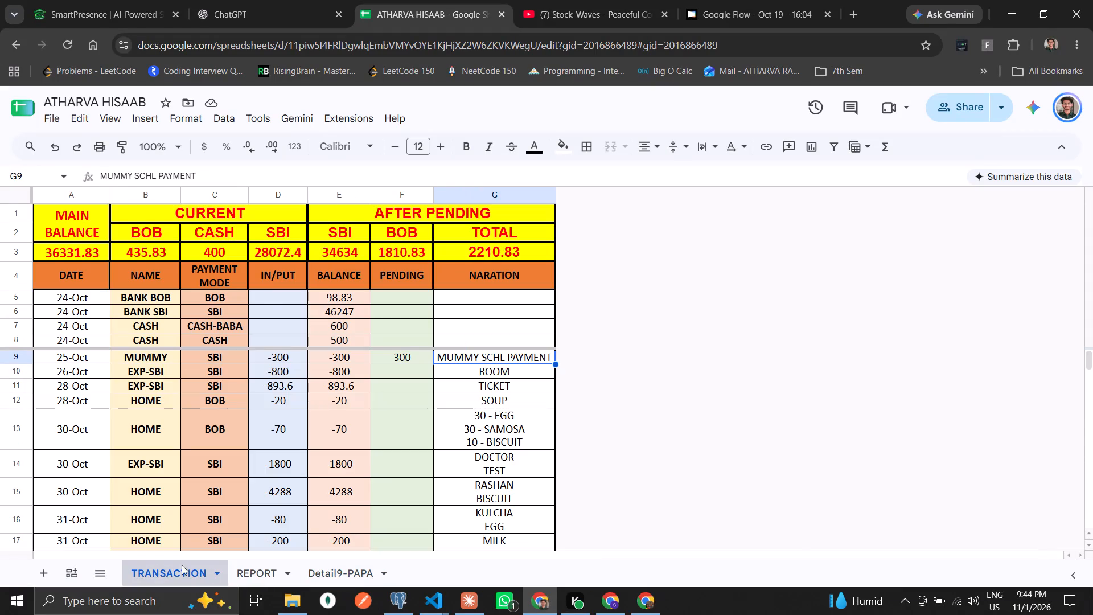
left_click(246, 568)
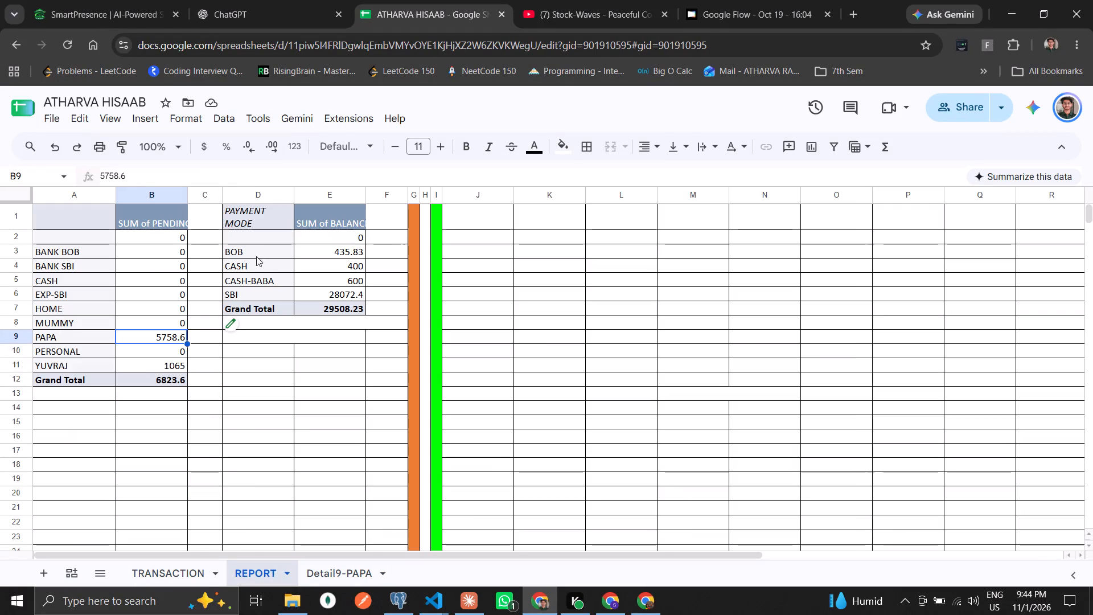
double_click(329, 298)
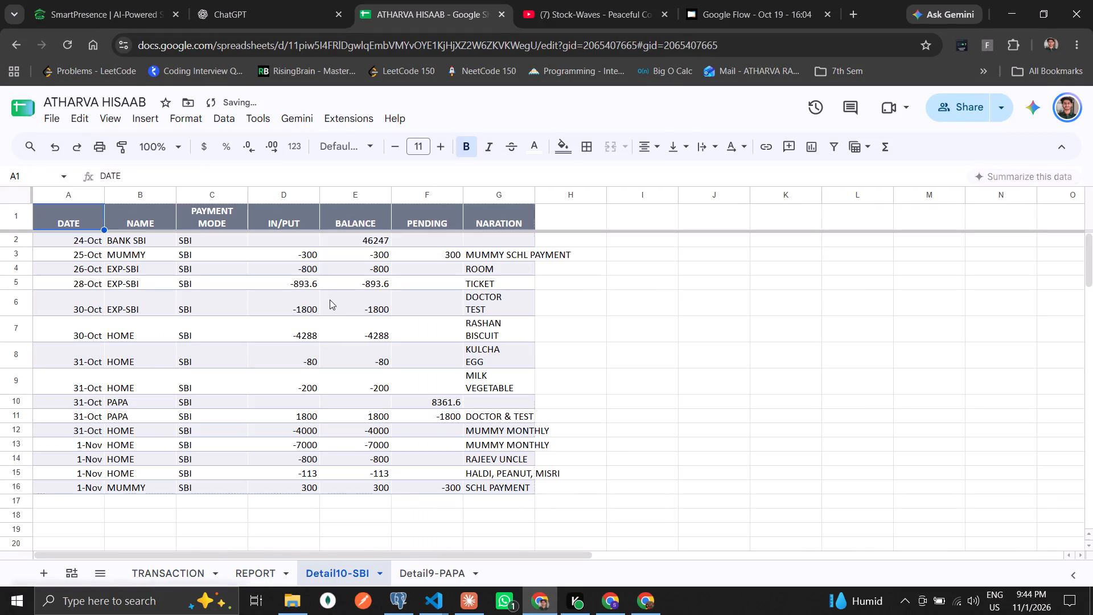
Review the SBI transactions on the Detail10-SBI sheet, going down the IN/PUT amounts from row 6 to row 16.
left_click(310, 294)
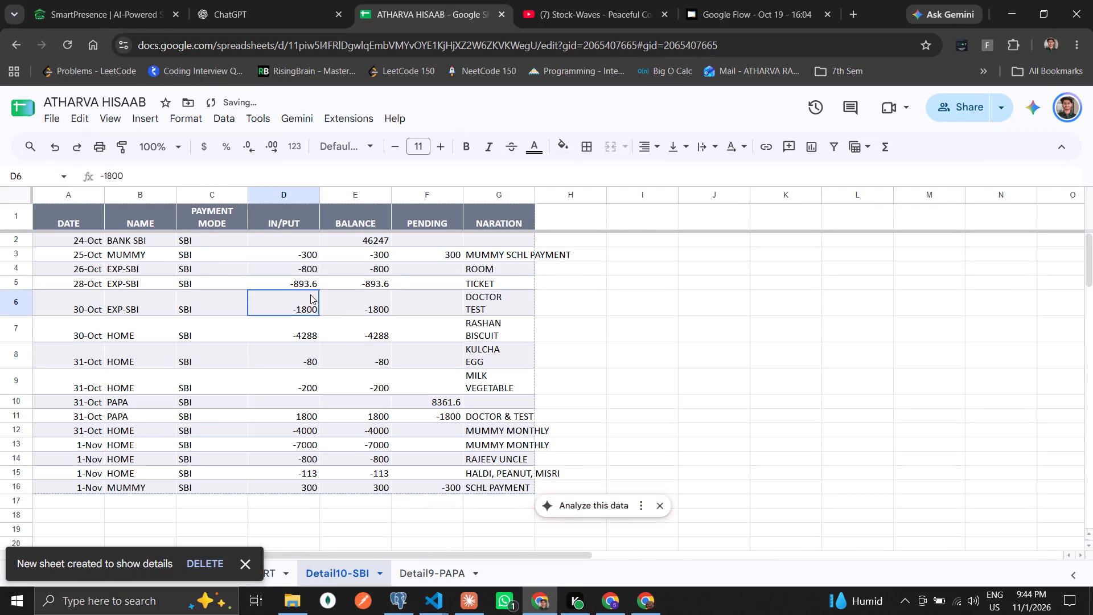
key("Down")
key("Down")
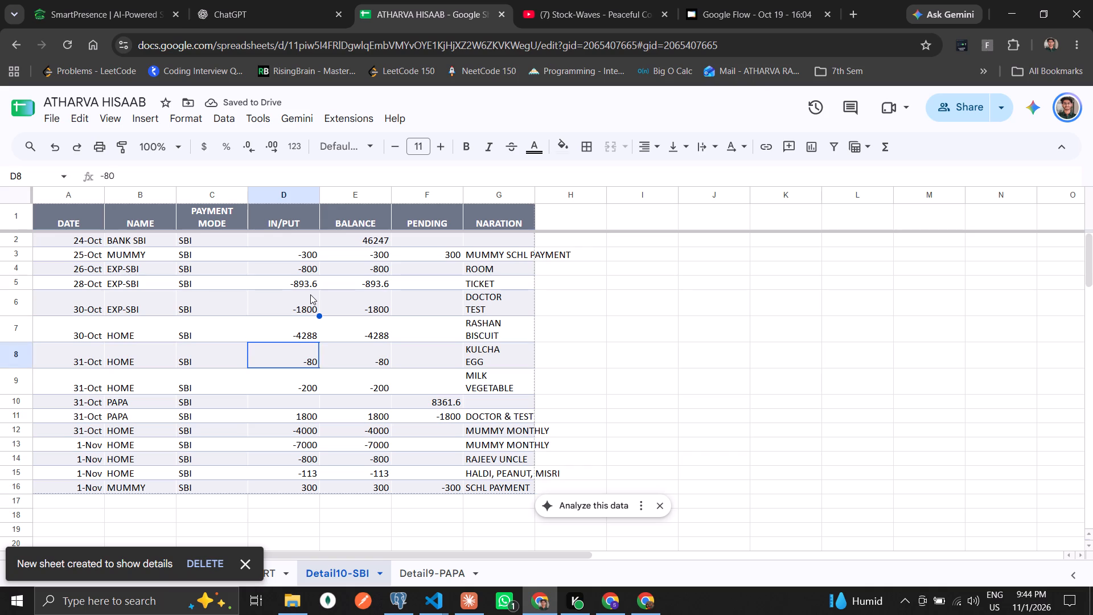
key("Right")
key("Right")
key("Right")
key("Left")
key("Left")
key("Left")
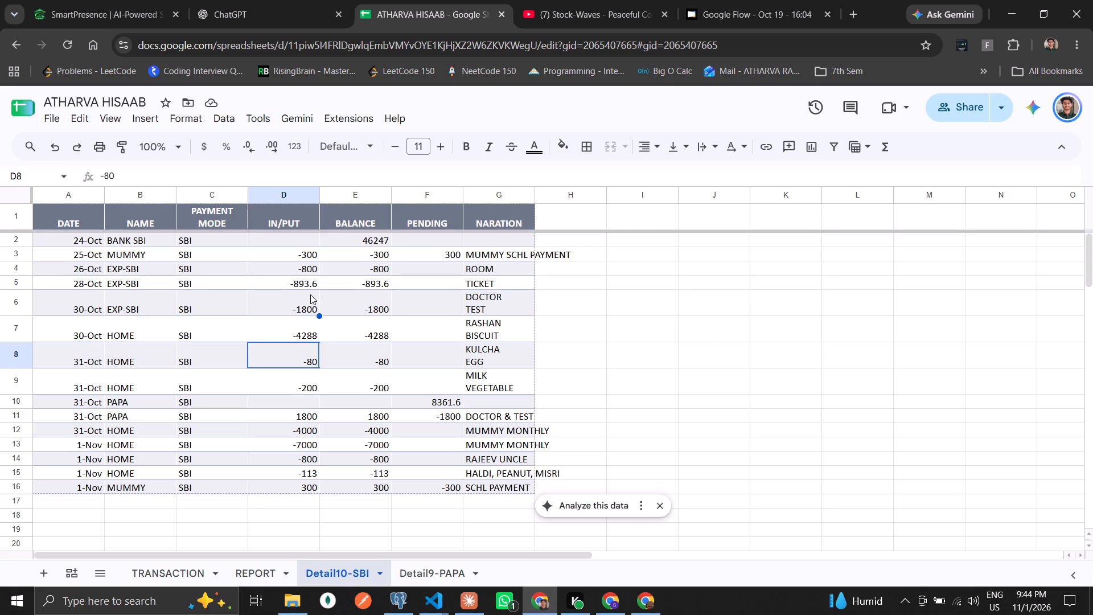
key("Down")
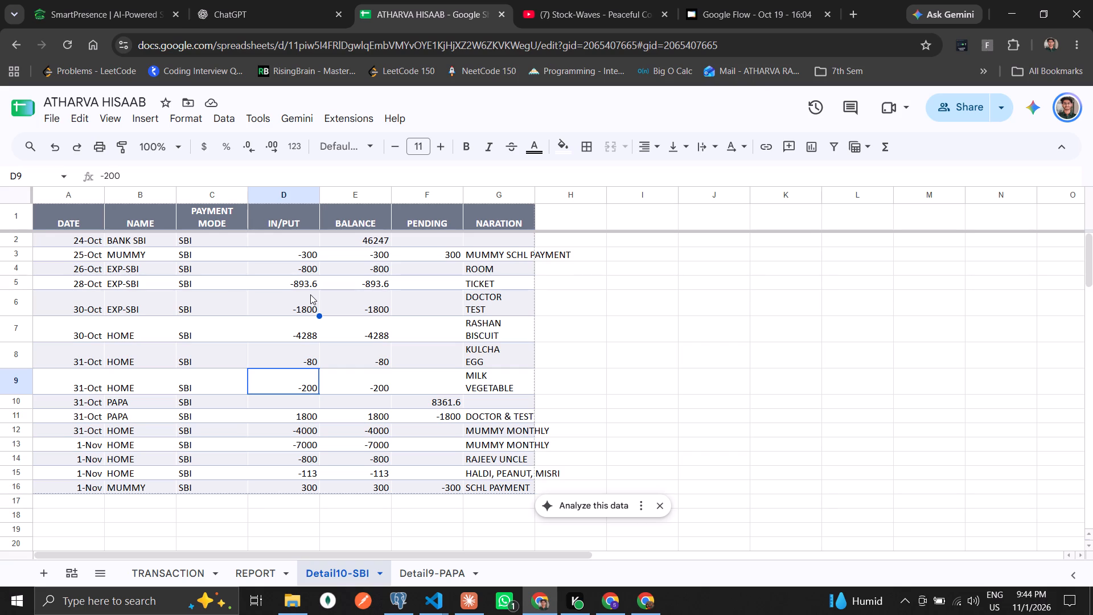
key("Down")
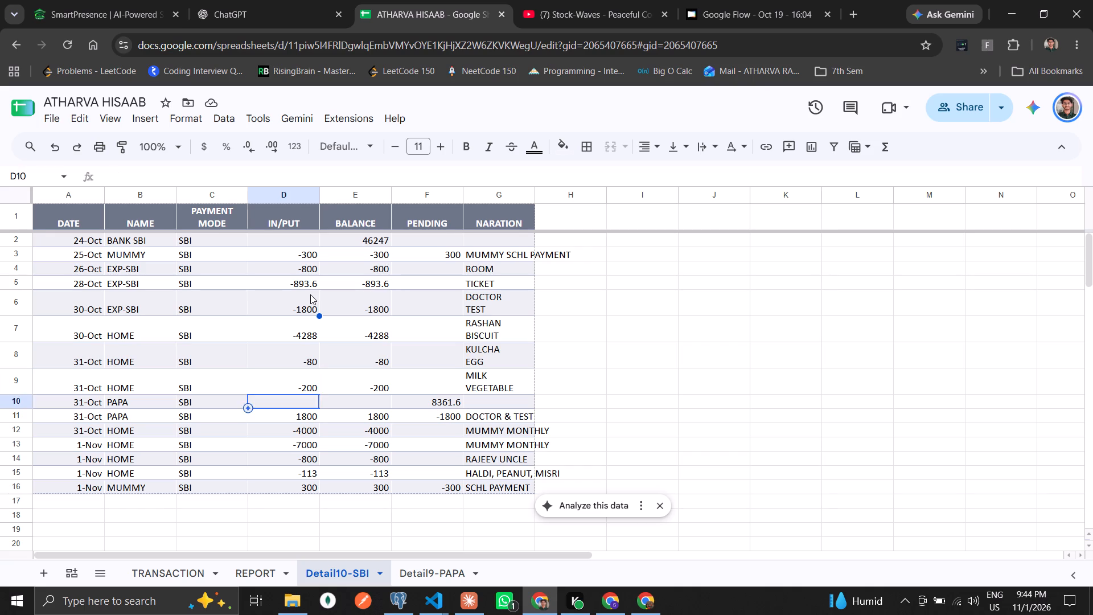
key("Down")
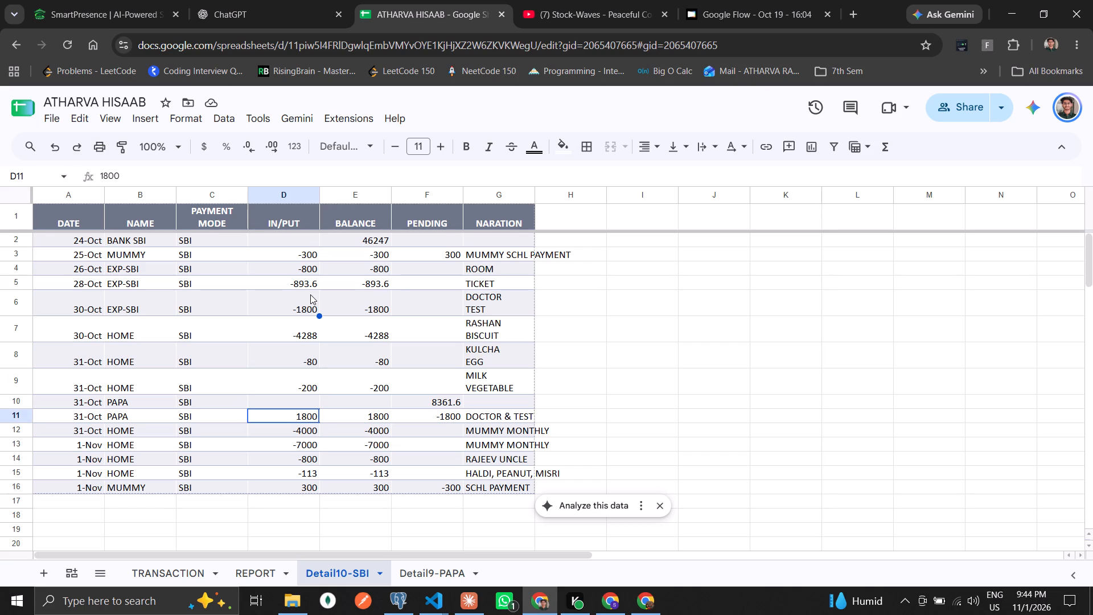
key("Down")
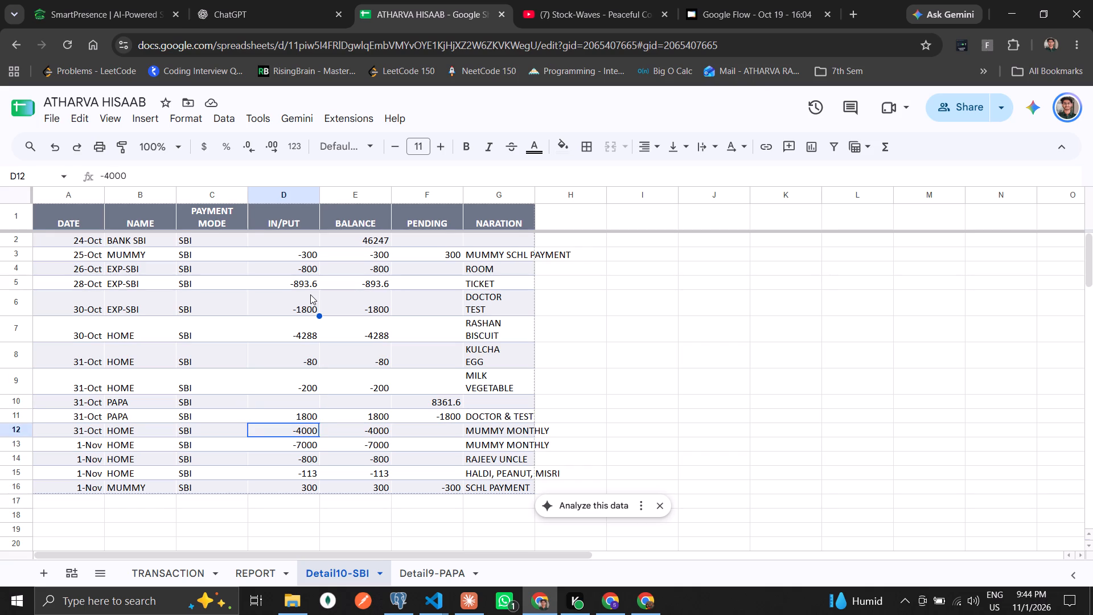
key("Down")
key("Up")
key("Down")
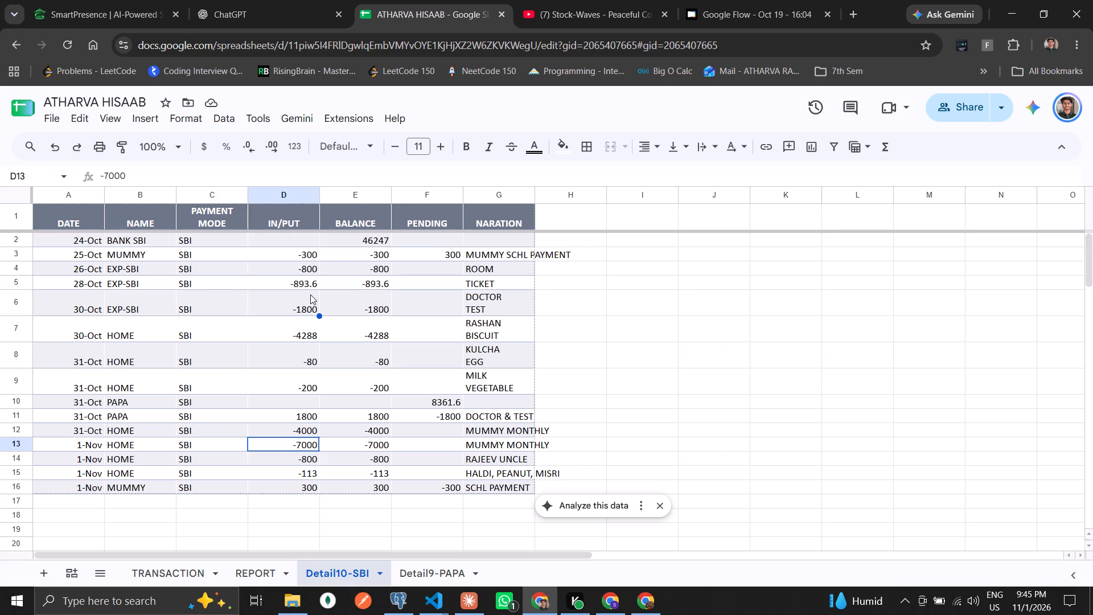
key("Down")
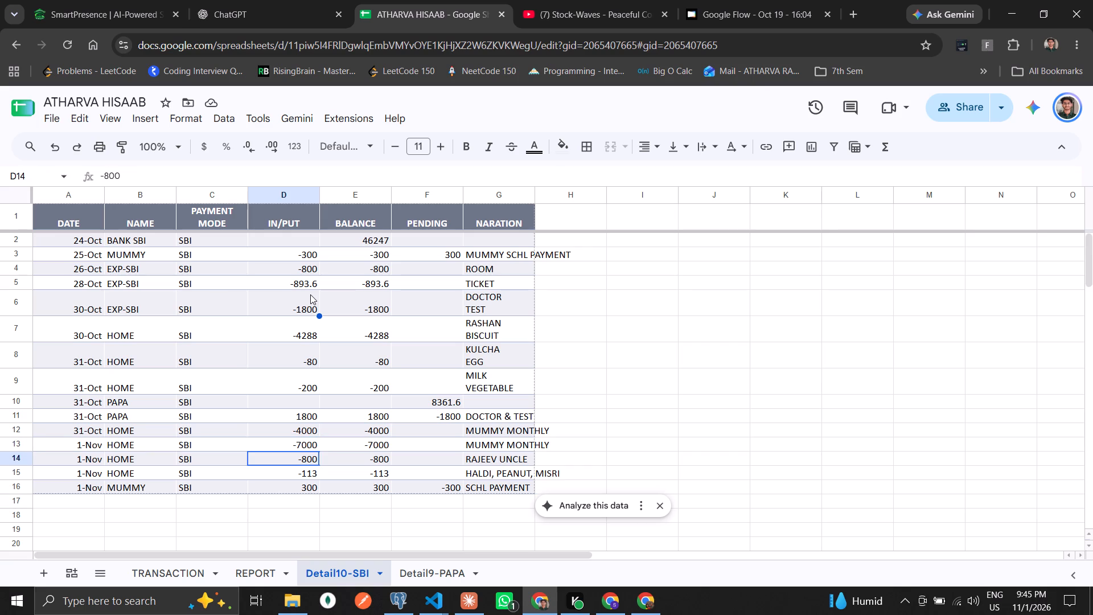
key("Down")
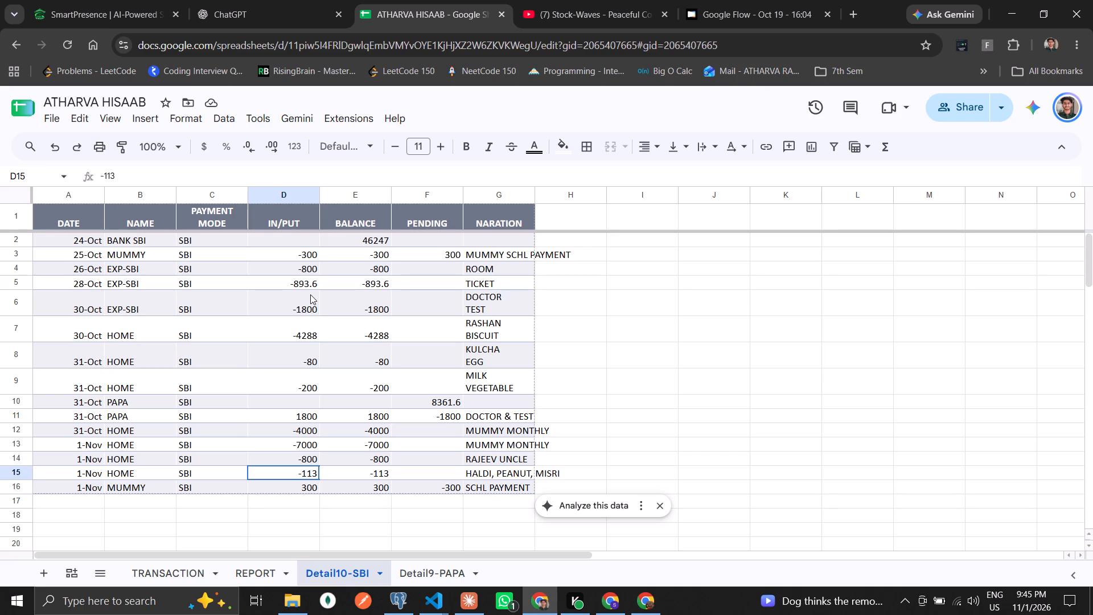
key("Down")
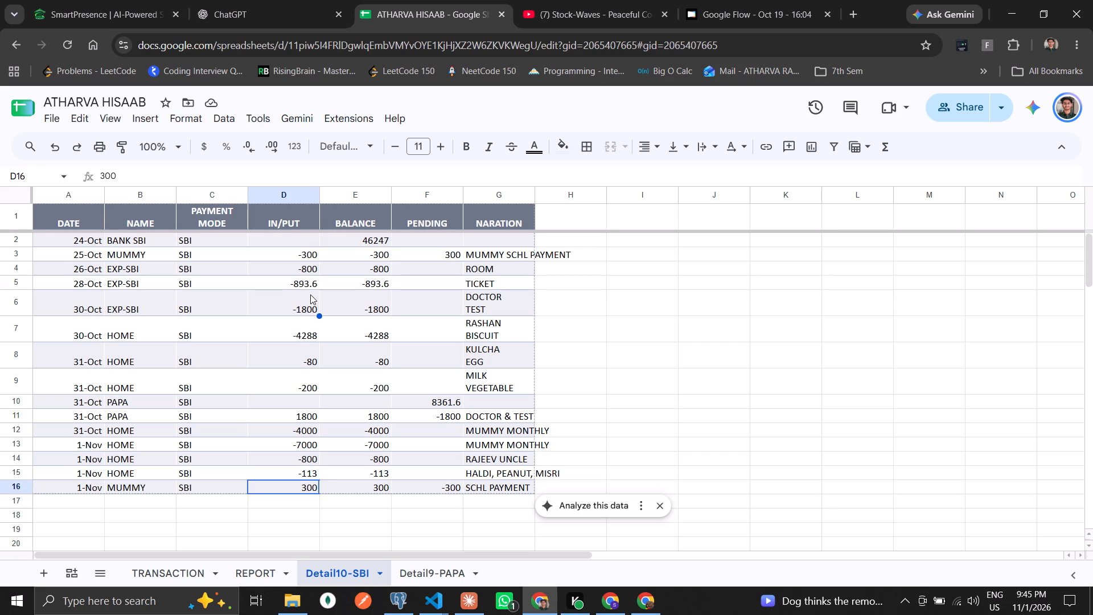
Recheck the SBI IN/PUT amounts from the last entry up to the October ones, including the ROOM, TICKET and HOME entries.
key("Up")
key("Up")
key("Up")
key("Up")
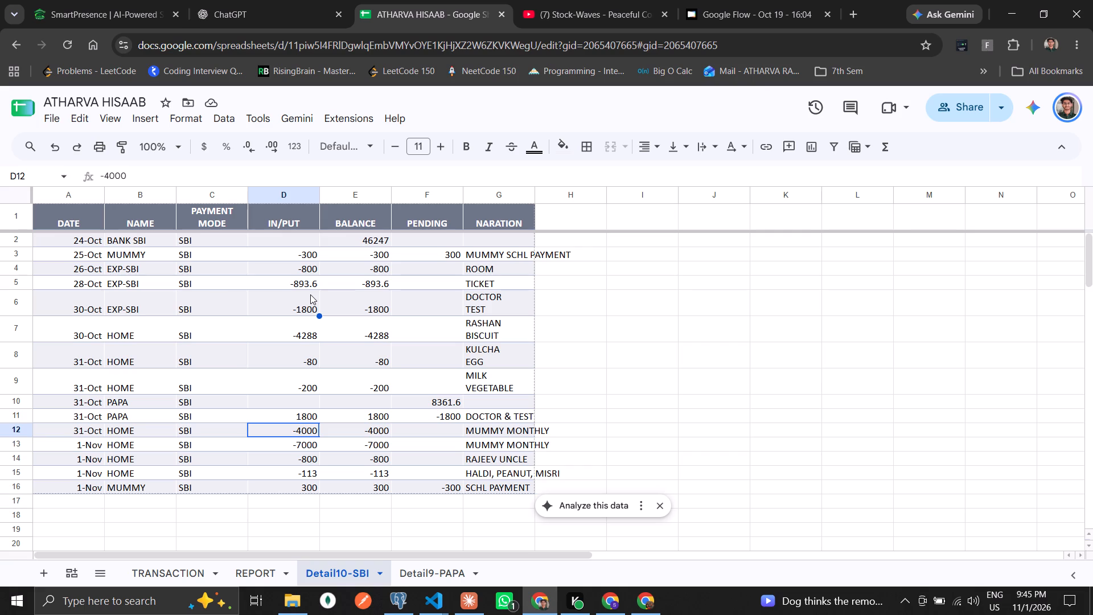
key("Up")
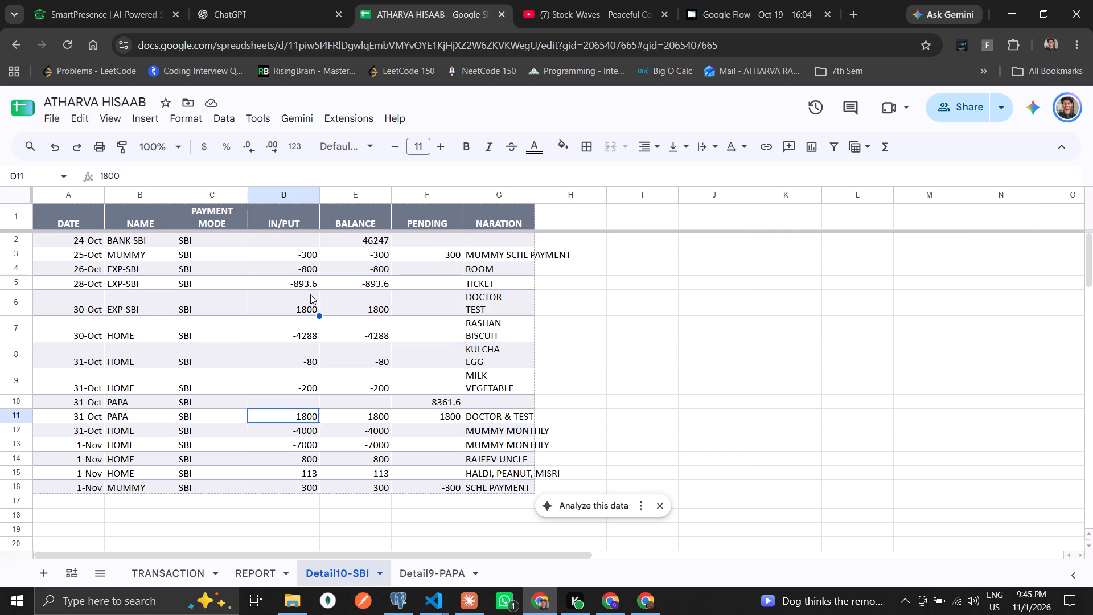
key("Up")
key("Up")
key("Up")
key("Up")
key("Up")
key("Up")
key("Up")
key("Up")
key("Up")
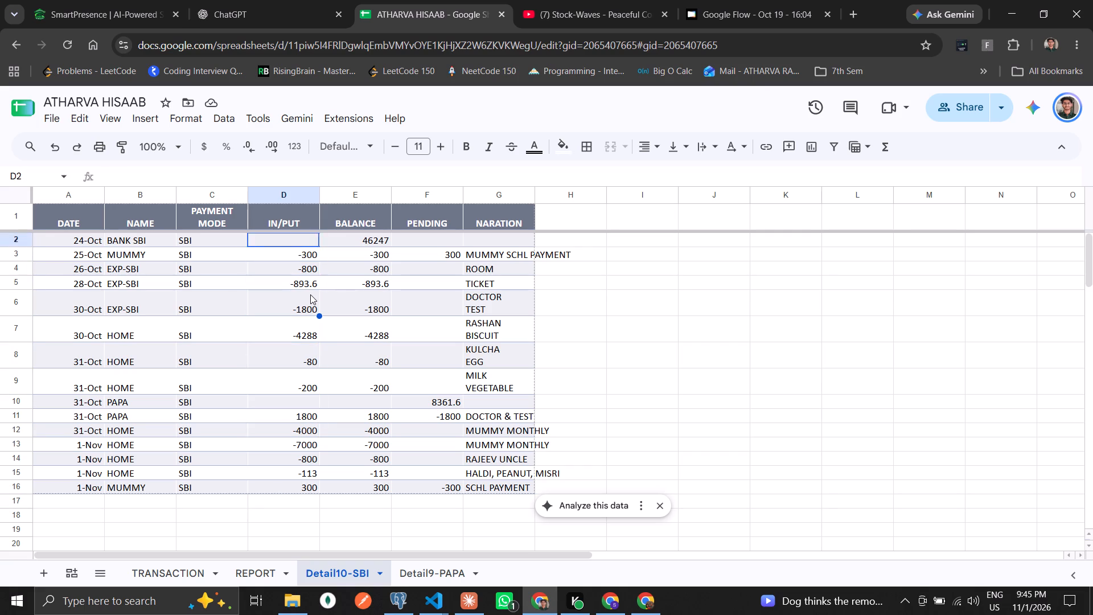
key("Up")
key("Down")
key("Down")
key("Down")
key("Down")
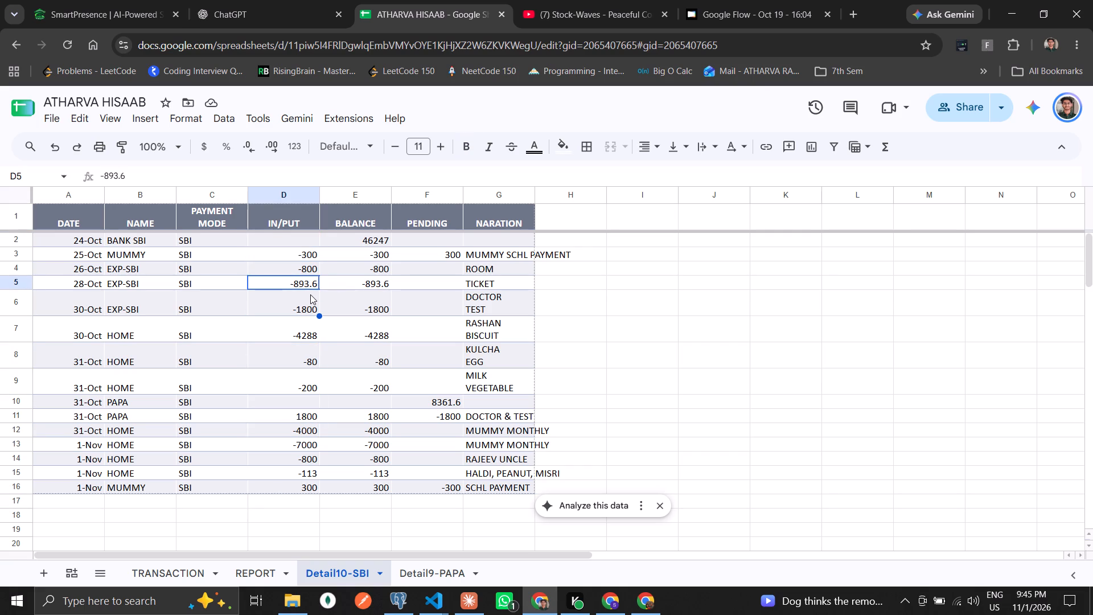
key("Up")
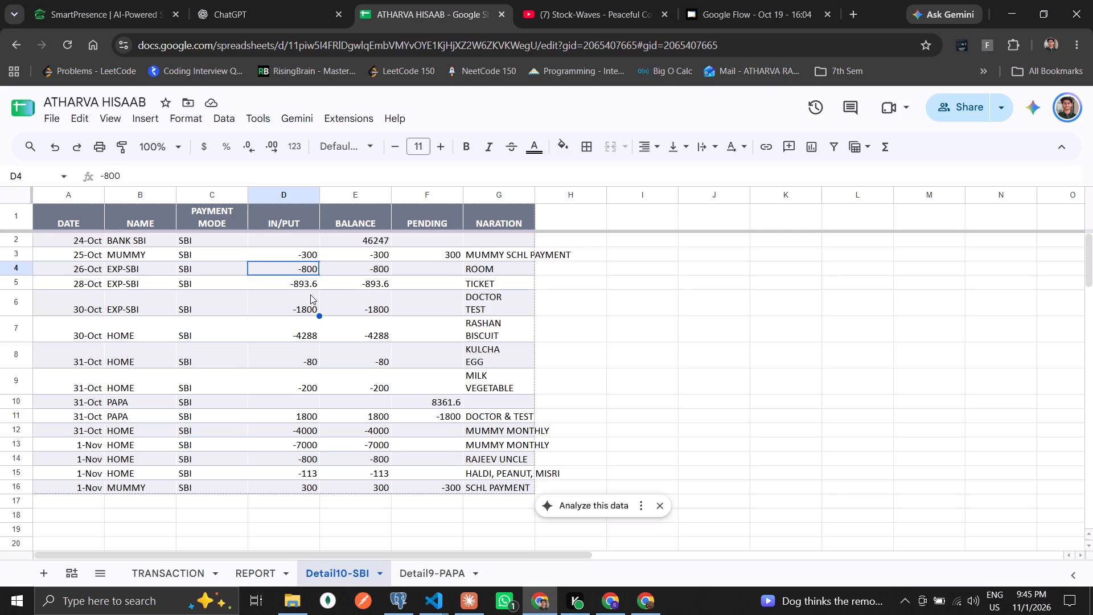
key("Down")
key("Down")
key("Down")
key("Down")
key("Down")
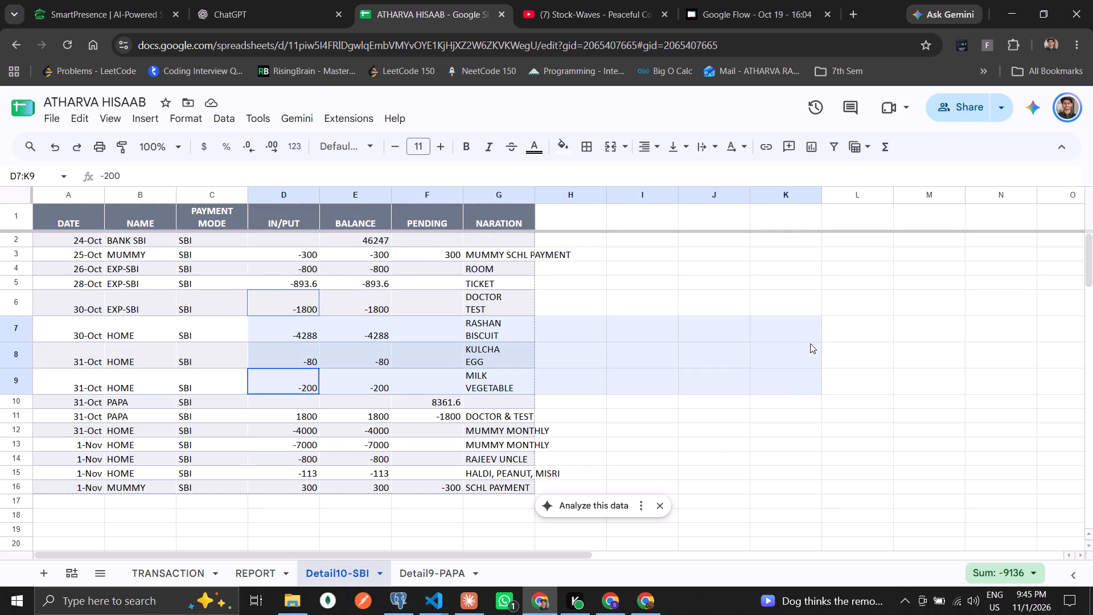
Enter 4288, 80, 11000, 800 and 113 in cells K10 to K14 of the Detail10-SBI sheet.
left_click(773, 400)
left_click(769, 402)
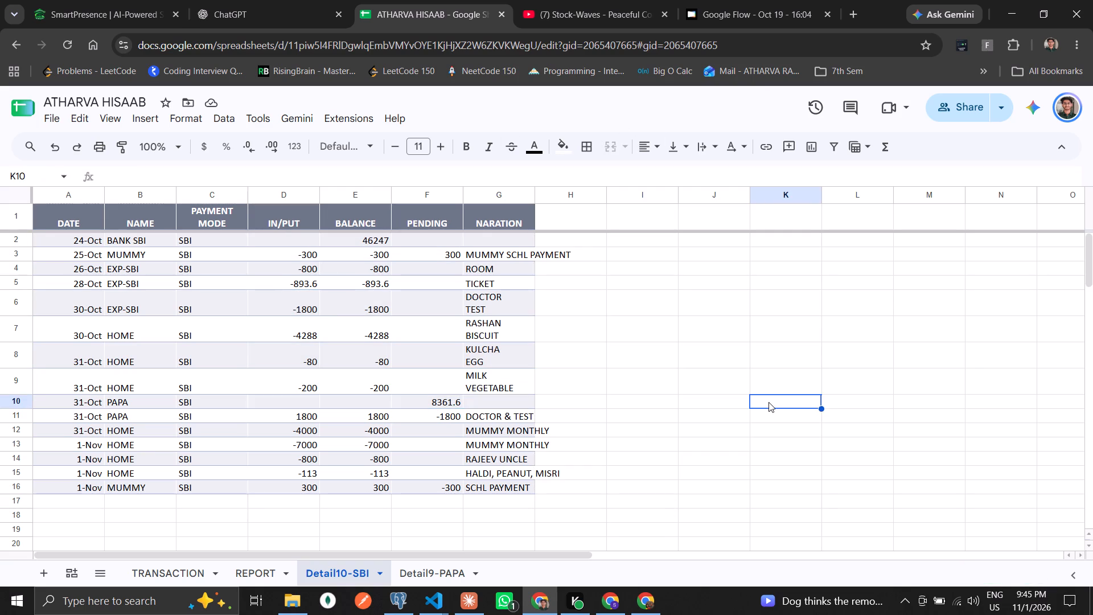
type("4288")
key("Return")
type("80")
key("Return")
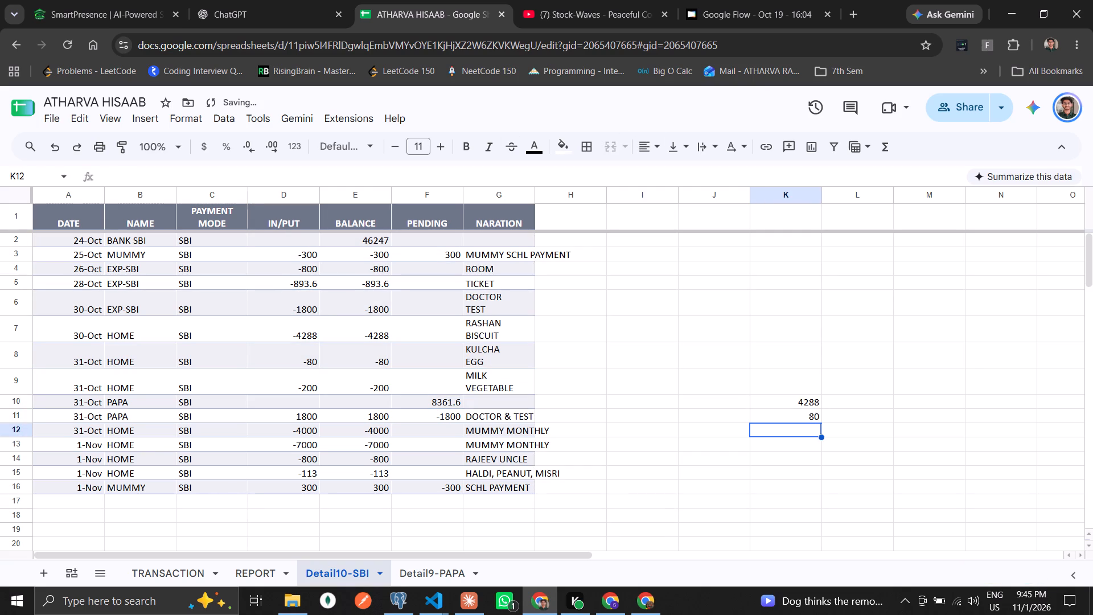
type("1100")
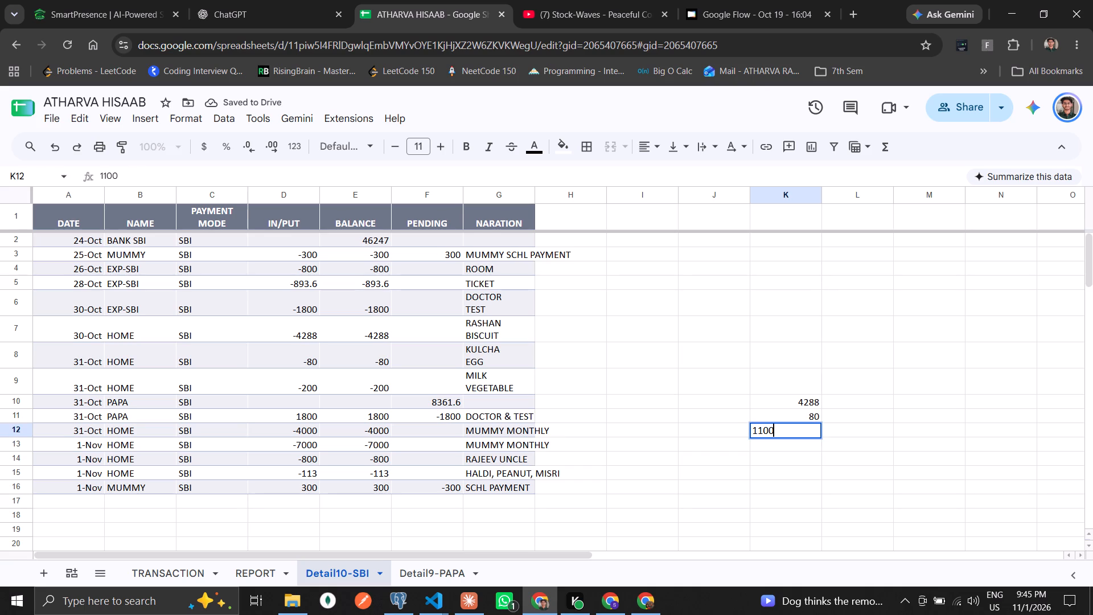
key("0")
key("Return")
type("800")
key("Return")
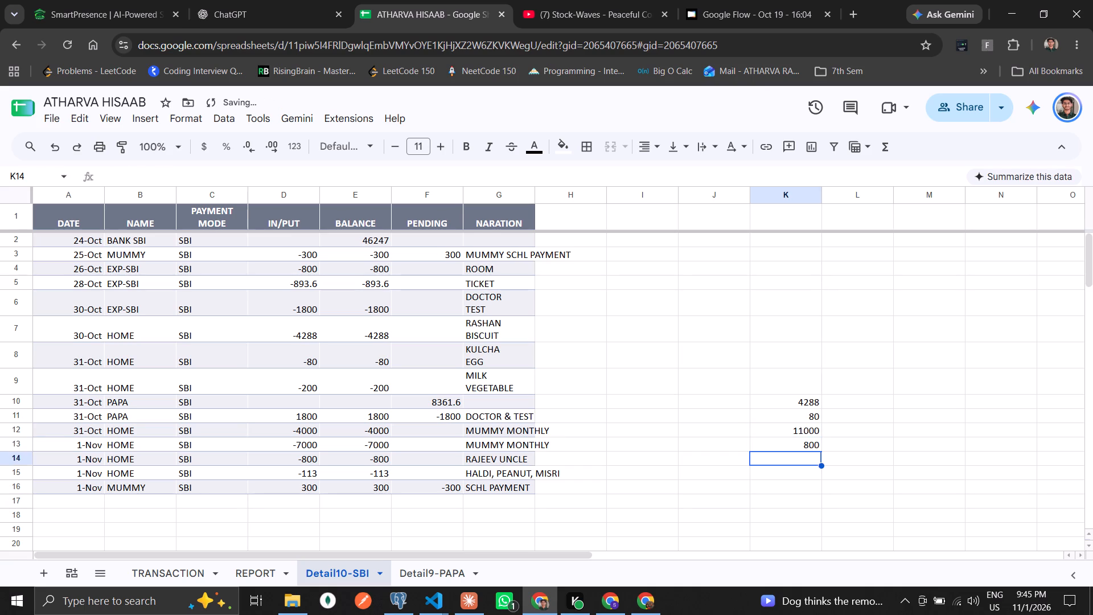
type("113")
key("Return")
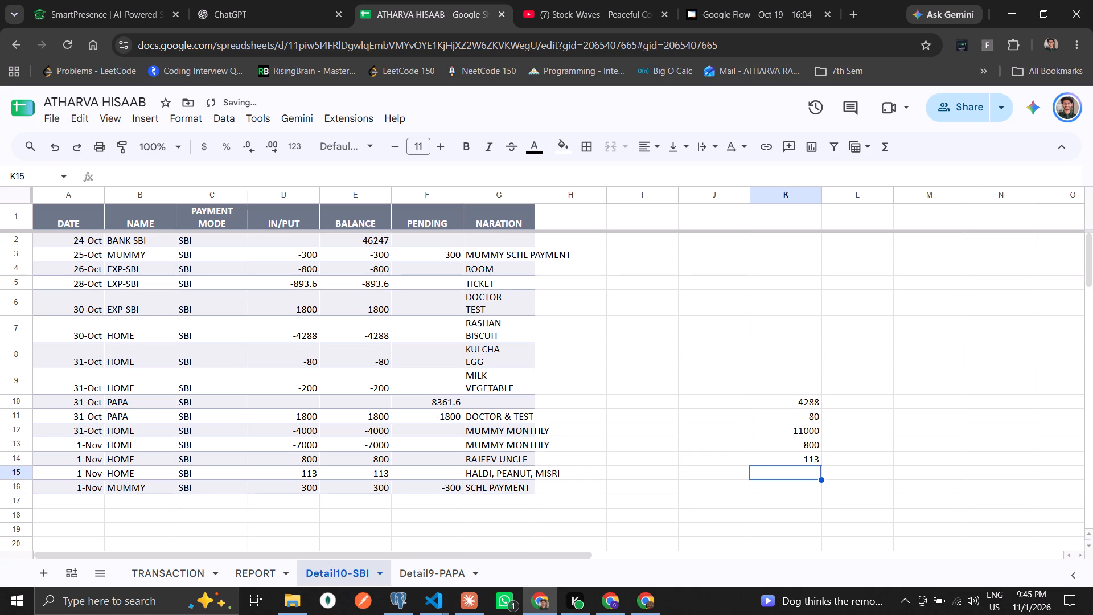
key("5")
key("BackSpace")
key("Escape")
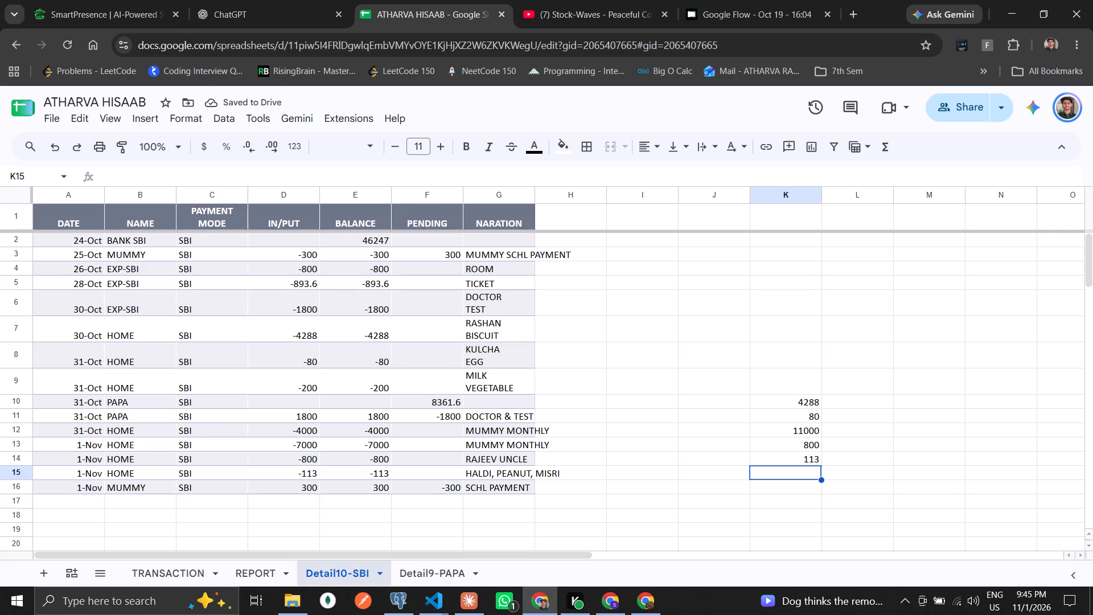
Sum the amounts in K10:K14 and enter 16281 in cell L10.
key("Up")
key("Up")
key("Up")
key("Up")
key("Up")
key("shift+Down")
key("shift+Down")
key("shift+Down")
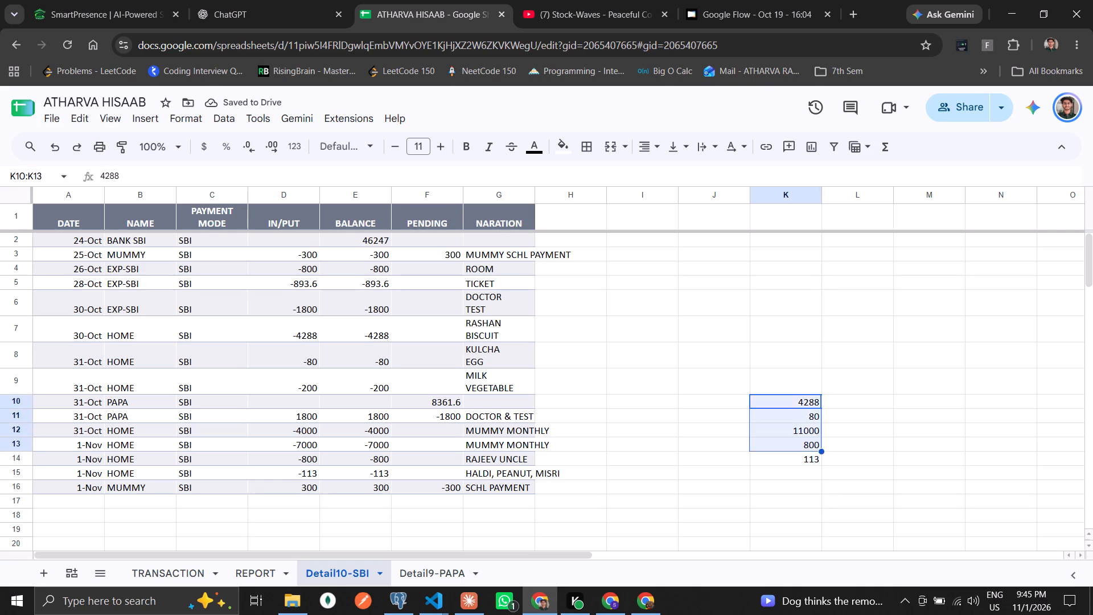
key("shift+Down")
key("Right")
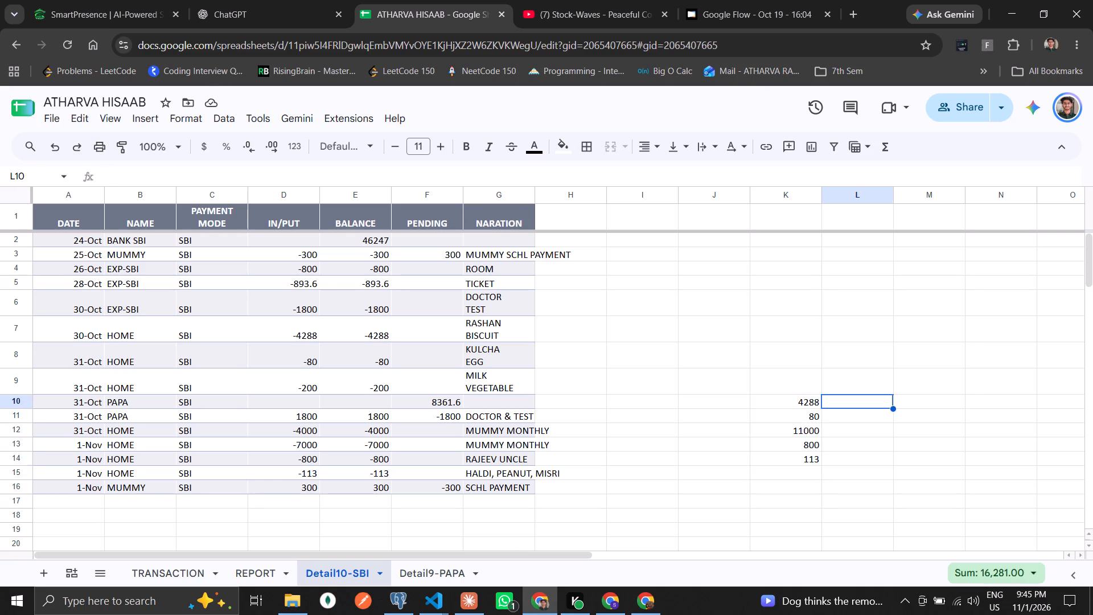
type("16281")
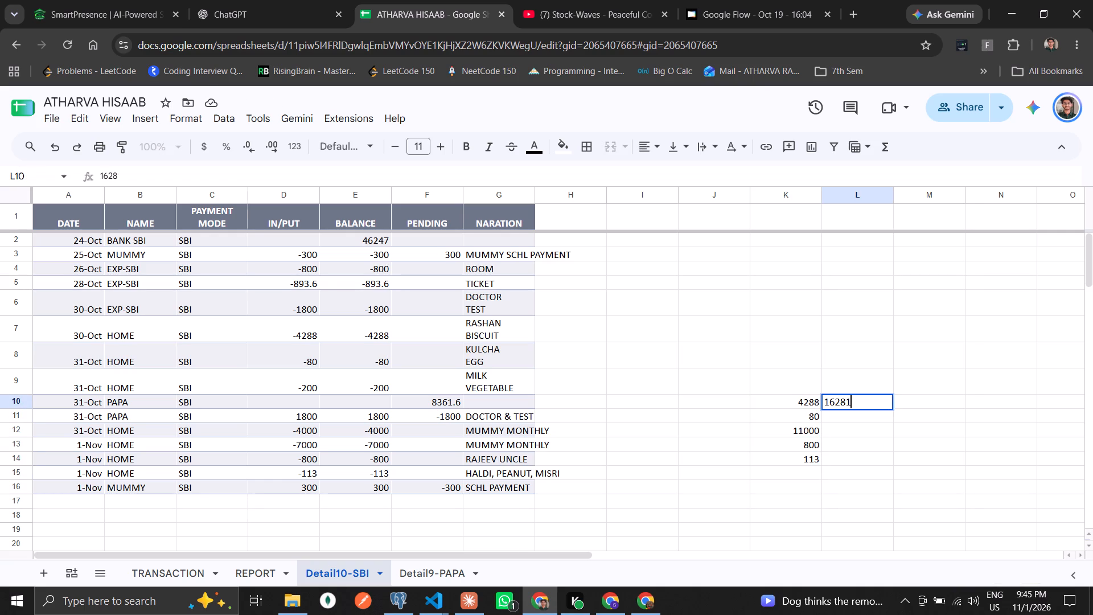
key("Return")
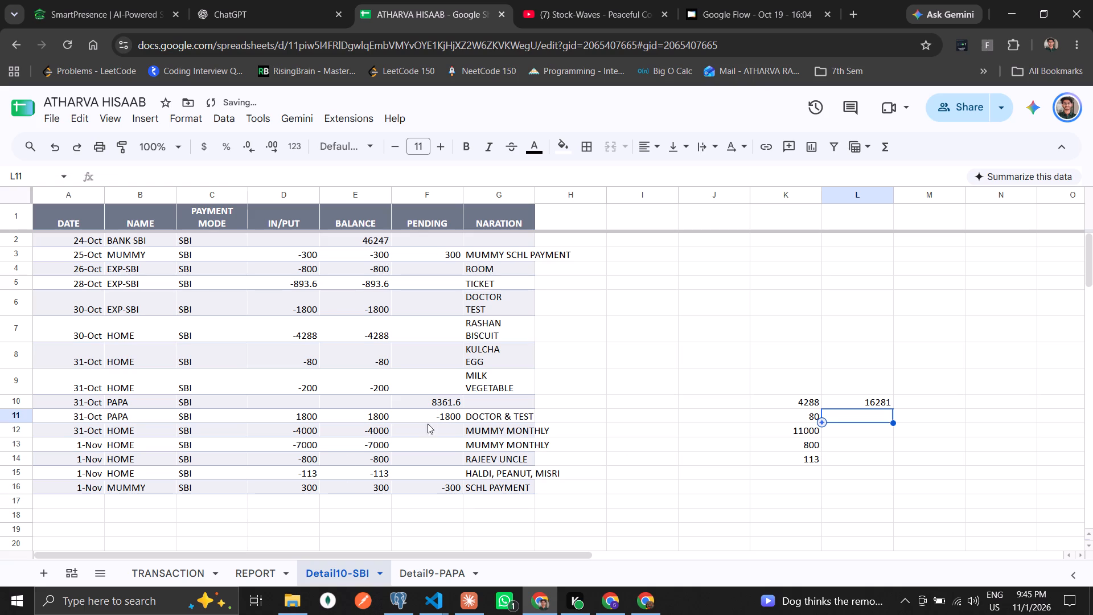
Check the SBI balance on the REPORT sheet, and on Detail10-SBI enter 3000 in cell K9 and 25072 in cell L11.
left_click(257, 587)
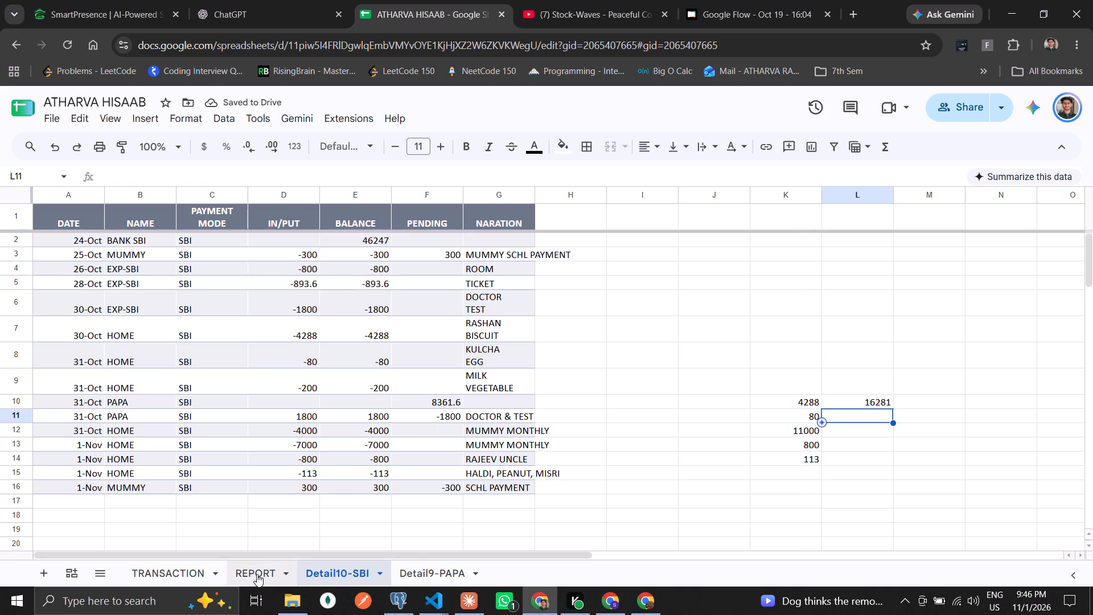
left_click(257, 574)
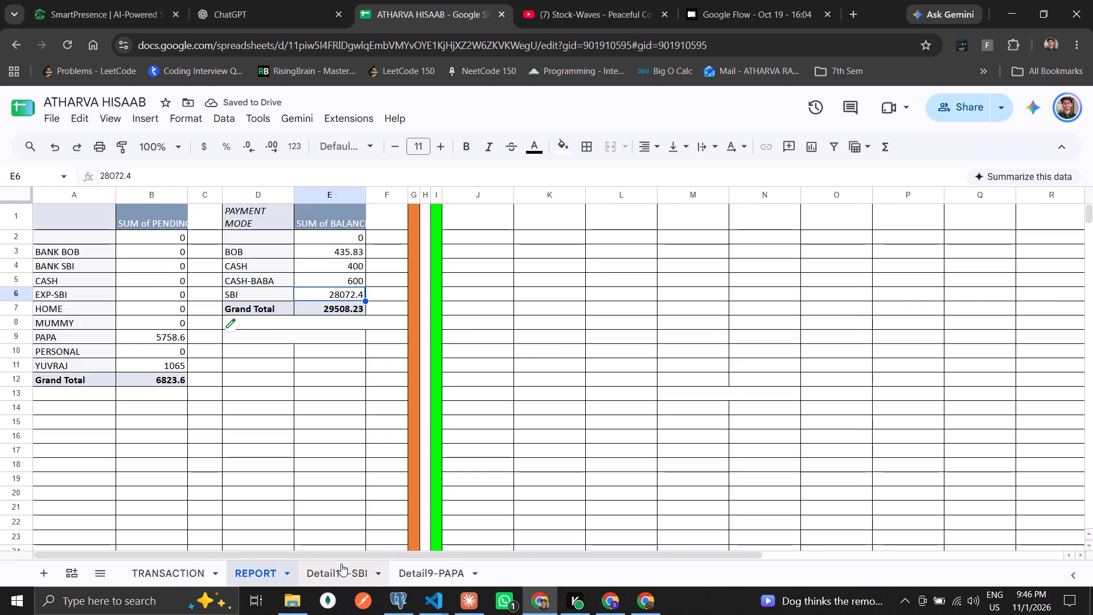
left_click(348, 566)
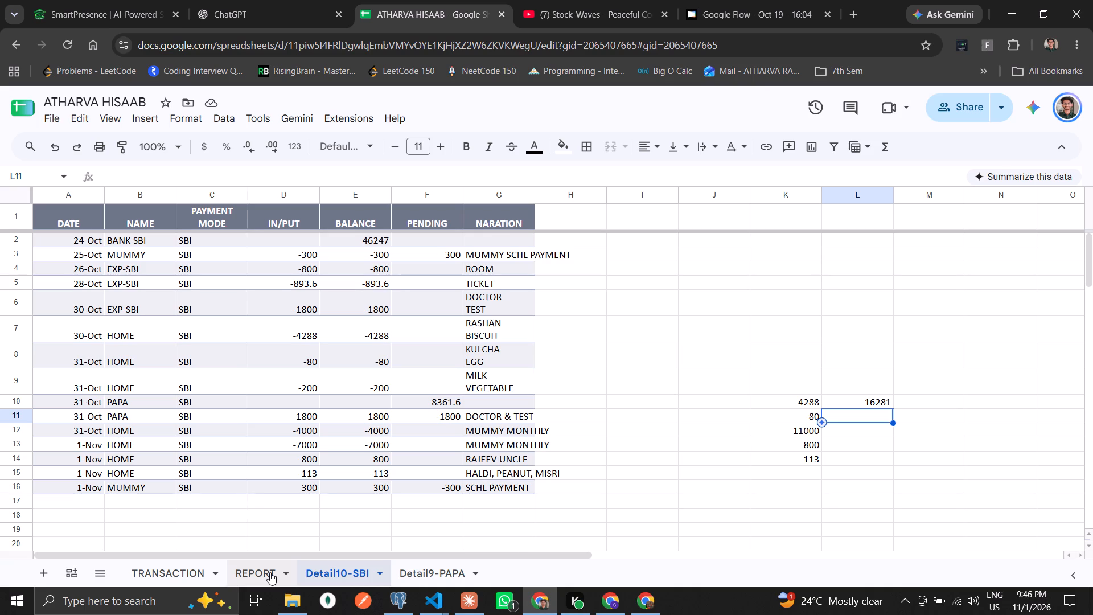
key("Up")
key("Up")
key("Left")
type("30000")
key("BackSpace")
key("Down")
key("Down")
key("Right")
type("25072")
key("Return")
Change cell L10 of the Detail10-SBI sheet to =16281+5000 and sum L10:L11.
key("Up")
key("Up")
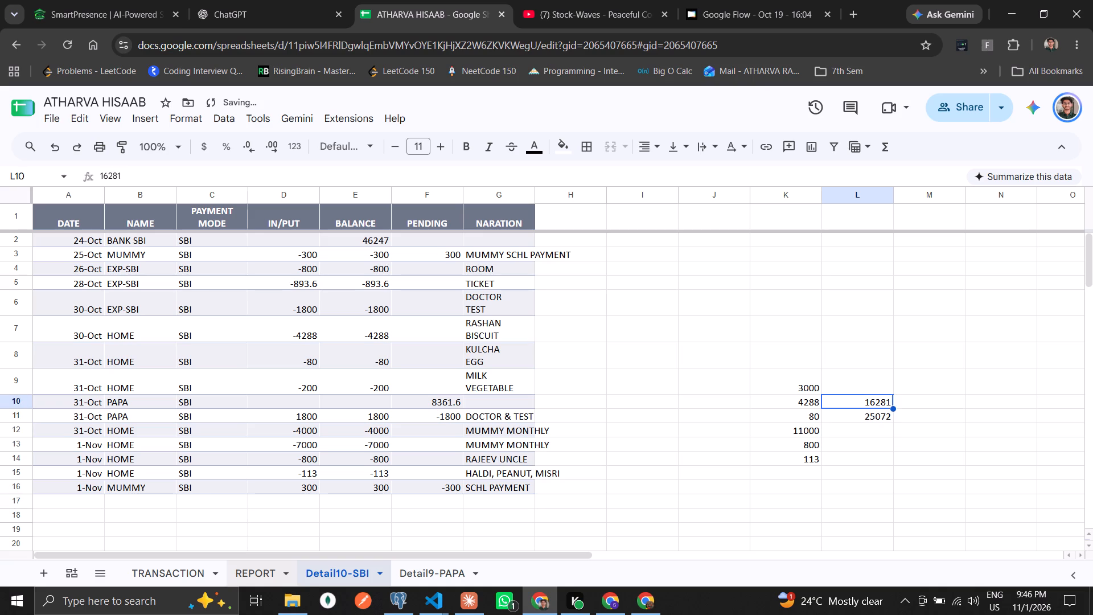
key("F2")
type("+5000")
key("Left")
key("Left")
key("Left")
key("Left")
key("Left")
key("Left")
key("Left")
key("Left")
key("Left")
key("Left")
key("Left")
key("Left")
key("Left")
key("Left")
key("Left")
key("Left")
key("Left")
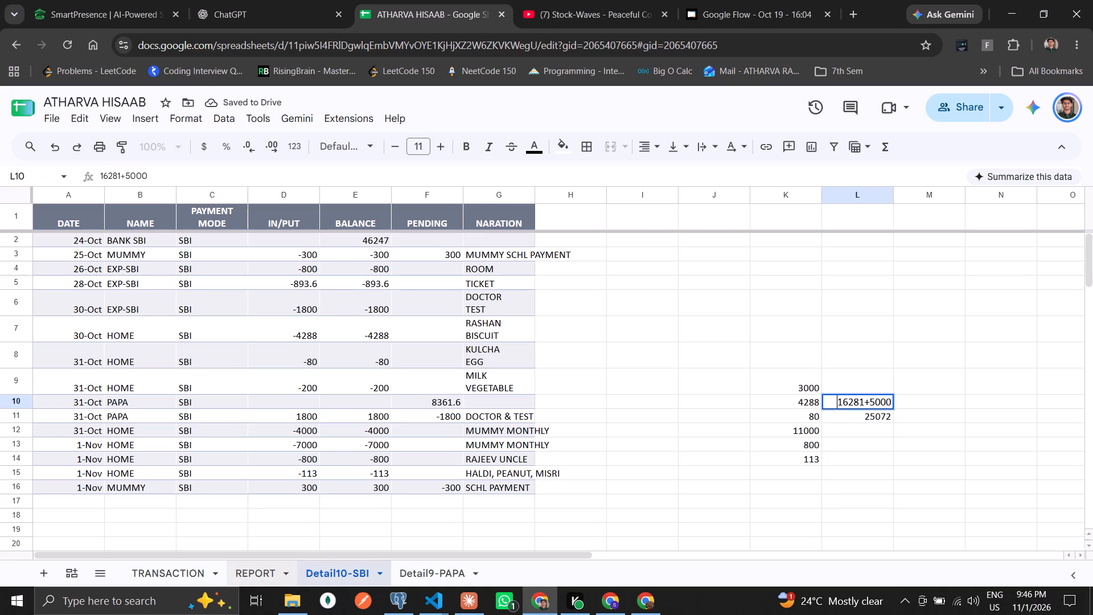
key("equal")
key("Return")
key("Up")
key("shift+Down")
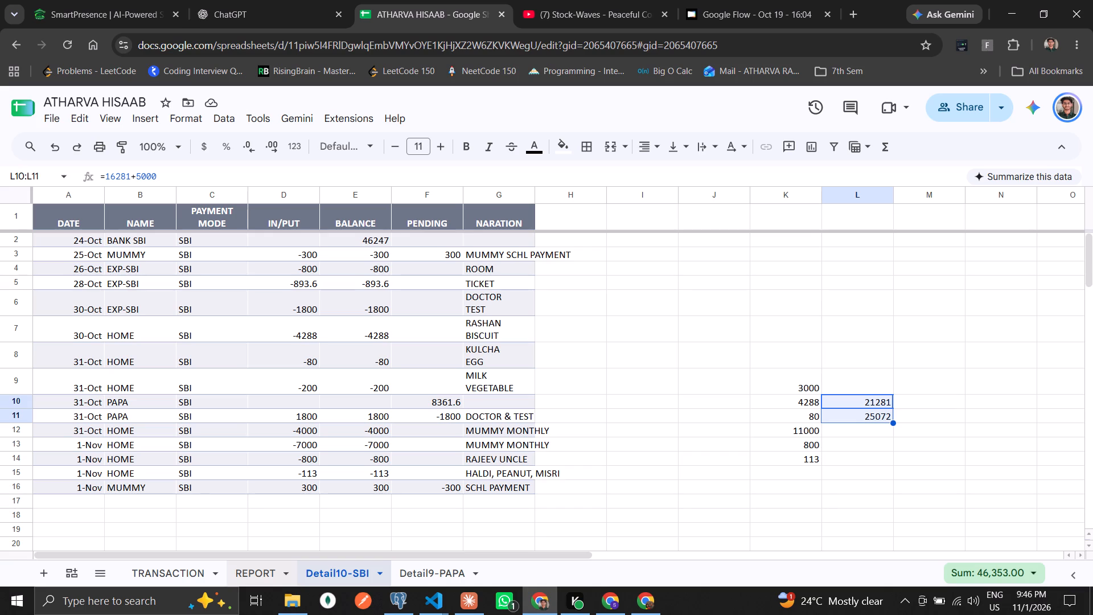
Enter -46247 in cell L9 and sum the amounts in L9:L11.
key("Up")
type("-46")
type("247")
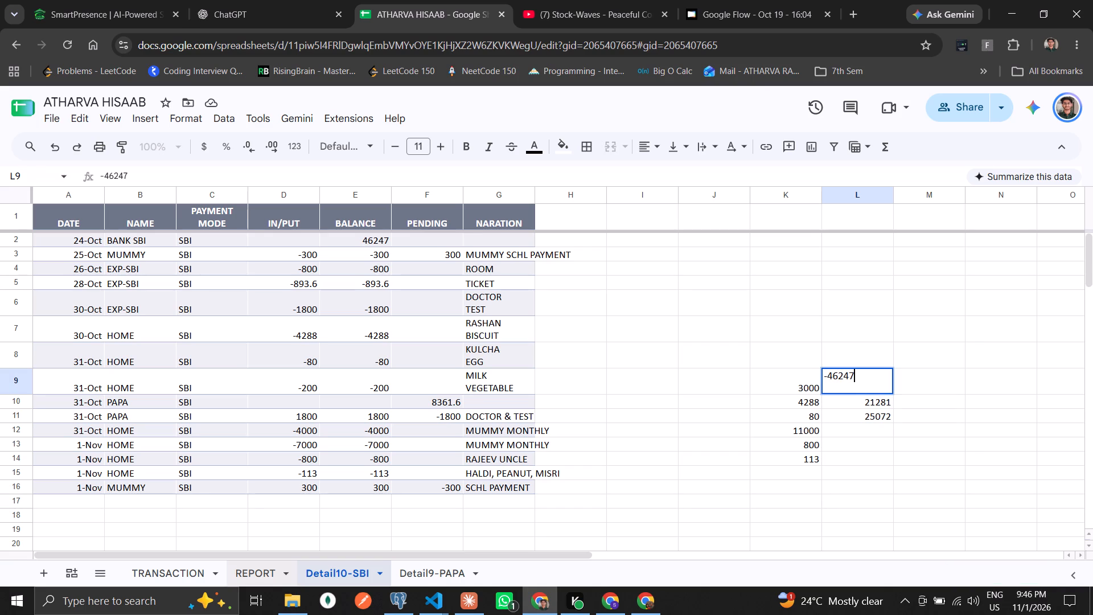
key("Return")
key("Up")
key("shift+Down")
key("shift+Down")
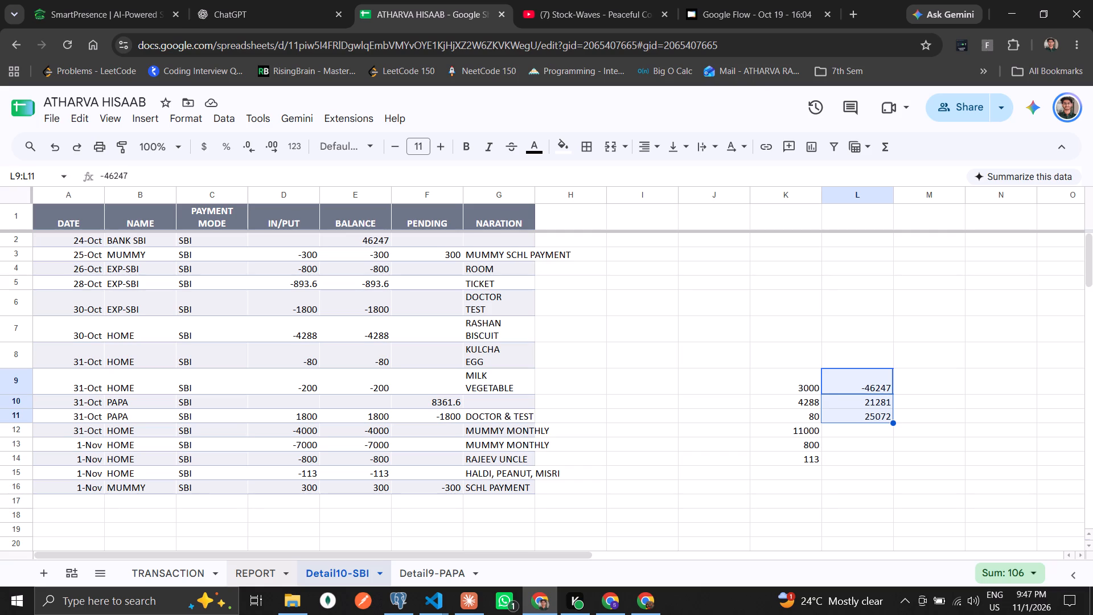
Clear the scratch calculation values from L9:L11 and K9:K14 on the Detail10-SBI sheet.
key("Delete")
key("Left")
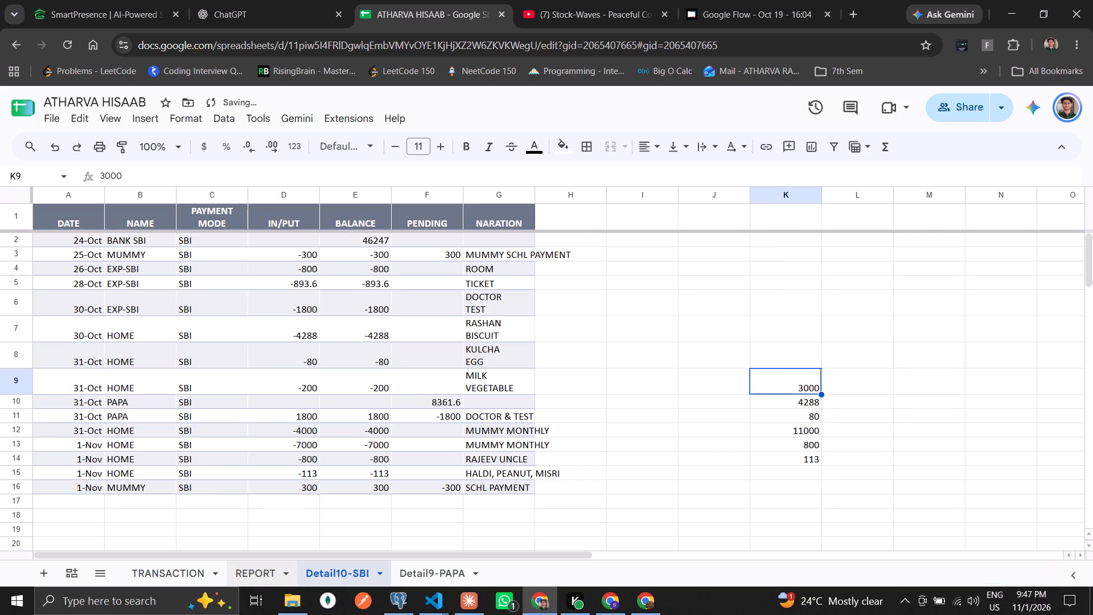
key("shift+Down")
key("shift+Down")
key("shift+Down")
key("shift+Down")
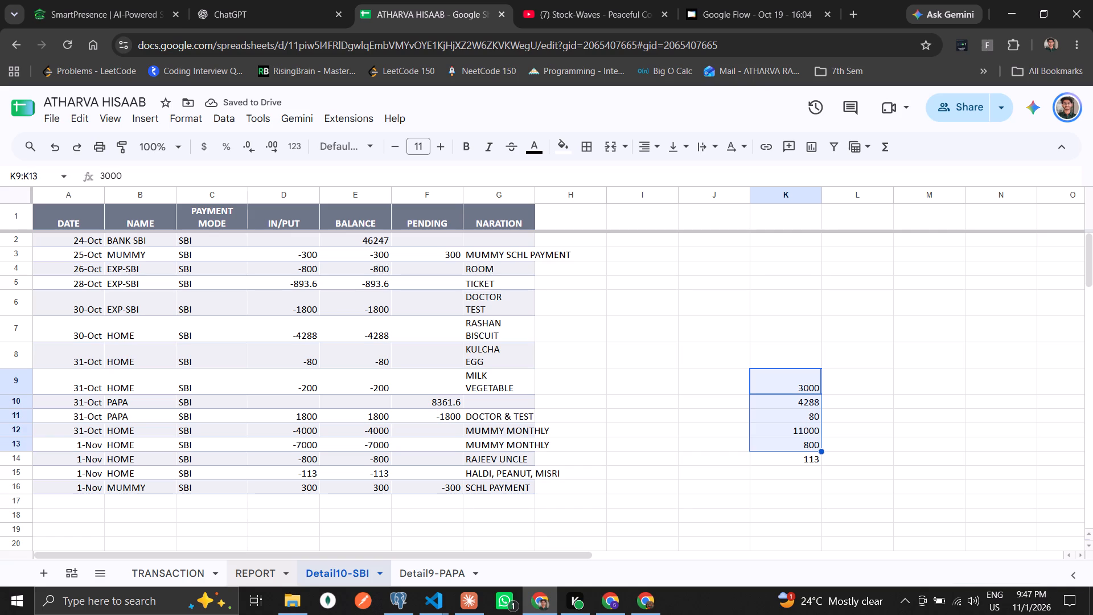
key("shift+Down")
key("Delete")
key("Left")
key("Left")
key("Left")
key("Left")
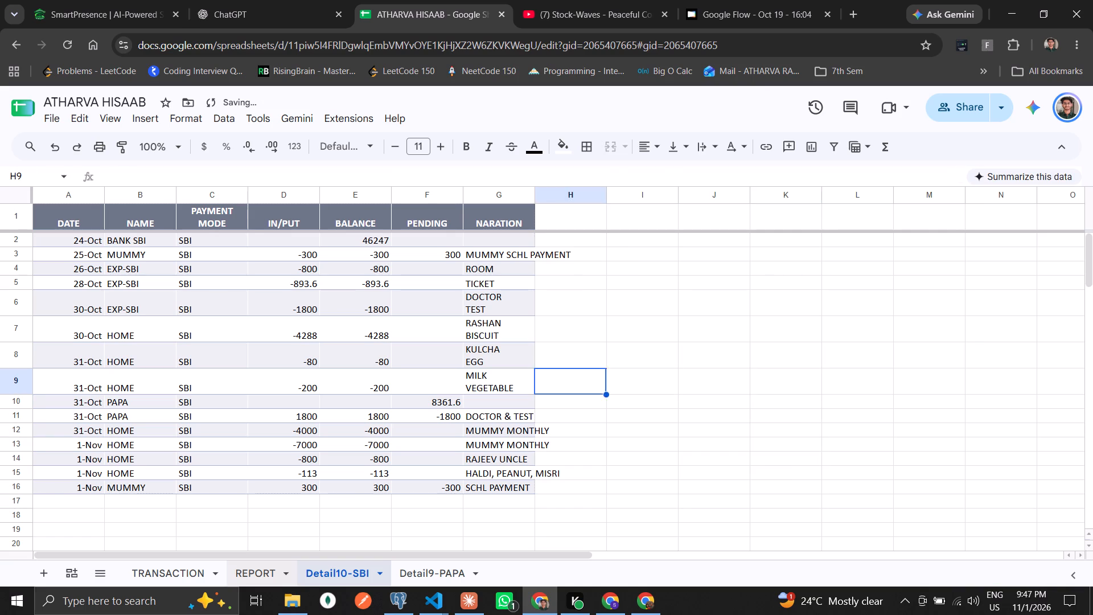
key("Left")
key("Down")
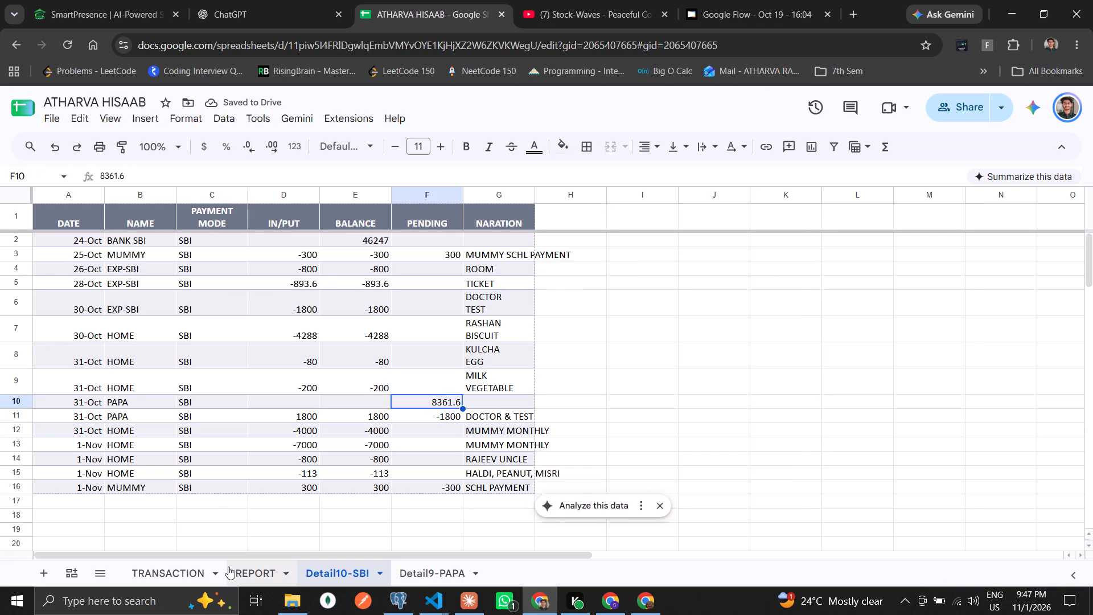
On the TRANSACTION sheet, copy the 1-Nov date from the last entry into cell A33 to start a new row.
left_click(229, 571)
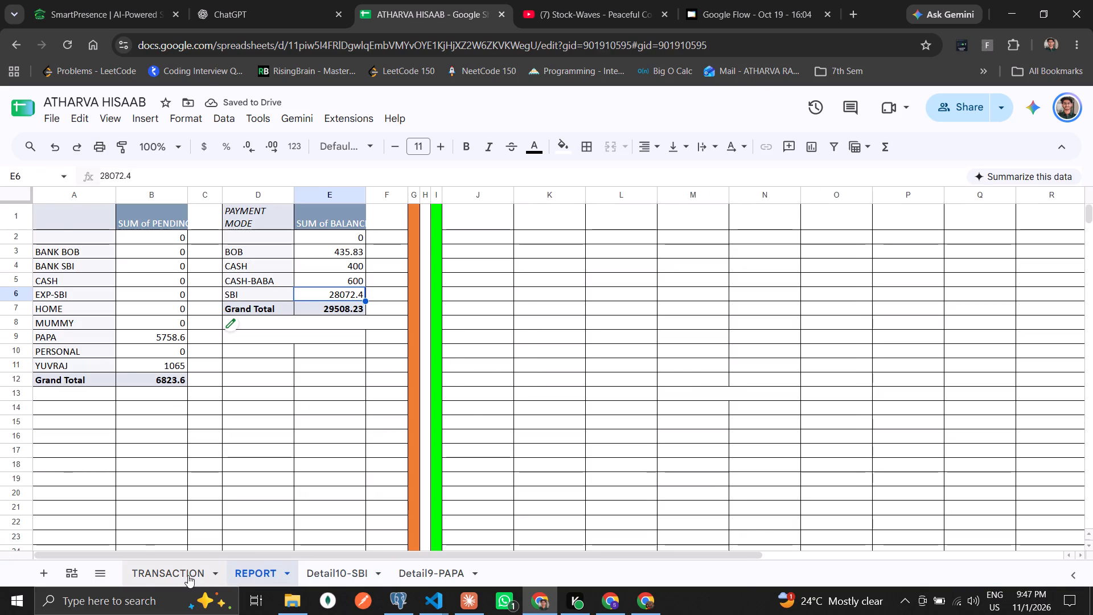
left_click(188, 575)
left_click(294, 456)
key("ctrl+Left")
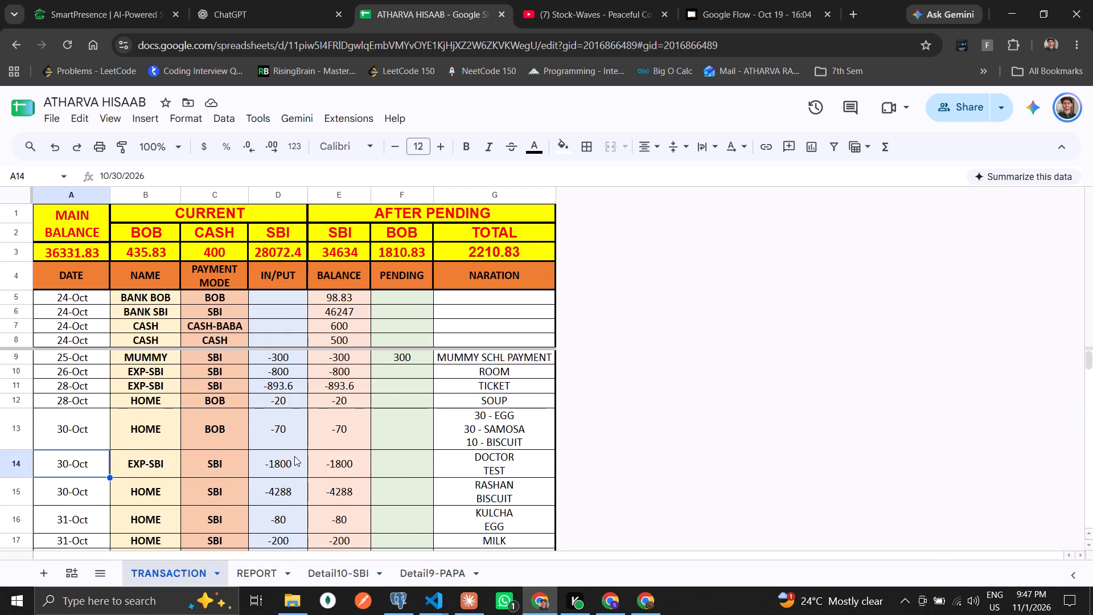
key("ctrl+Down")
key("Down")
key("Down")
key("Up")
key("Up")
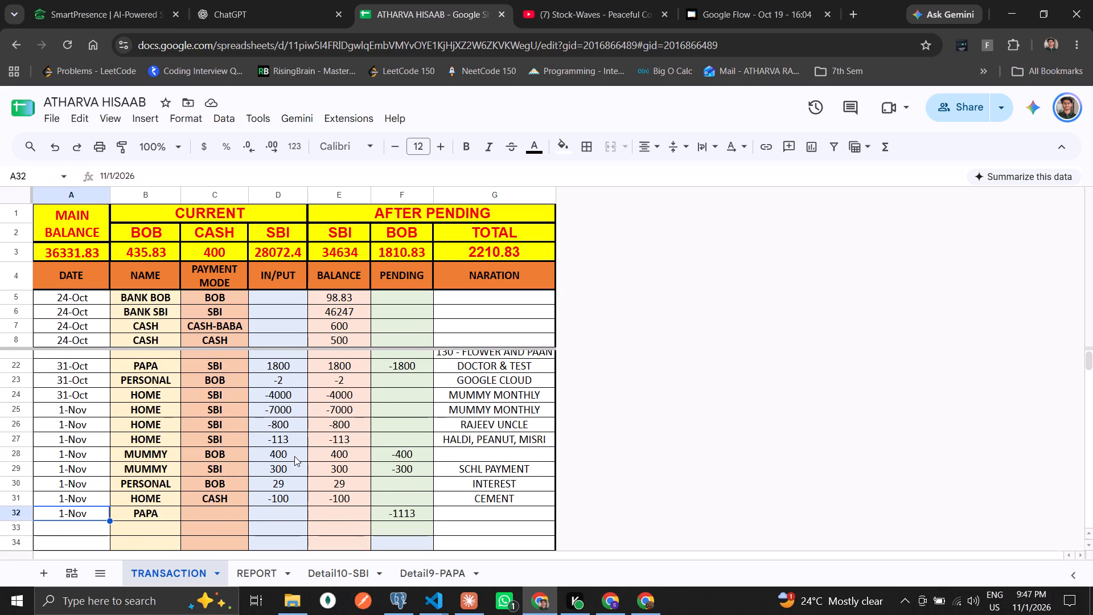
key("Down")
key("ctrl+d")
Fill in row 33 with name HOME, payment mode SBI, IN/PUT -3000 and PENDING 3000.
key("Right")
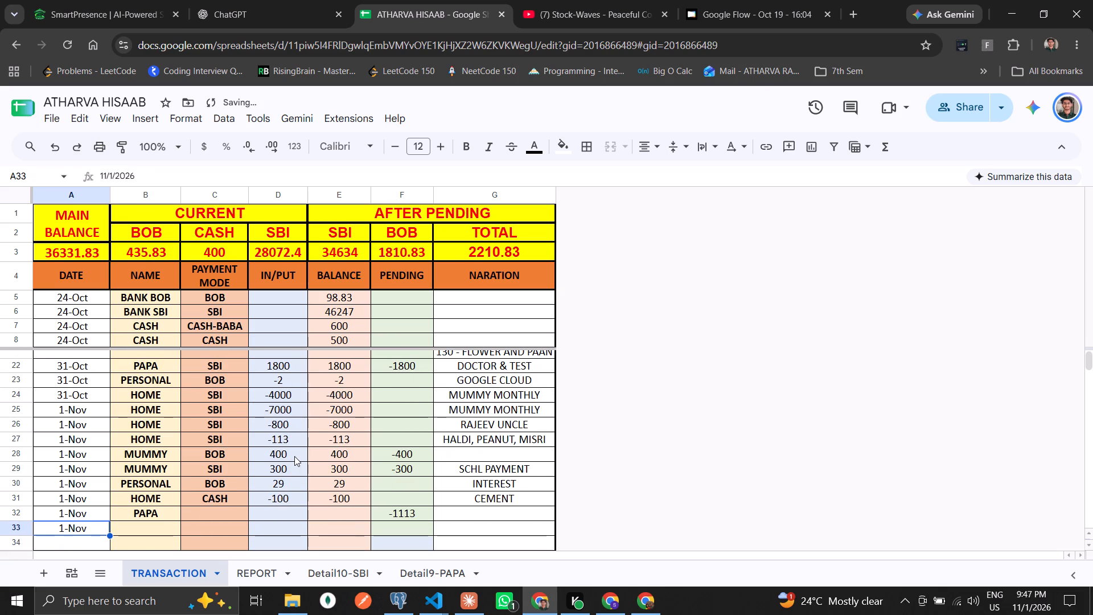
left_click(294, 456, "shift")
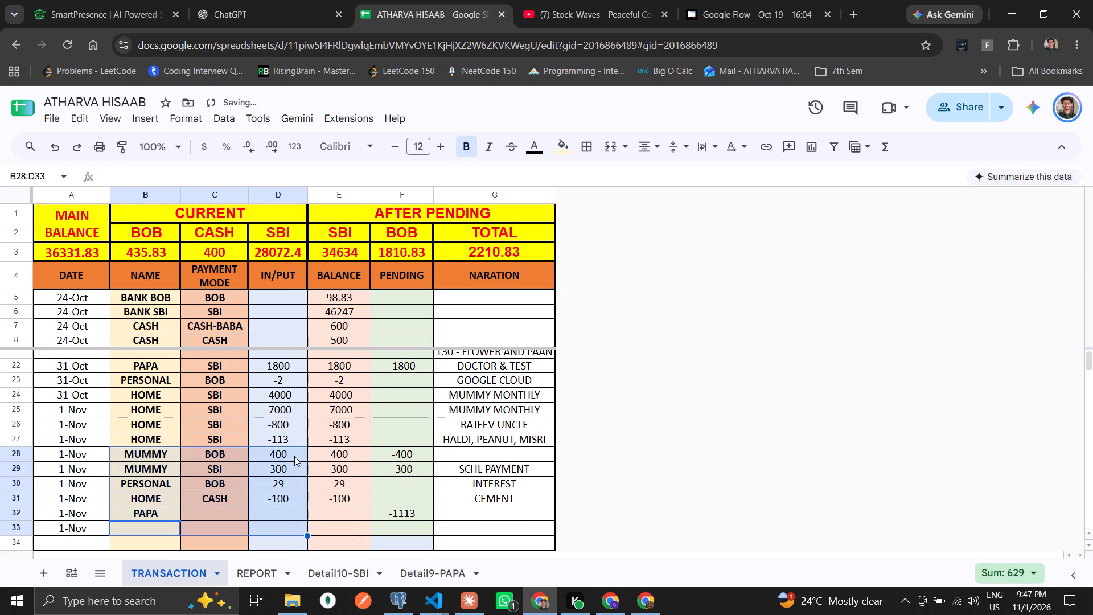
key("Left")
key("Right")
type("home")
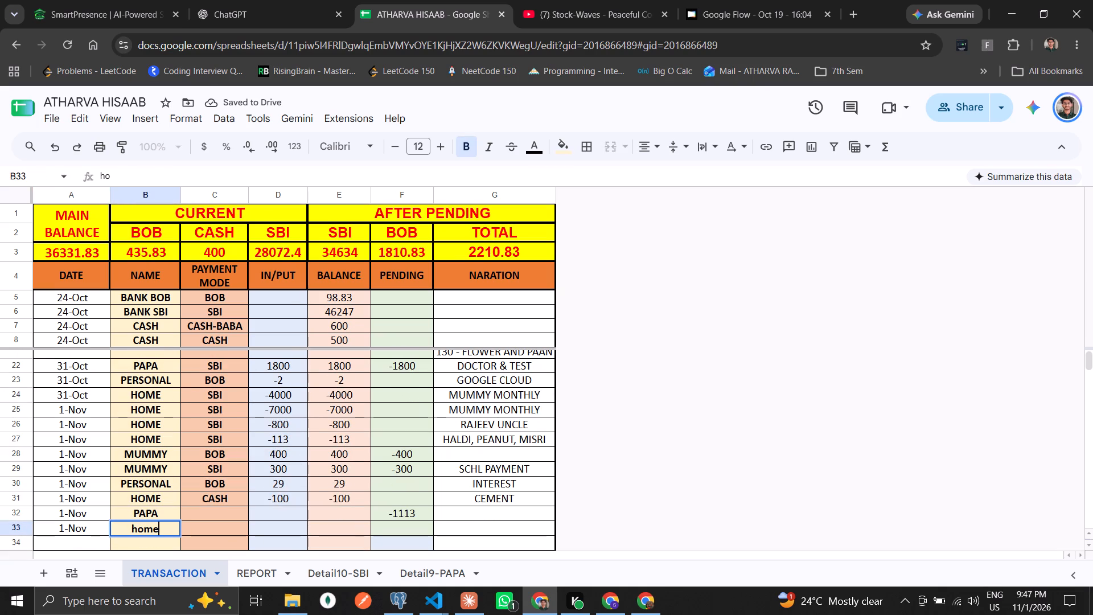
key("BackSpace")
key("BackSpace")
key("BackSpace")
key("BackSpace")
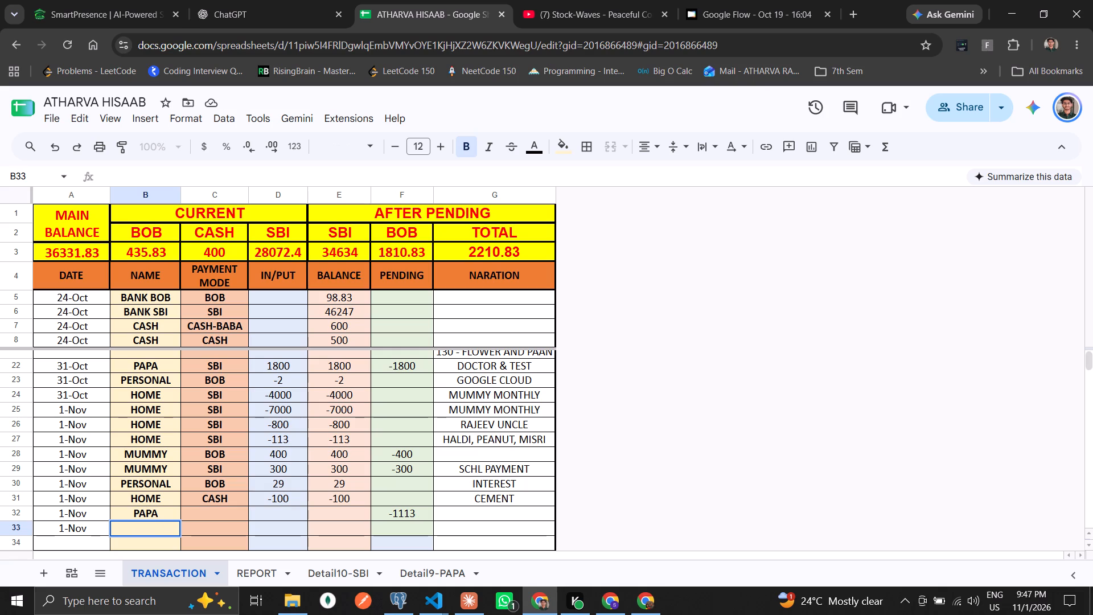
key("Right")
type("SBI")
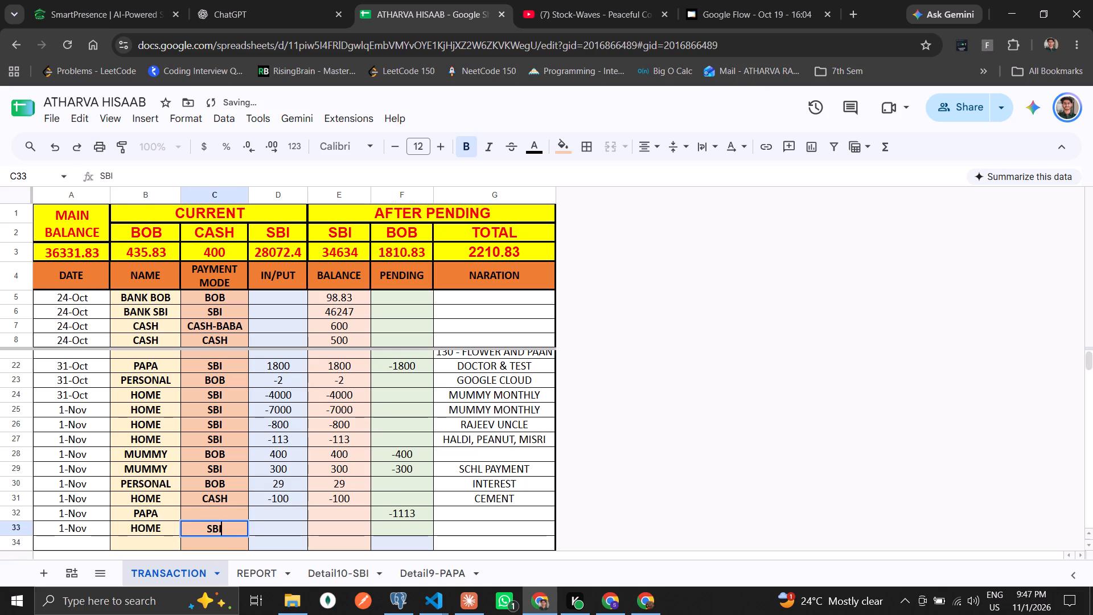
key("Right")
type("-3000")
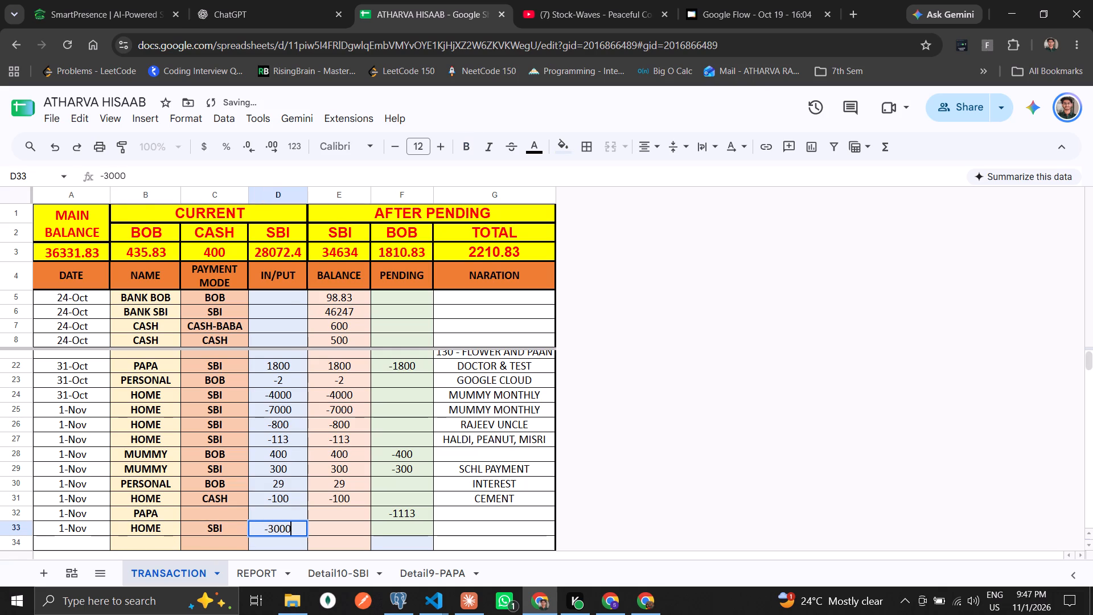
key("Right")
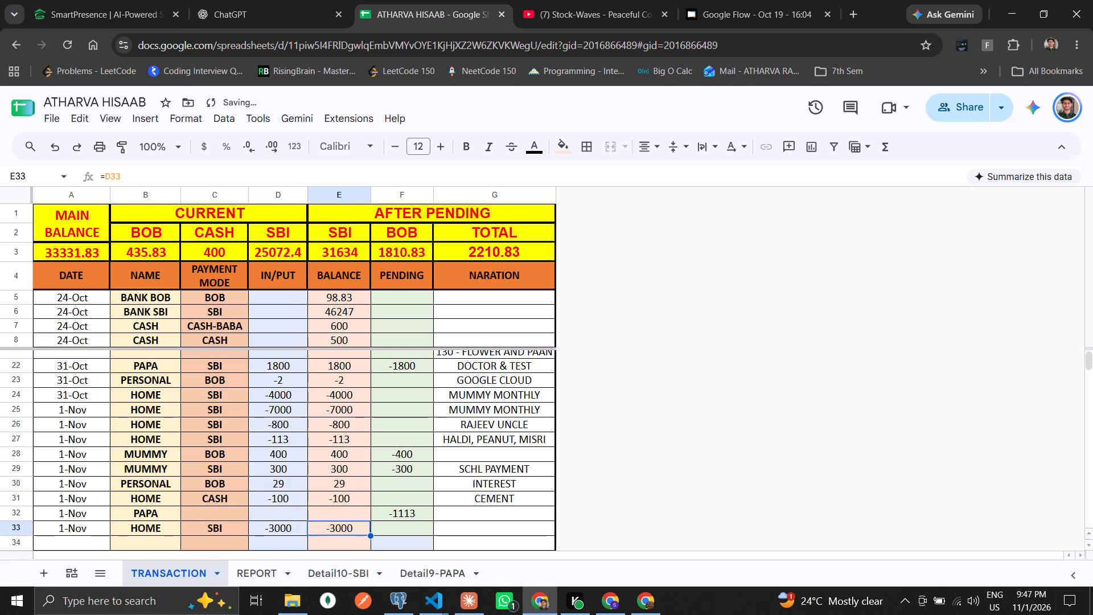
key("Right")
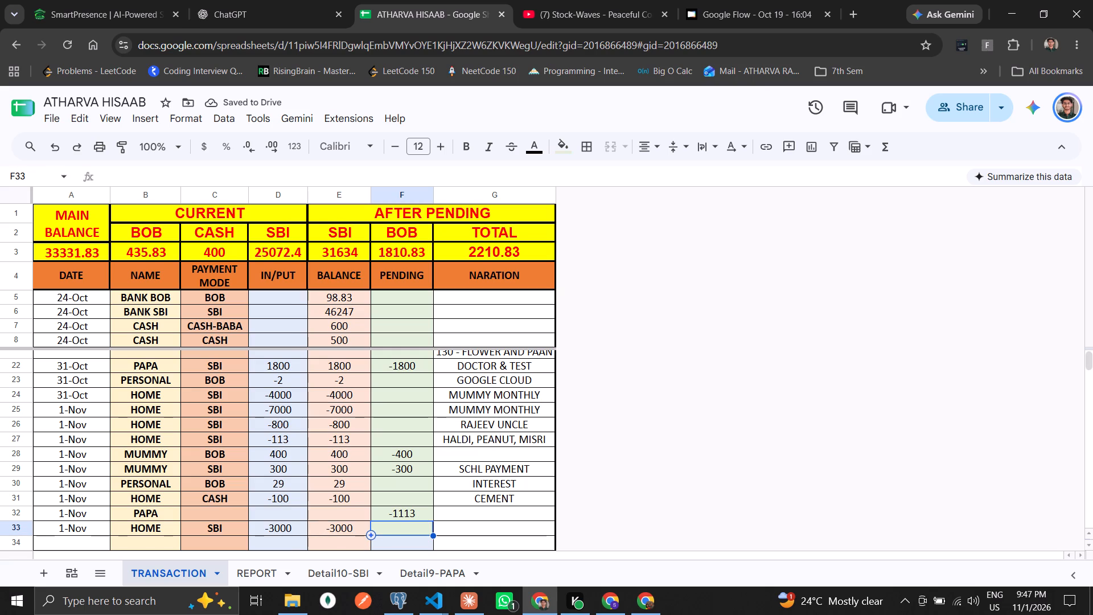
type("3000")
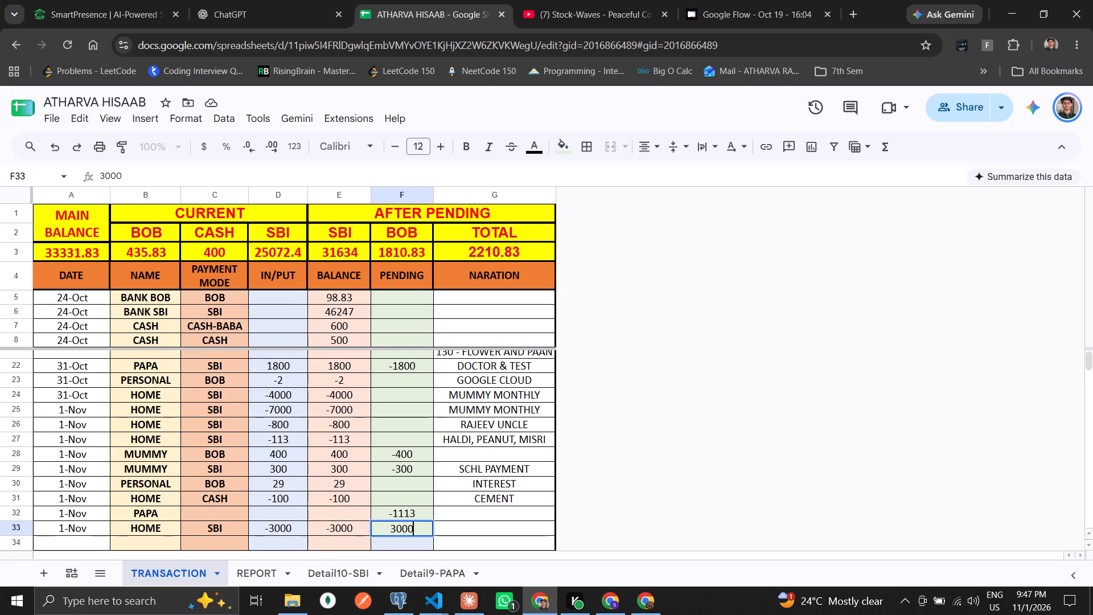
Set the PENDING amount of the 1-Nov PAPA entry in row 32 to -113.
key("Up")
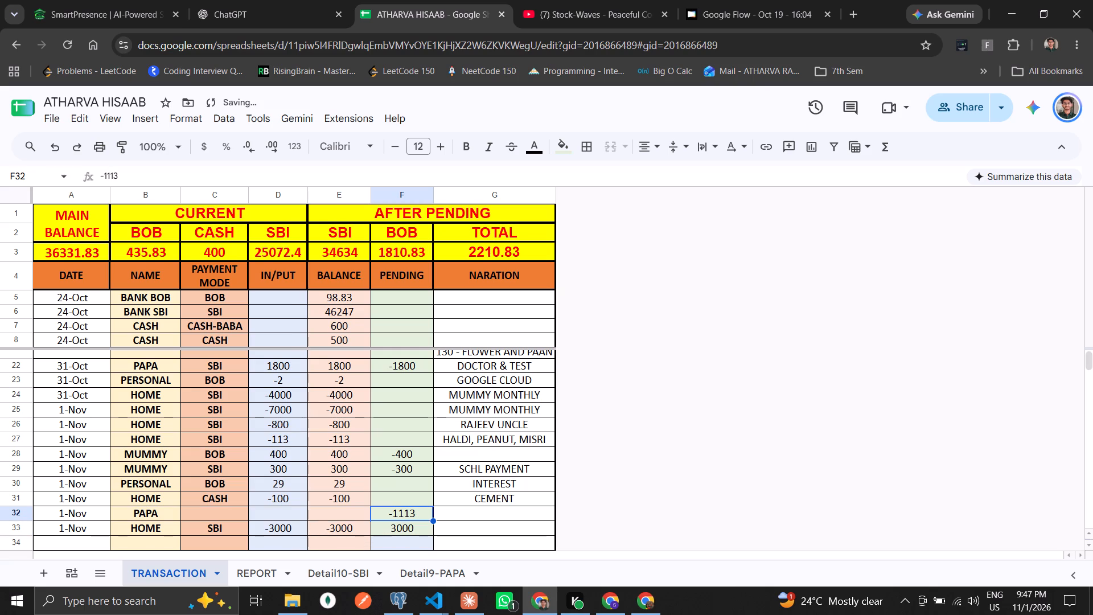
type("-113")
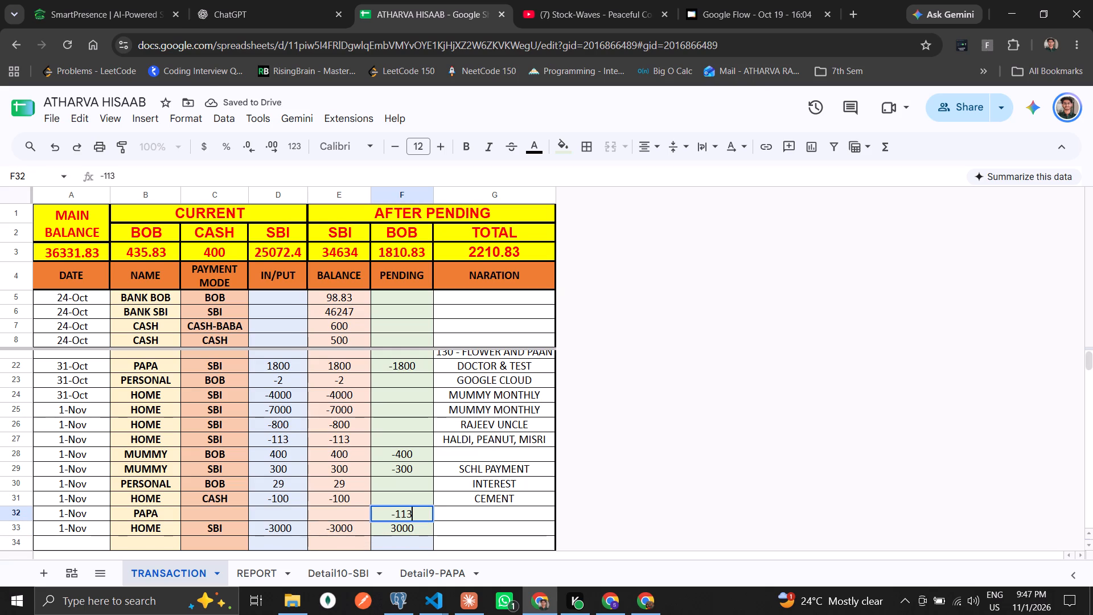
key("Return")
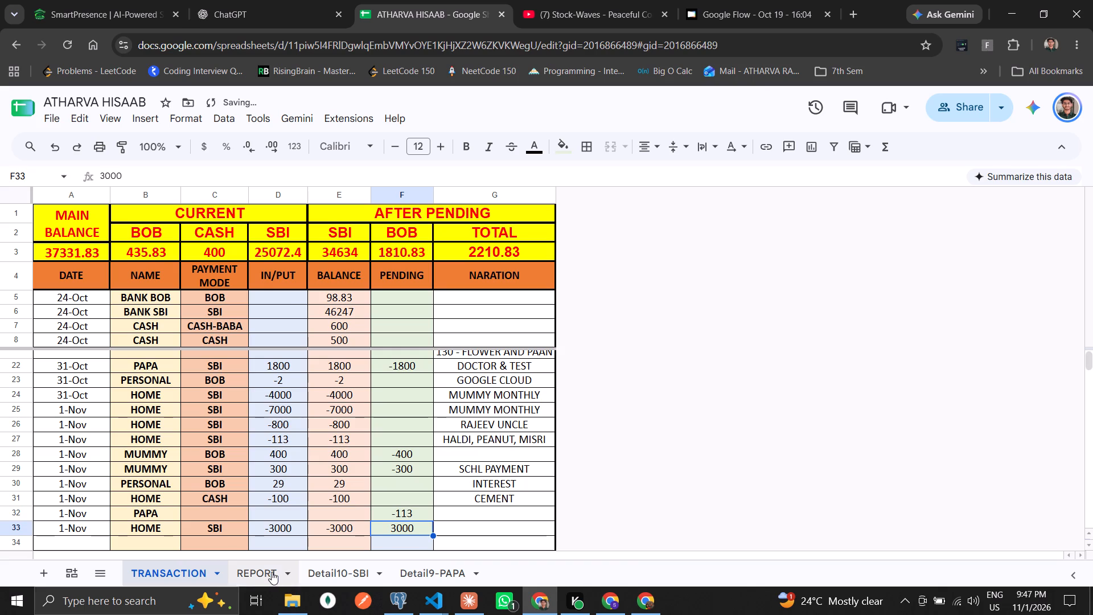
On the REPORT sheet, sum the PAPA pending amount with the SBI balance, and glance at the Detail10-SBI sheet.
left_click(269, 572)
left_click(202, 383)
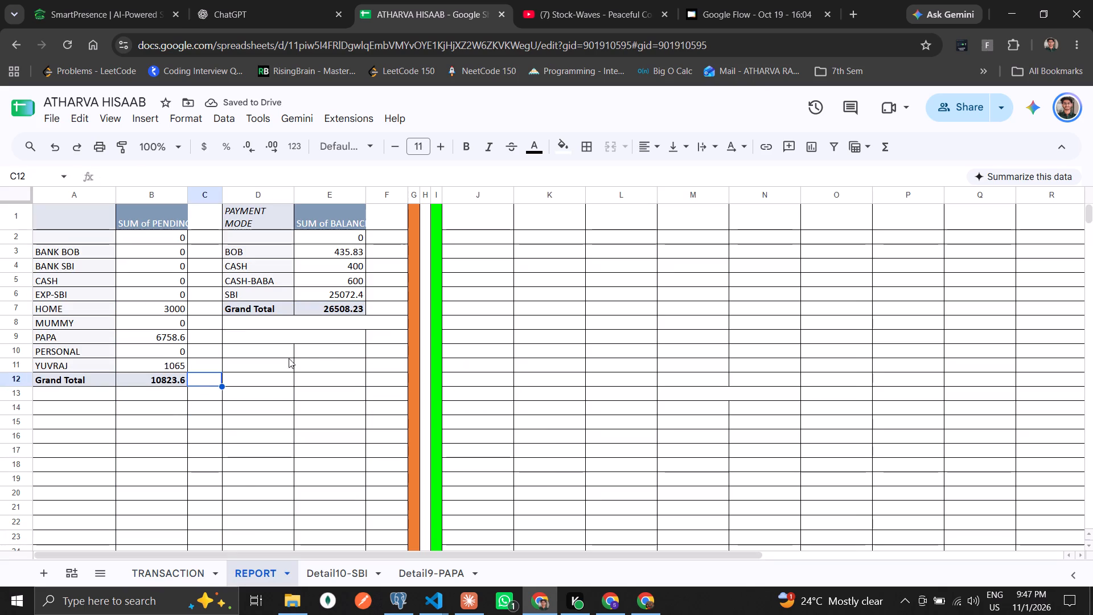
left_click(317, 355)
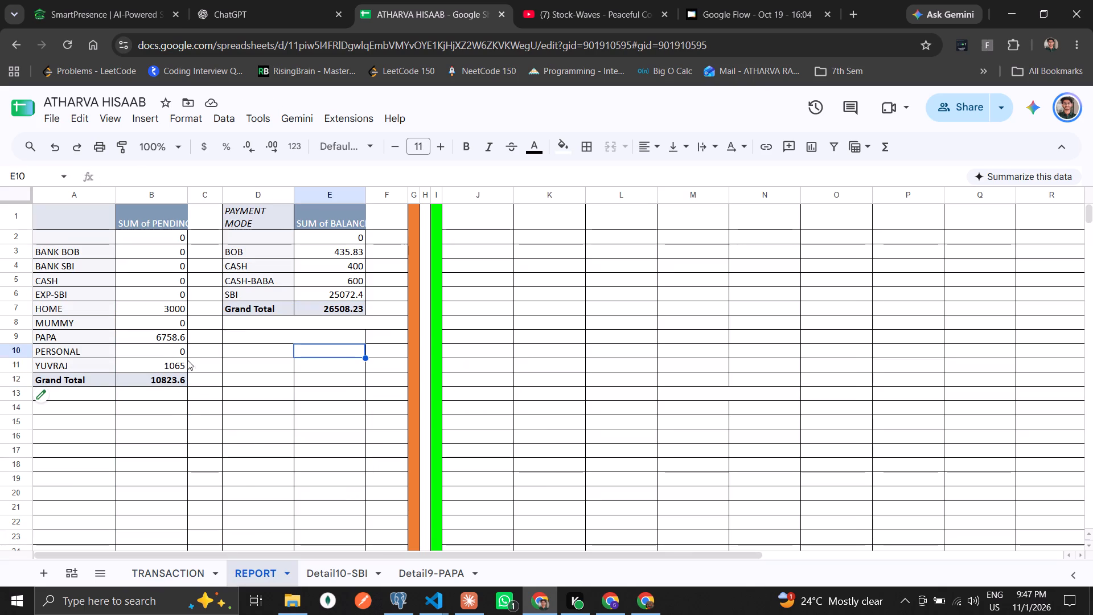
left_click(171, 342)
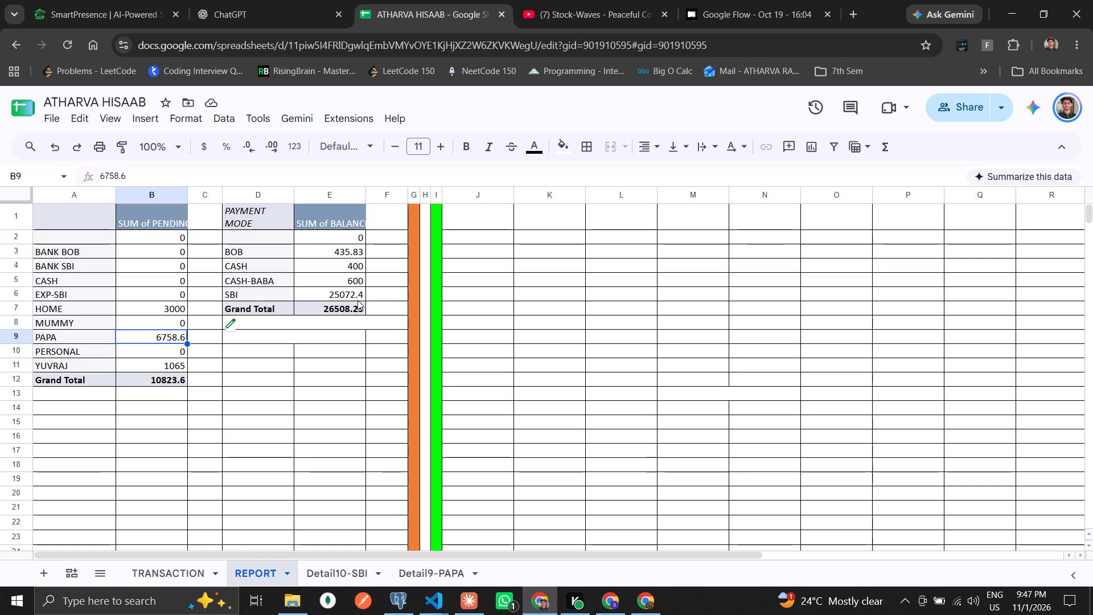
left_click(351, 294, "ctrl")
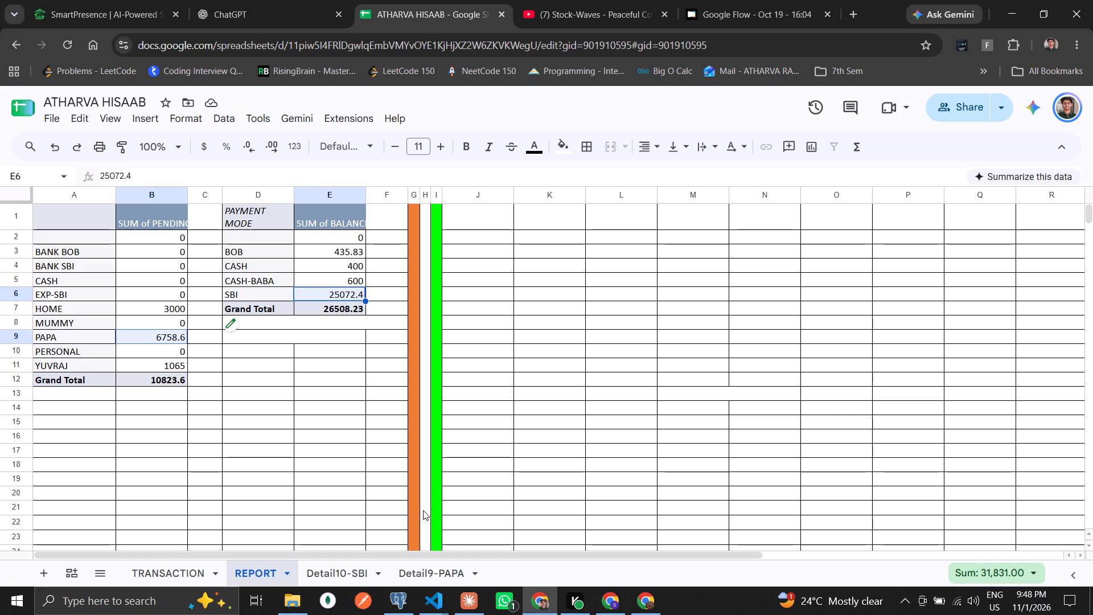
left_click(346, 566)
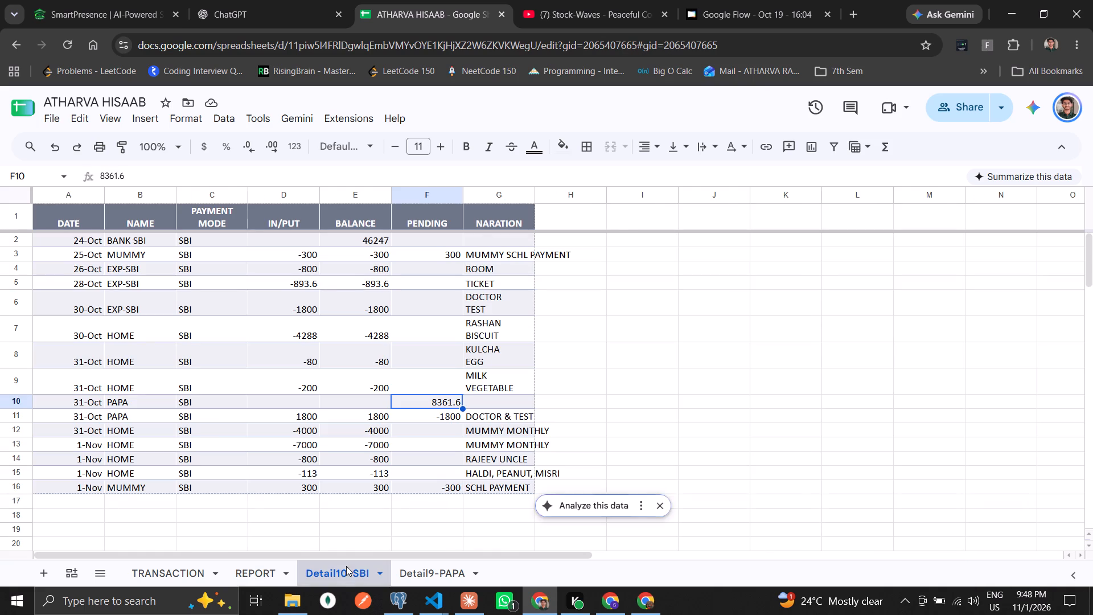
left_click(238, 573)
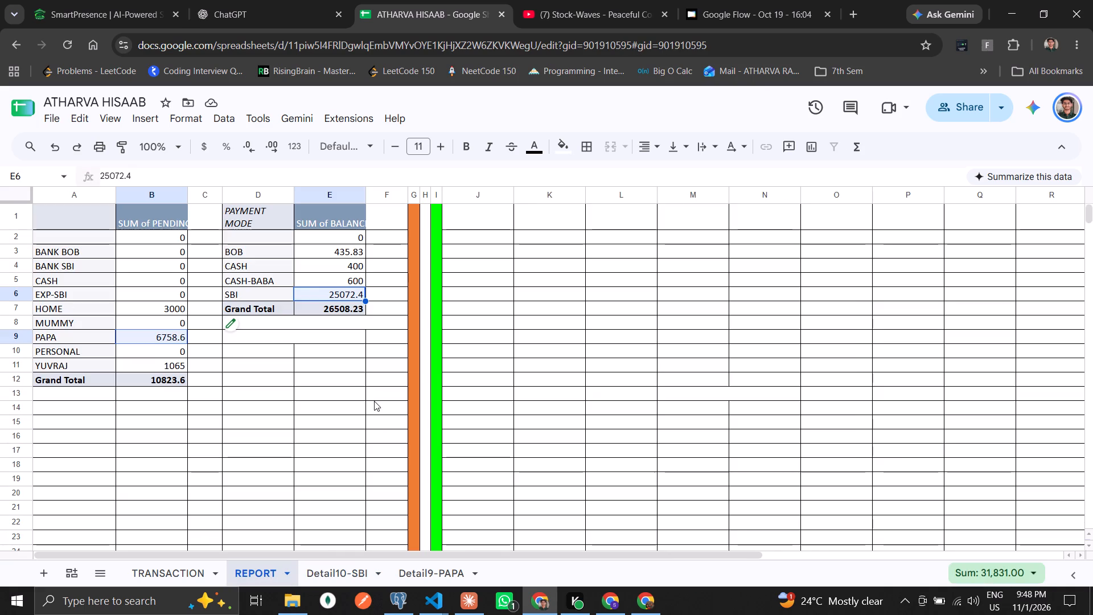
Generate the detail sheet behind the BOB balance on the REPORT sheet and start reviewing its BALANCE entries.
left_click(339, 346)
double_click(338, 254)
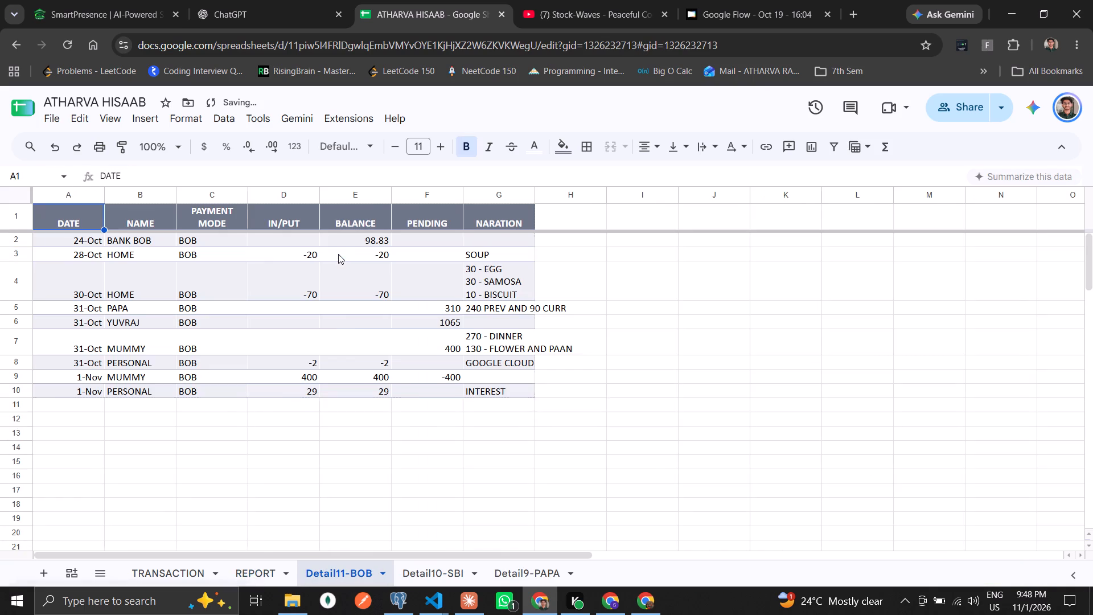
left_click(356, 302)
key("Up")
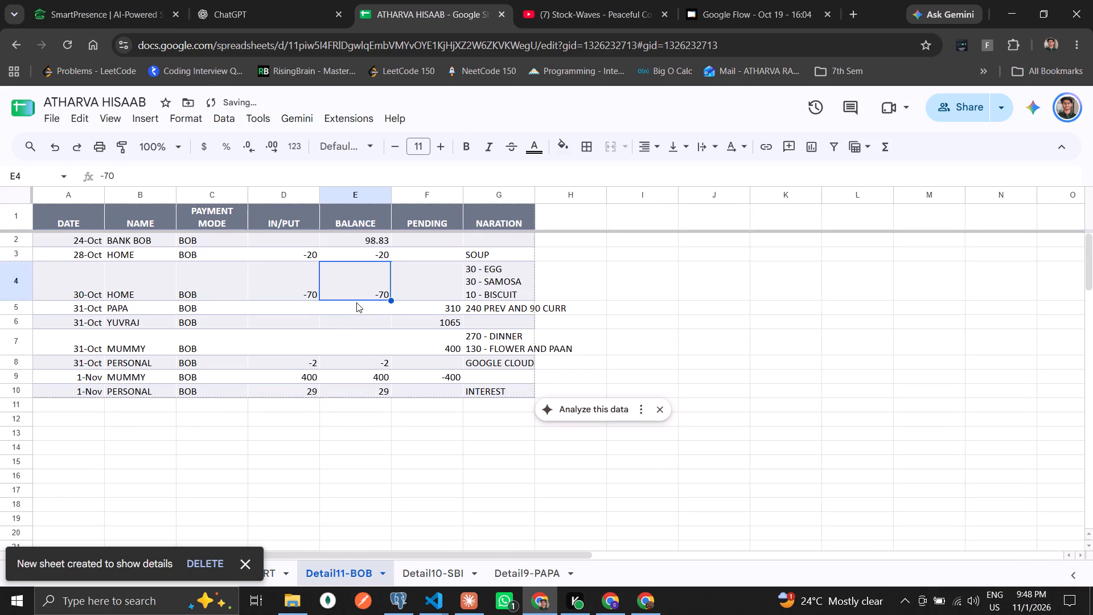
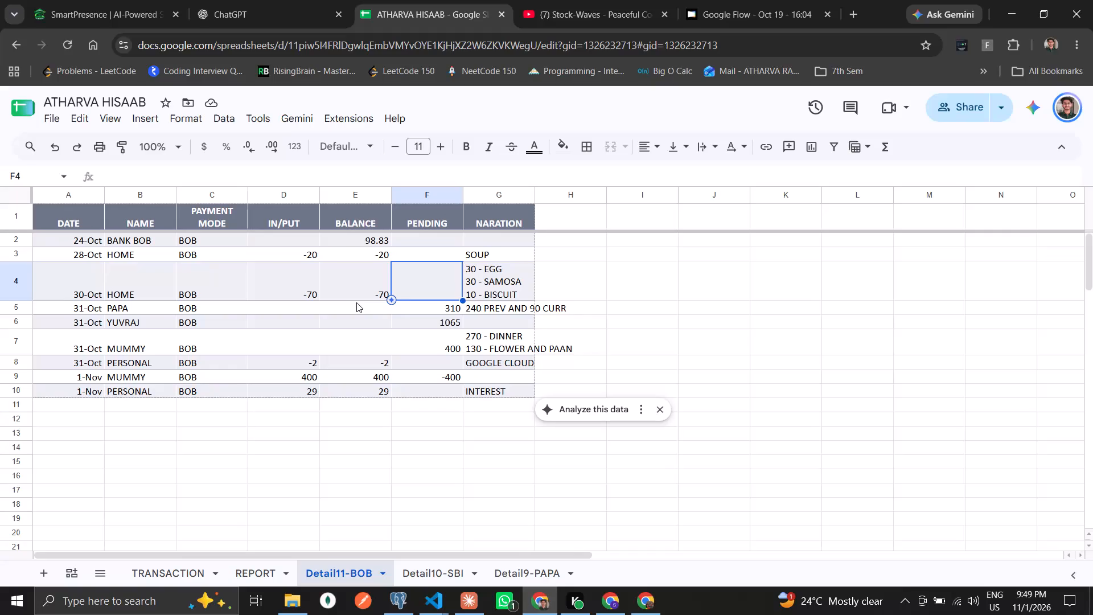
Correct the narration of the 31-Oct PAPA entry on the Detail11-BOB sheet to 240 PREV AND 70 CURR.
key("Left")
key("Up")
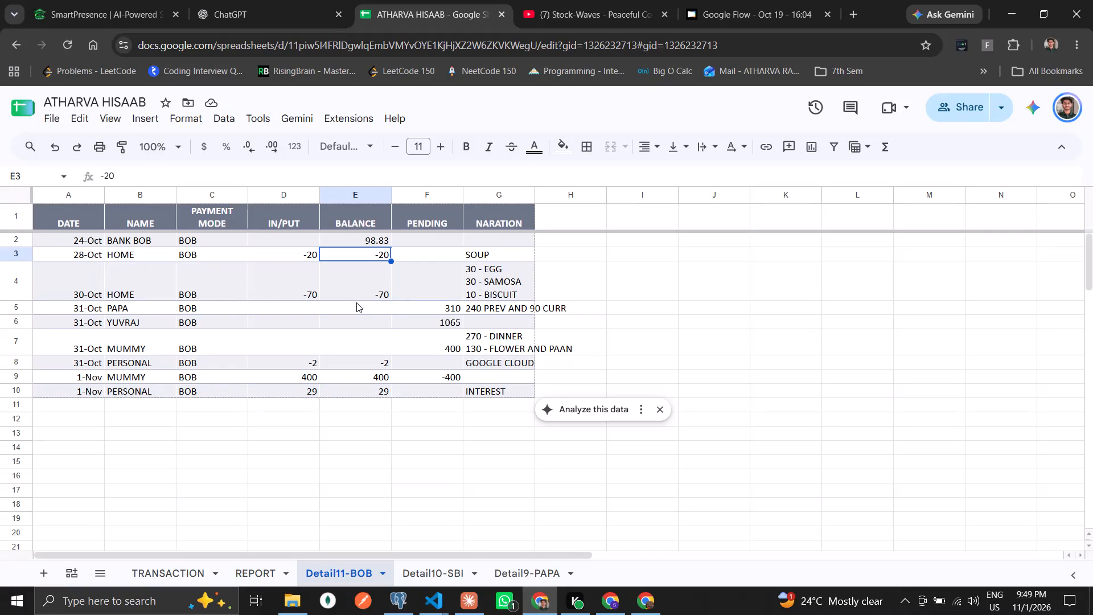
key("Left")
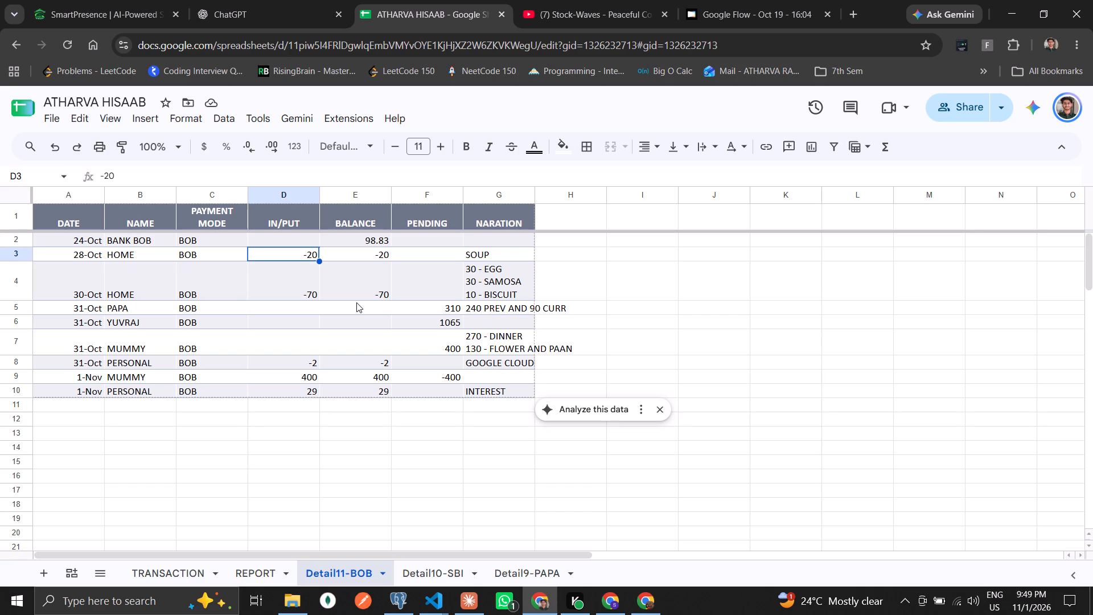
key("Down")
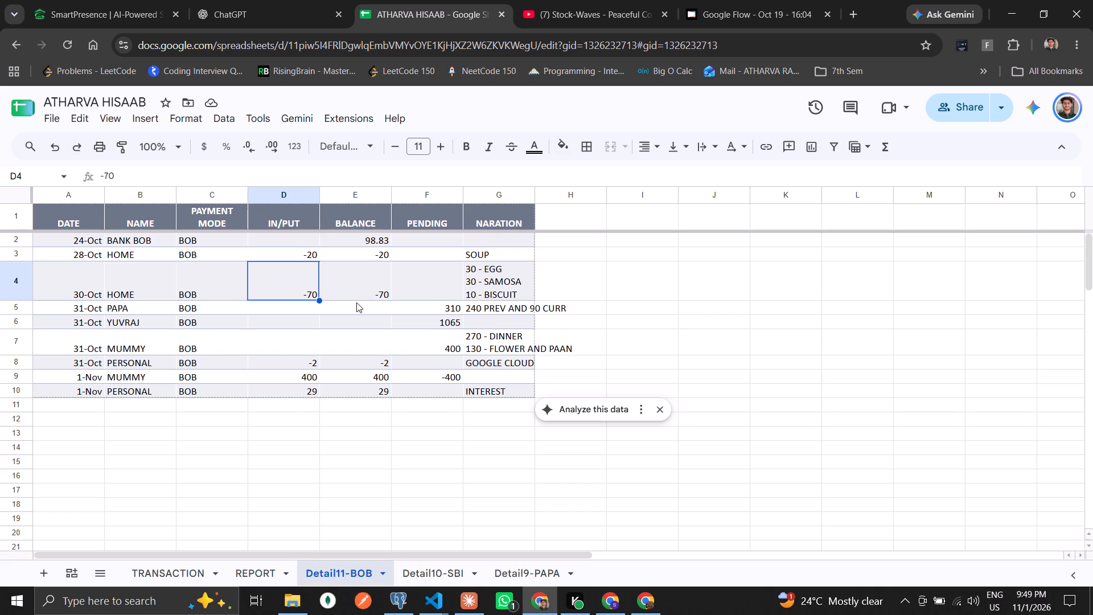
key("Right")
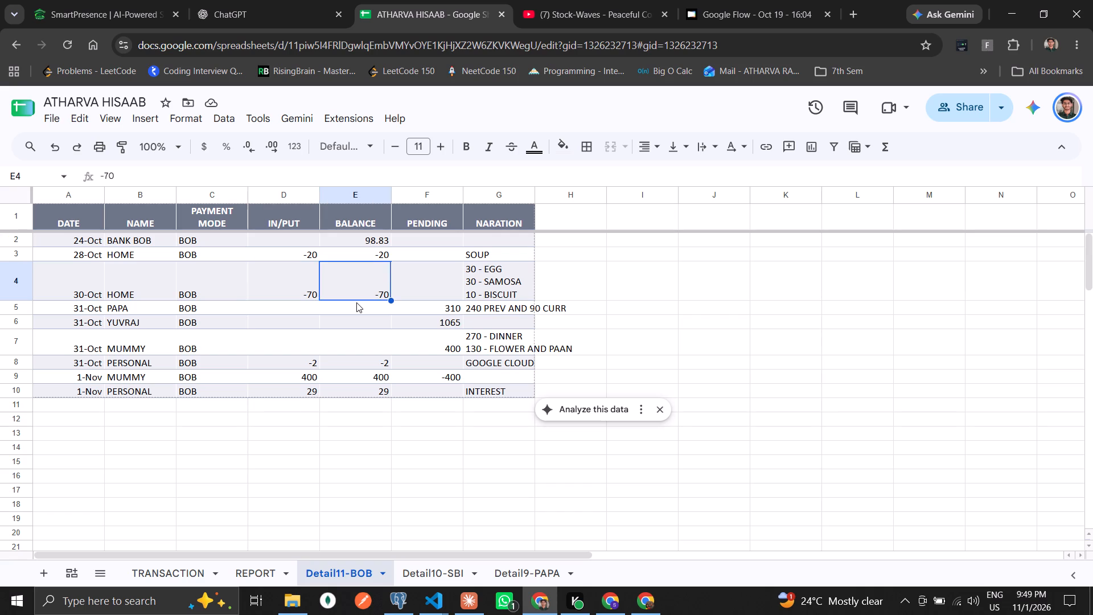
key("Right")
key("Right")
key("Down")
key("F2")
key("Left")
key("Left")
key("Left")
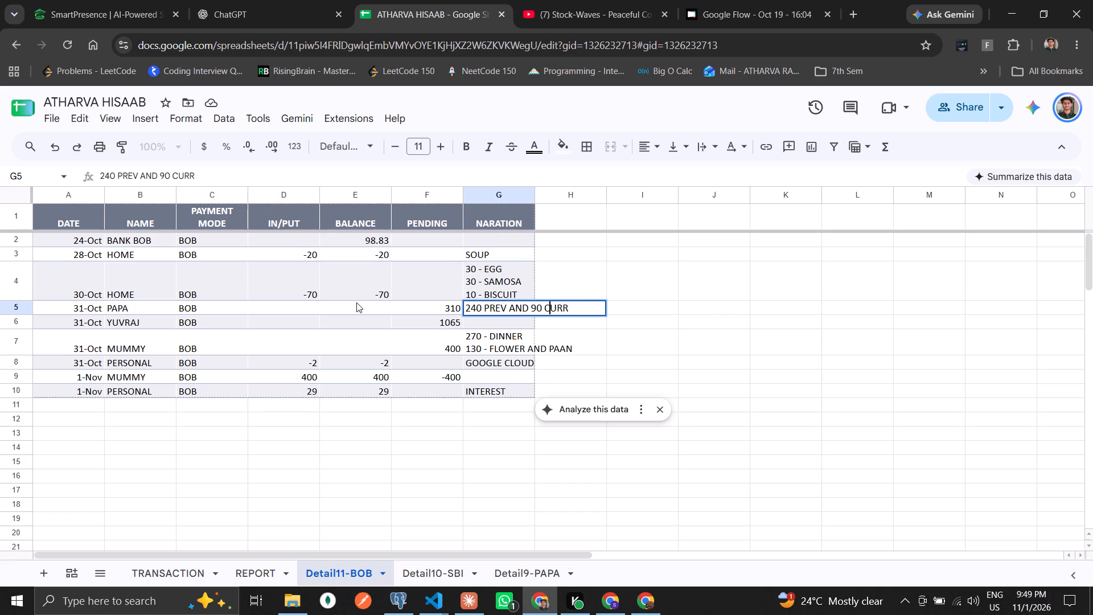
key("Left")
key("Left")
key("Left")
key("BackSpace")
key("7")
key("Return")
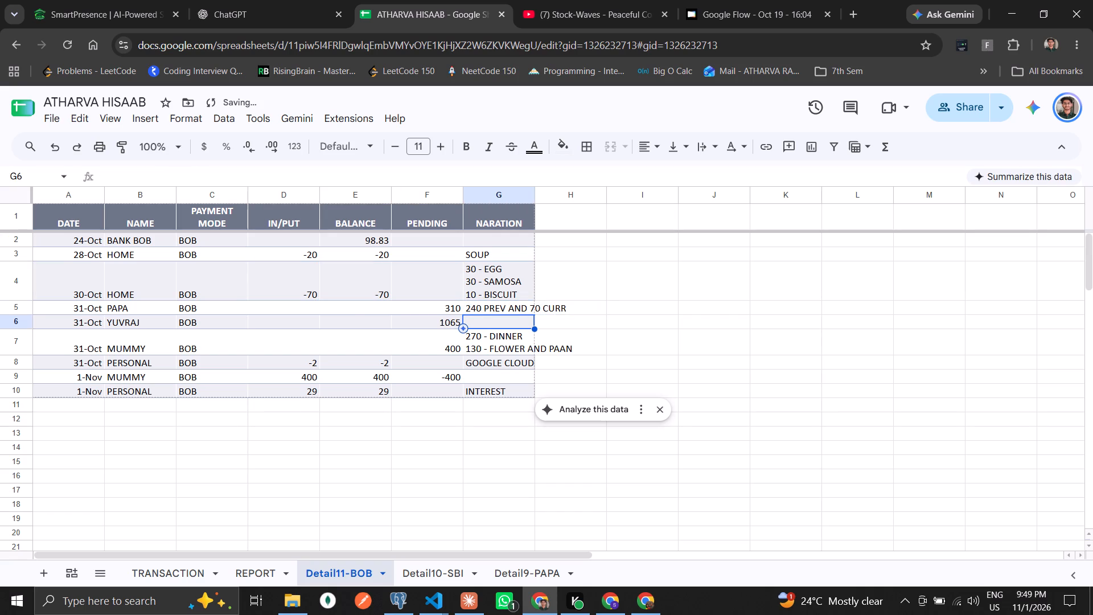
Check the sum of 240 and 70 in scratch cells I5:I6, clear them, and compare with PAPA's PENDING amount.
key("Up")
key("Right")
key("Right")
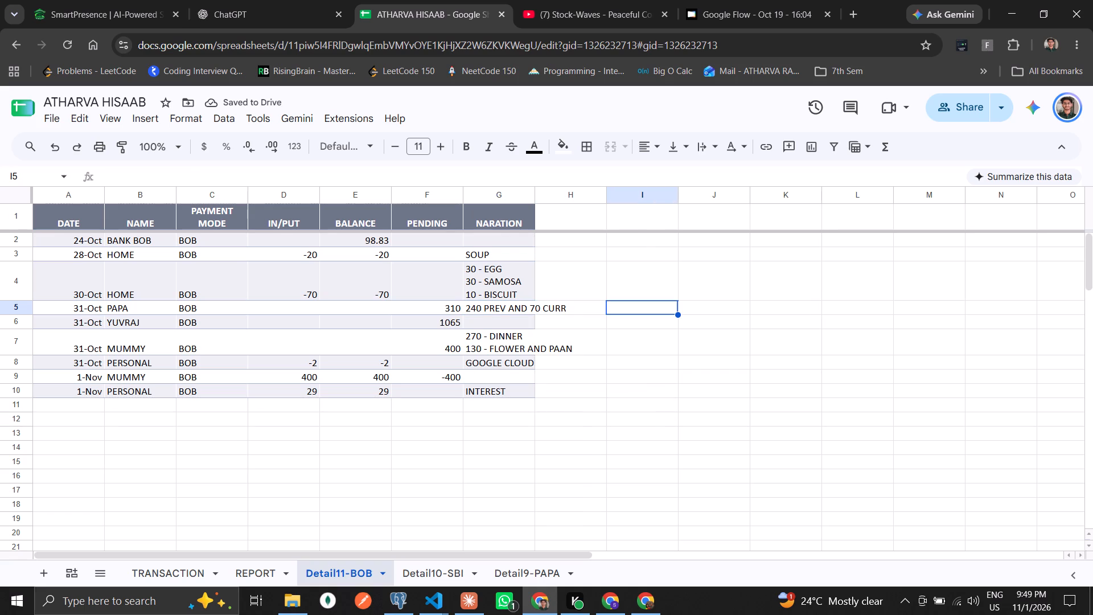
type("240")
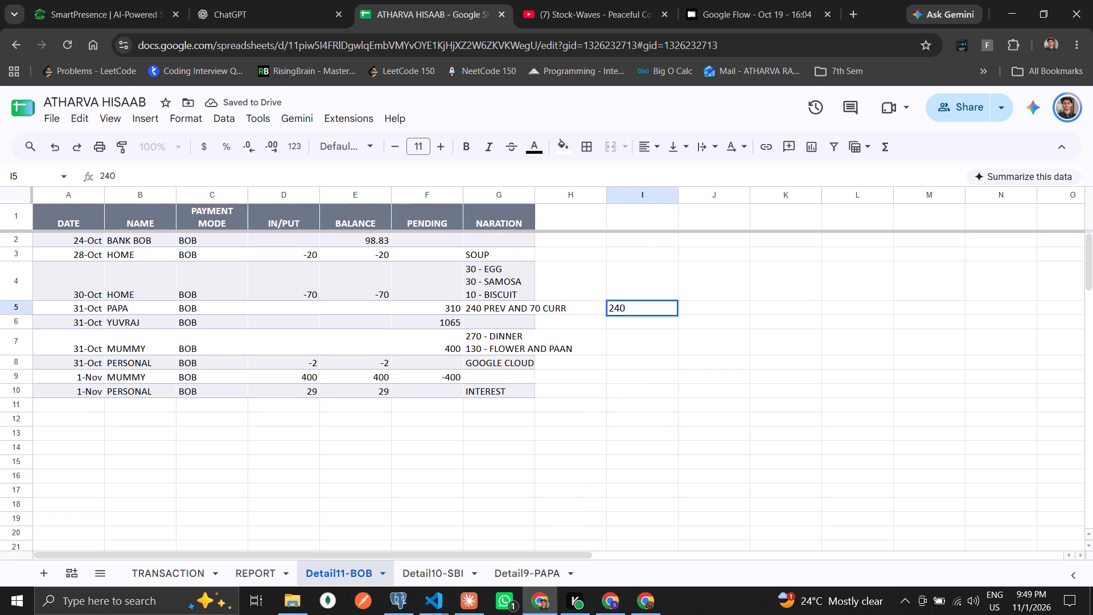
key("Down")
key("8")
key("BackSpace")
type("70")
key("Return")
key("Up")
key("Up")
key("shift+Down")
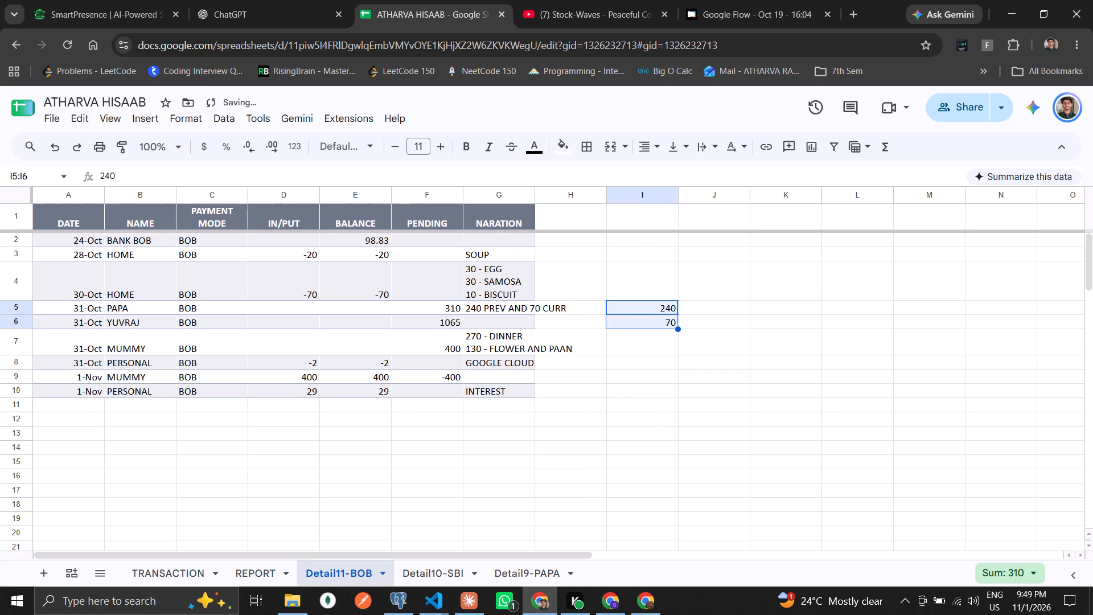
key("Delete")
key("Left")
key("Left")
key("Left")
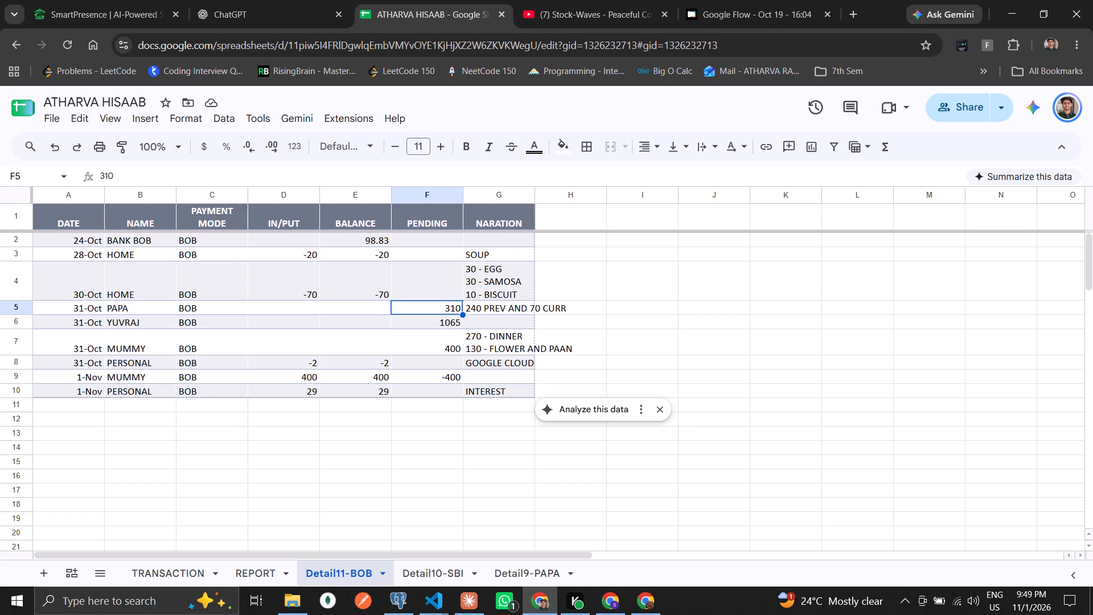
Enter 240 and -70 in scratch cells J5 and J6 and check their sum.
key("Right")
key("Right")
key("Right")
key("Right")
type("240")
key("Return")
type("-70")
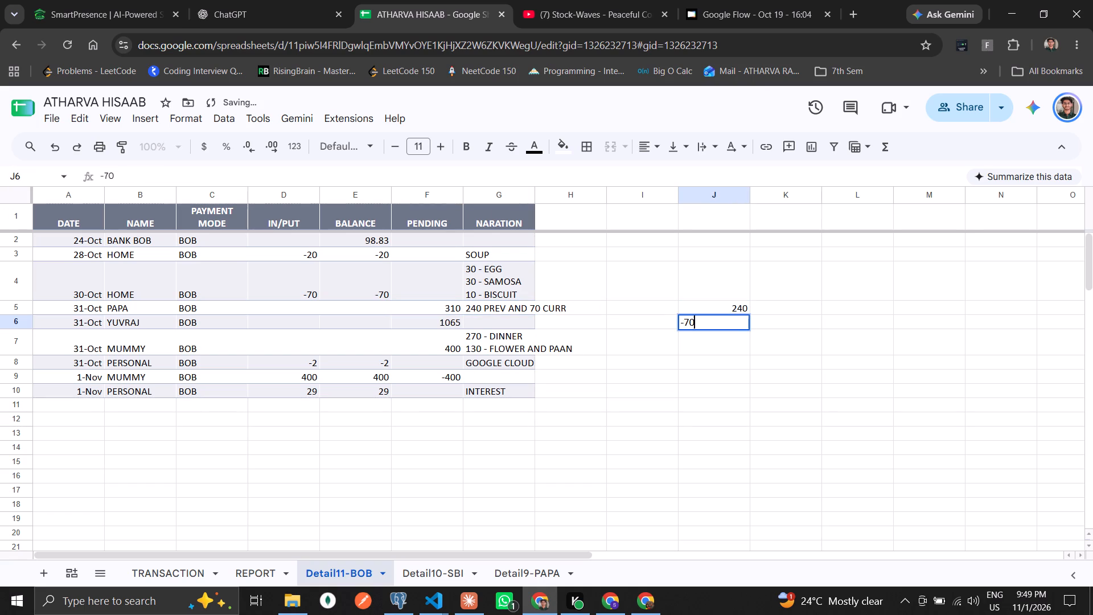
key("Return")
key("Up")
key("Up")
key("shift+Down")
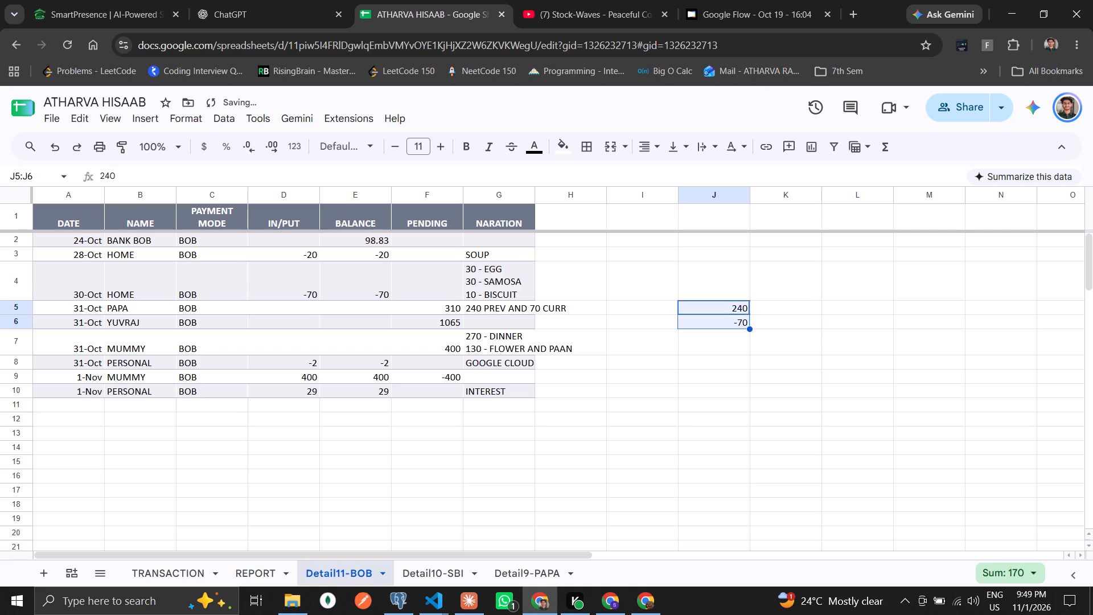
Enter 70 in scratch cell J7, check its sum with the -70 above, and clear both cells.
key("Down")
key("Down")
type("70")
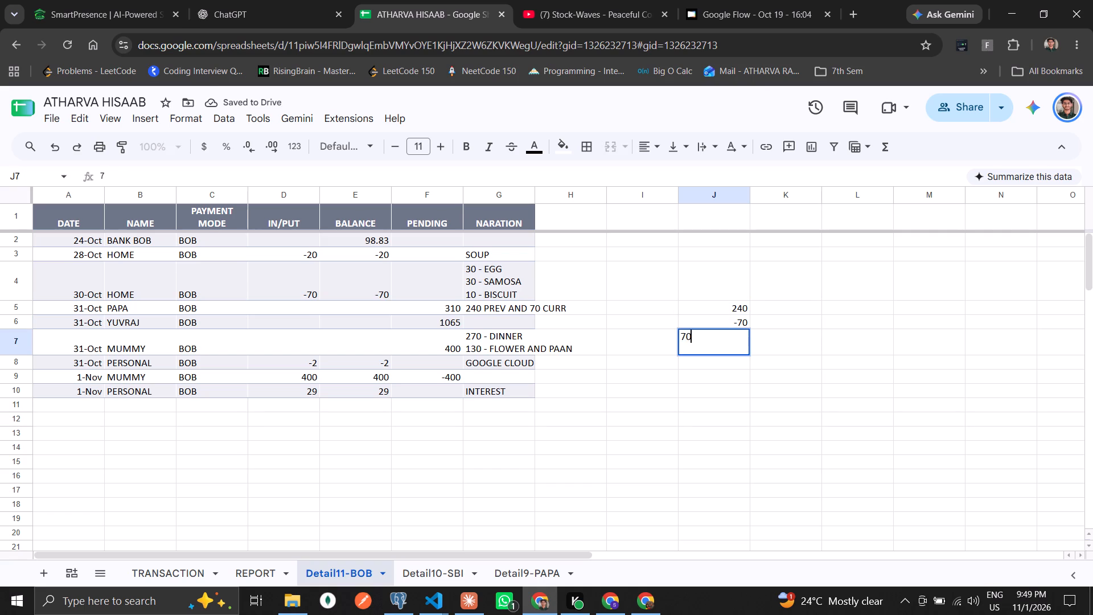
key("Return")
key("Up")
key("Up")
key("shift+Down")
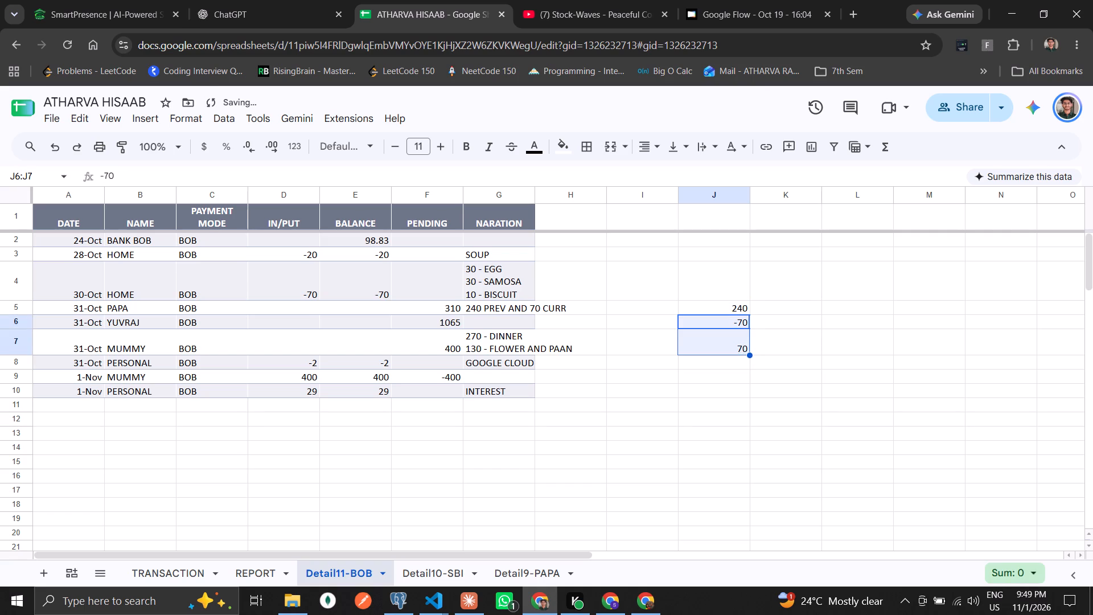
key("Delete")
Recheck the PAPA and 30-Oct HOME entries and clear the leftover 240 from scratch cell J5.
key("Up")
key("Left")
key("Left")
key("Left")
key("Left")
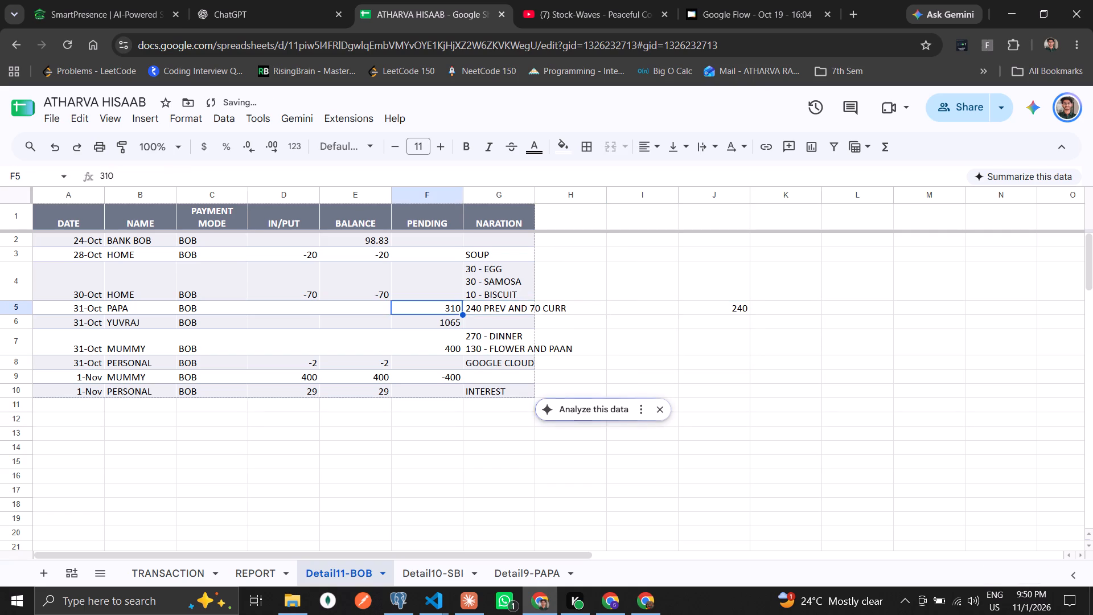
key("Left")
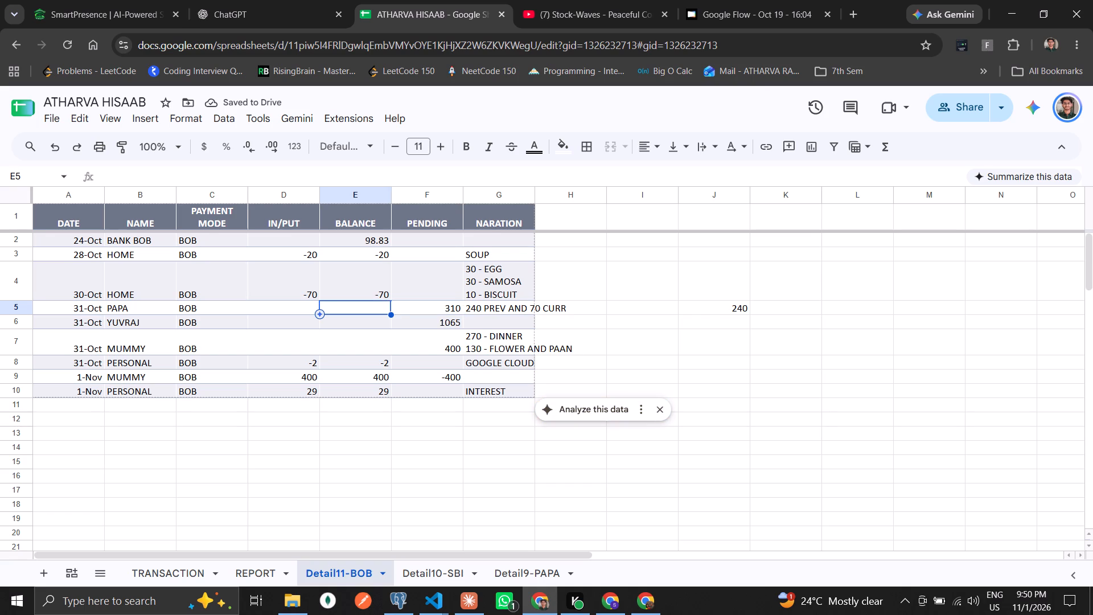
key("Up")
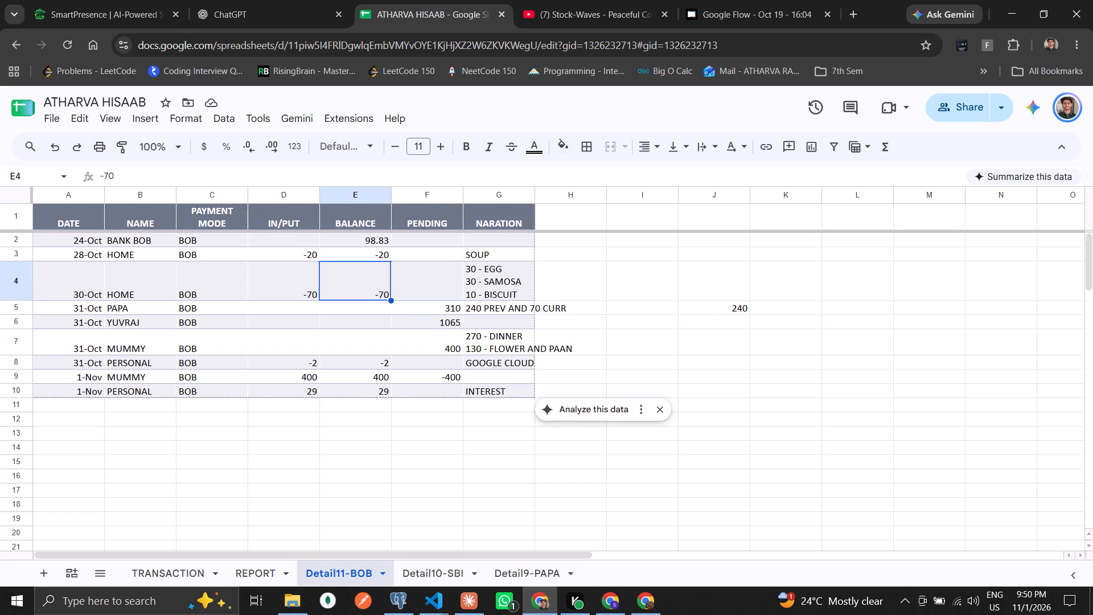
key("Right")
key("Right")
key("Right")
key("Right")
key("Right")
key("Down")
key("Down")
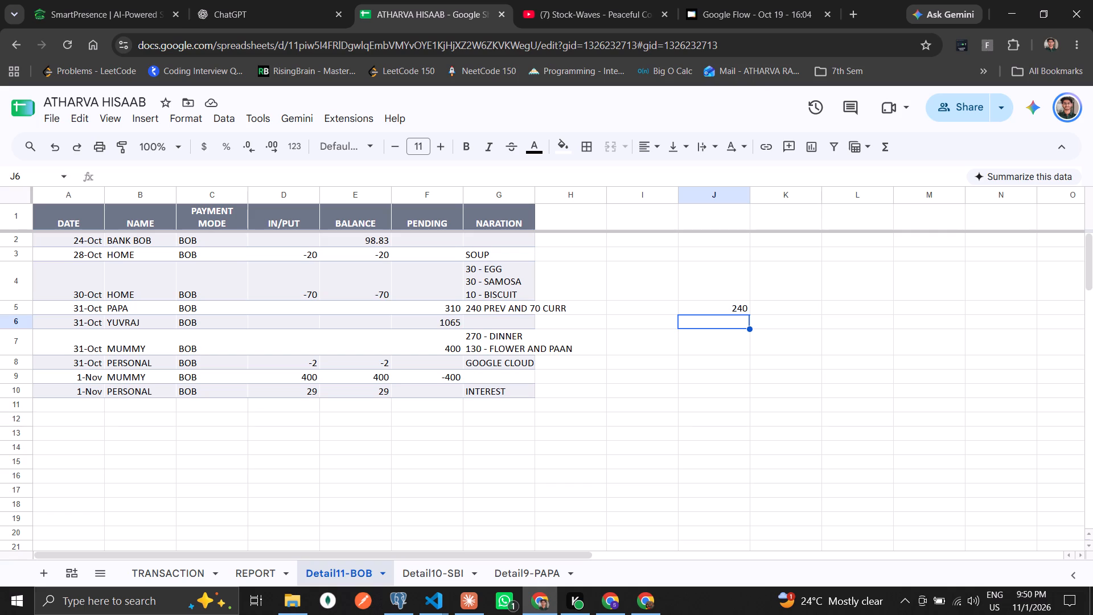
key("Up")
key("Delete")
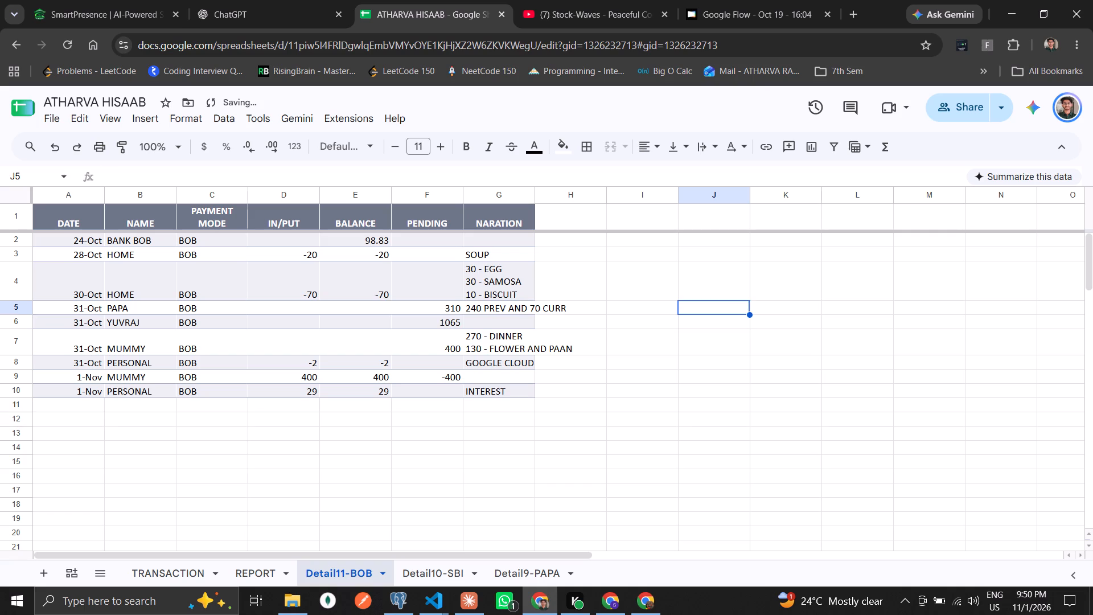
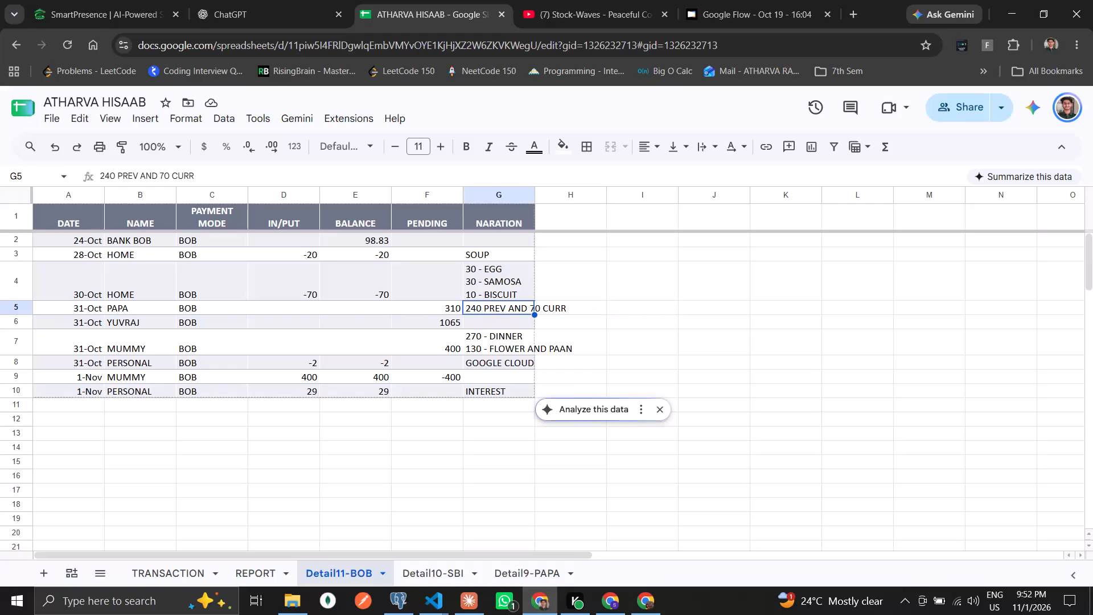
Review the 31-Oct PAPA row on the BOB sheet, comparing its PENDING amount with the narration and the row's other fields.
key("Left")
key("Right")
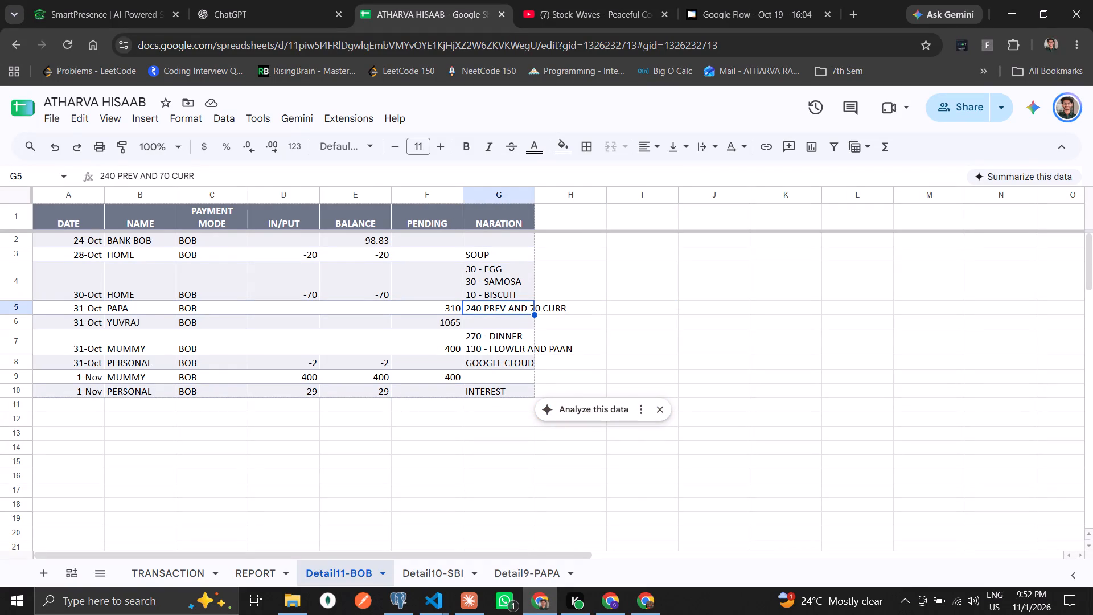
key("Left")
key("Tab")
key("Left")
key("Left")
key("Left")
key("Left")
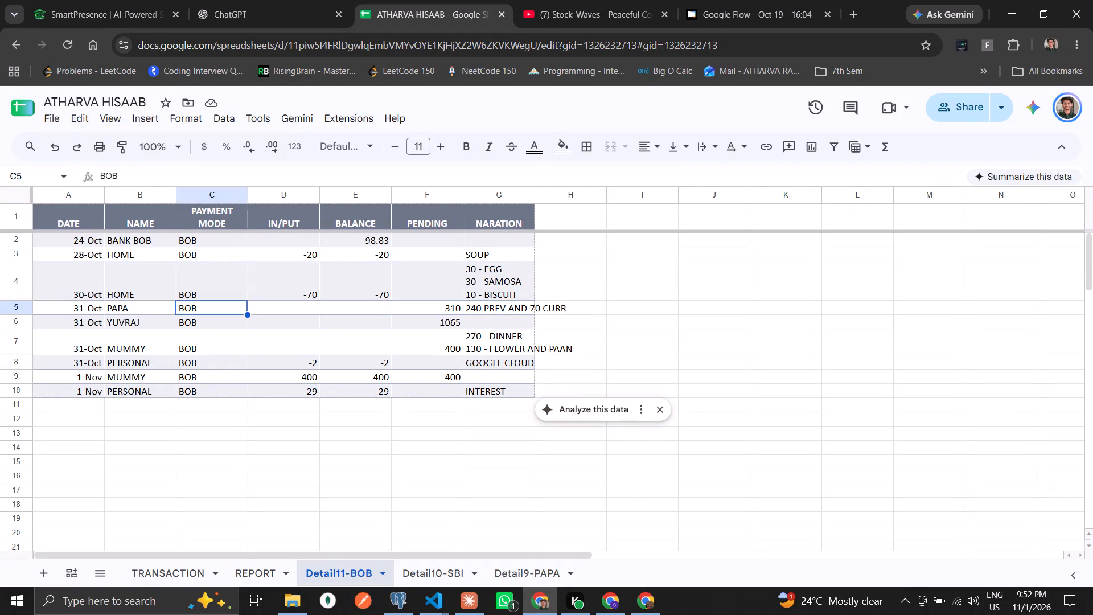
key("Left")
key("Left")
key("Left")
key("Left")
key("Left")
key("Left")
key("Right")
key("Right")
key("Right")
key("Right")
key("Right")
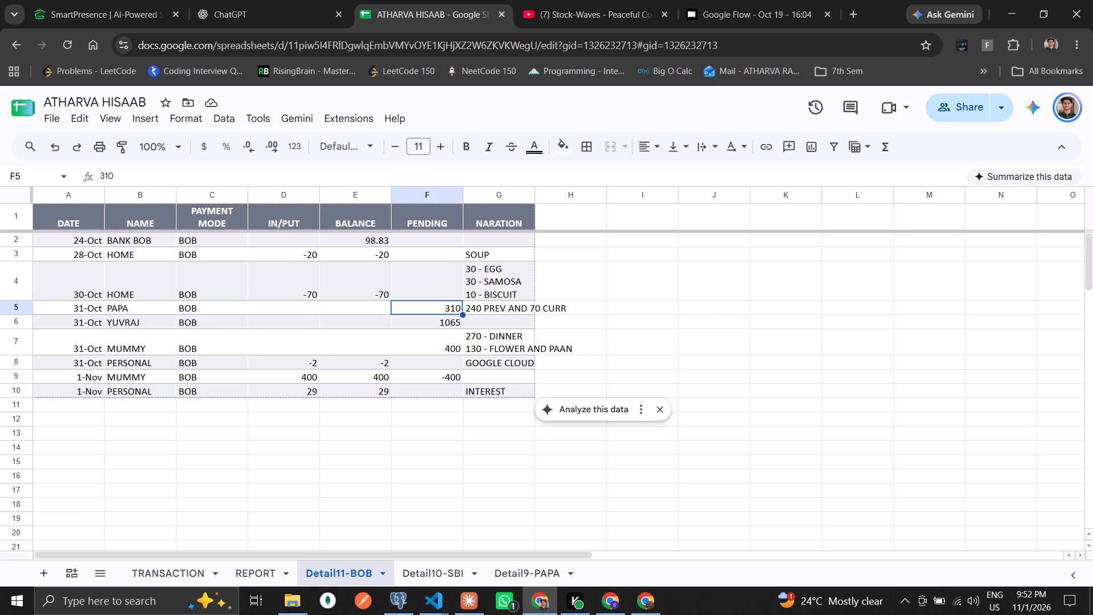
key("Right")
key("Left")
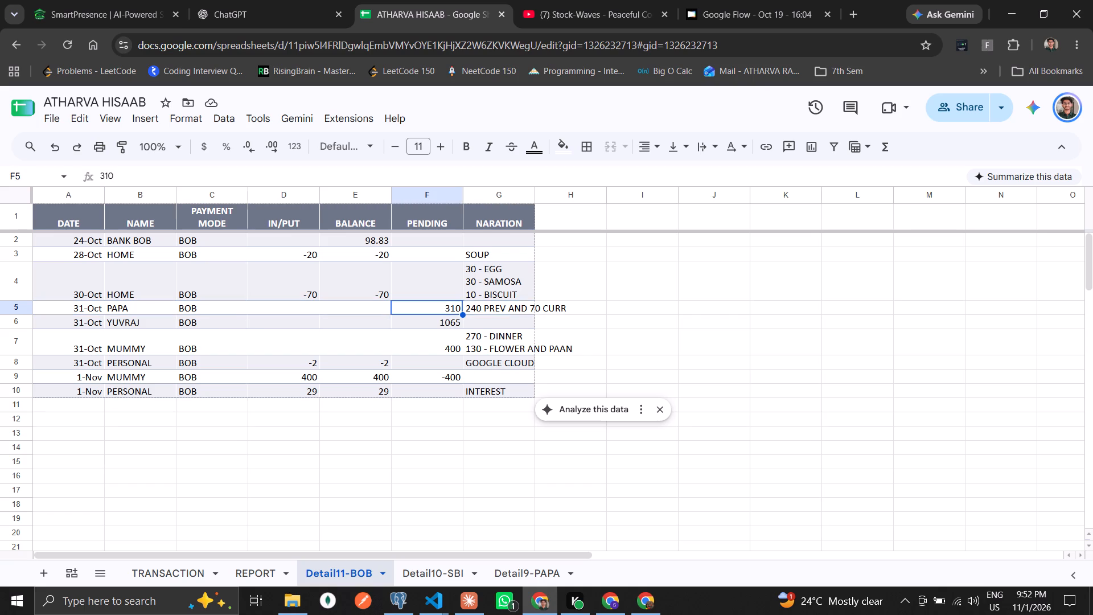
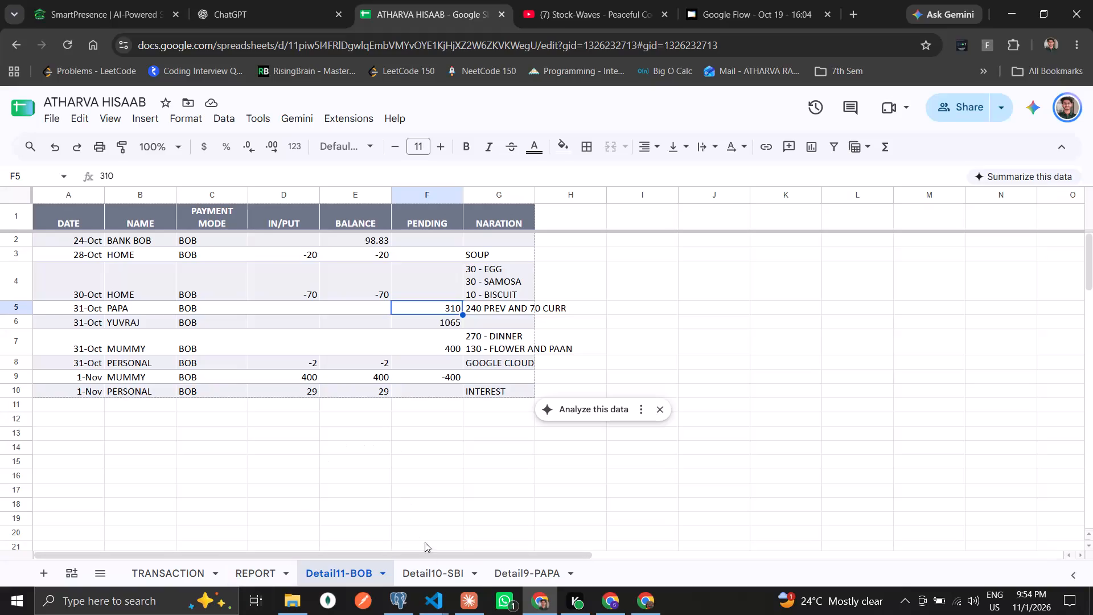
Undo the recent edits, including the scratch 240 and 70 values and the BOB detail sheet, back through the 1-Nov PAPA pending entry in TRANSACTION.
left_click(432, 568)
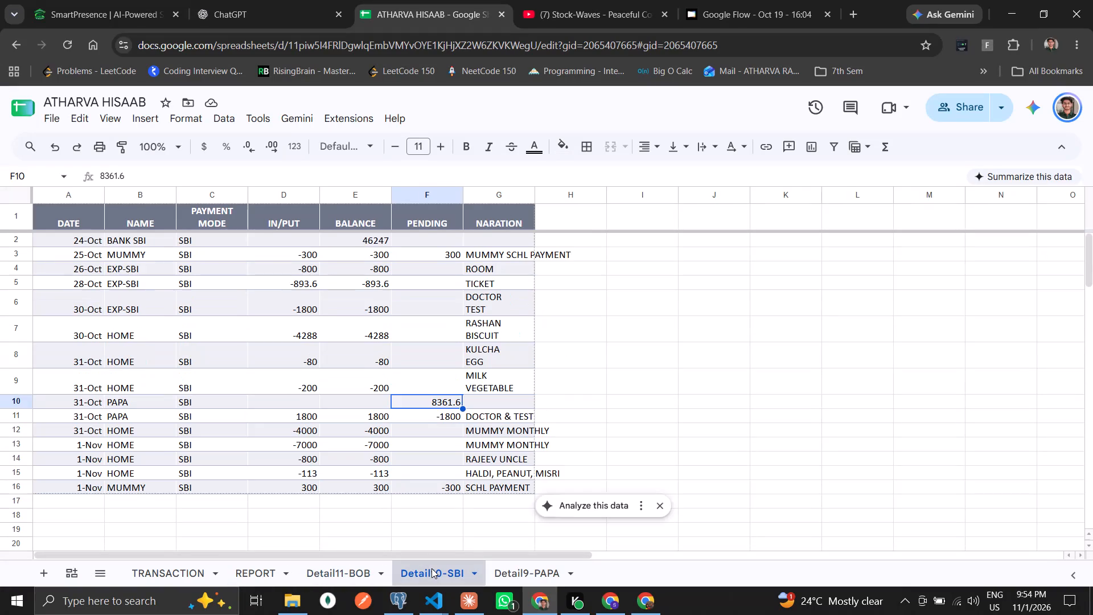
left_click(622, 452)
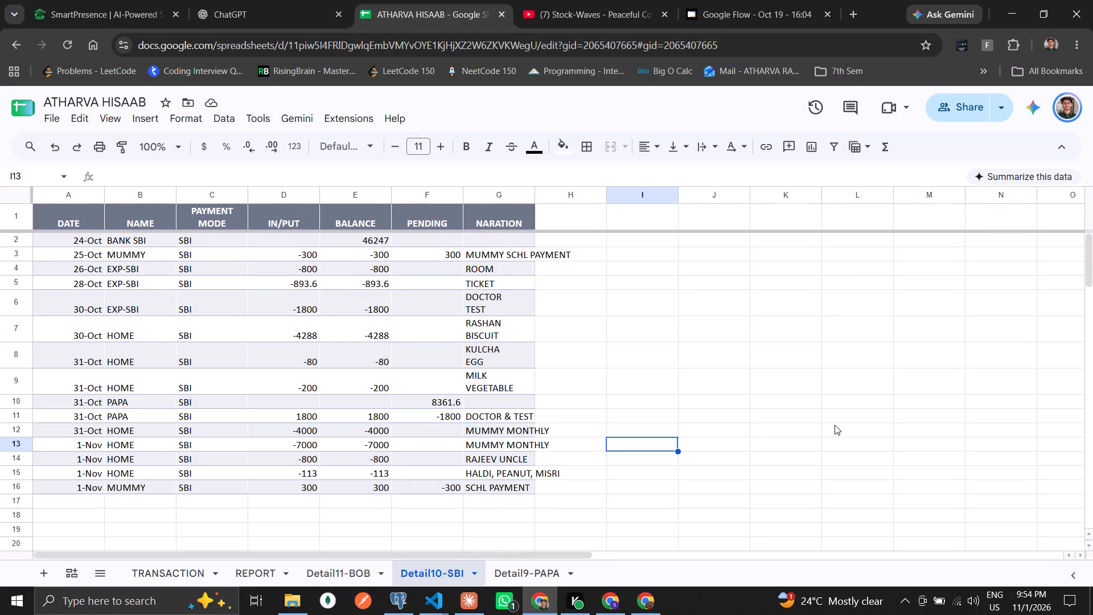
left_click(835, 425)
key("ctrl+z")
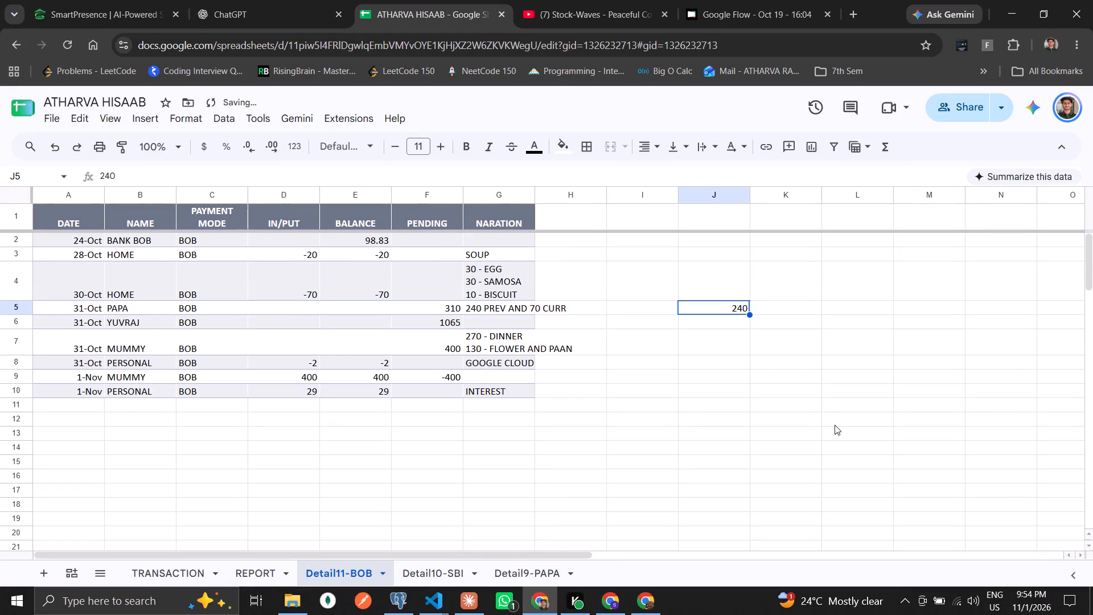
key("ctrl+z")
key("ctrl+z")
key("ctrl+z")
key("ctrl+z")
key("ctrl+z")
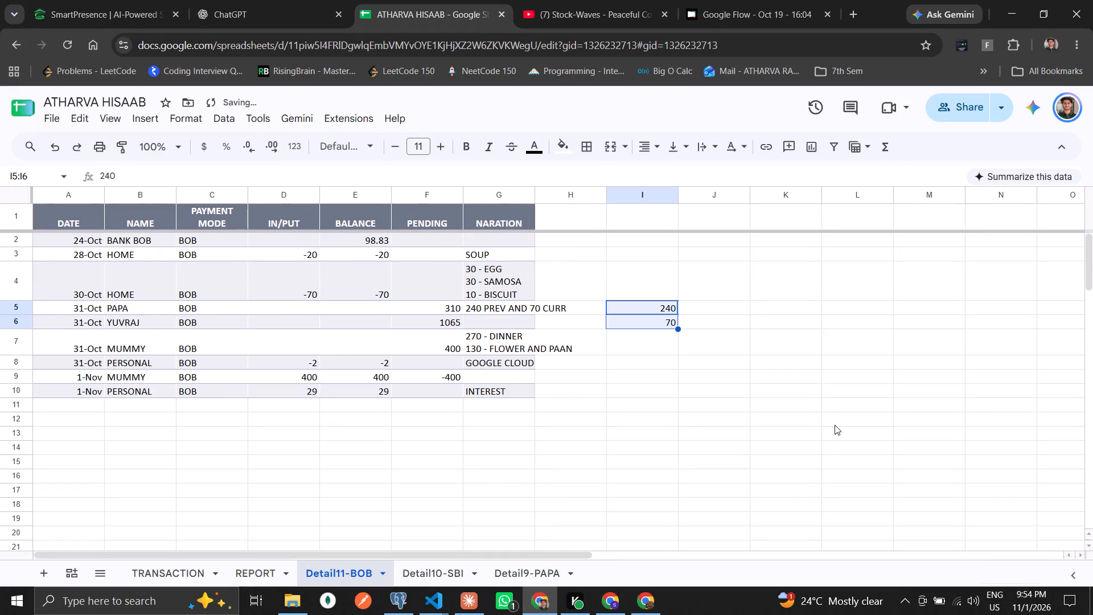
key("ctrl+z")
key("ctrl+z")
key("ctrl+z")
key("ctrl+z")
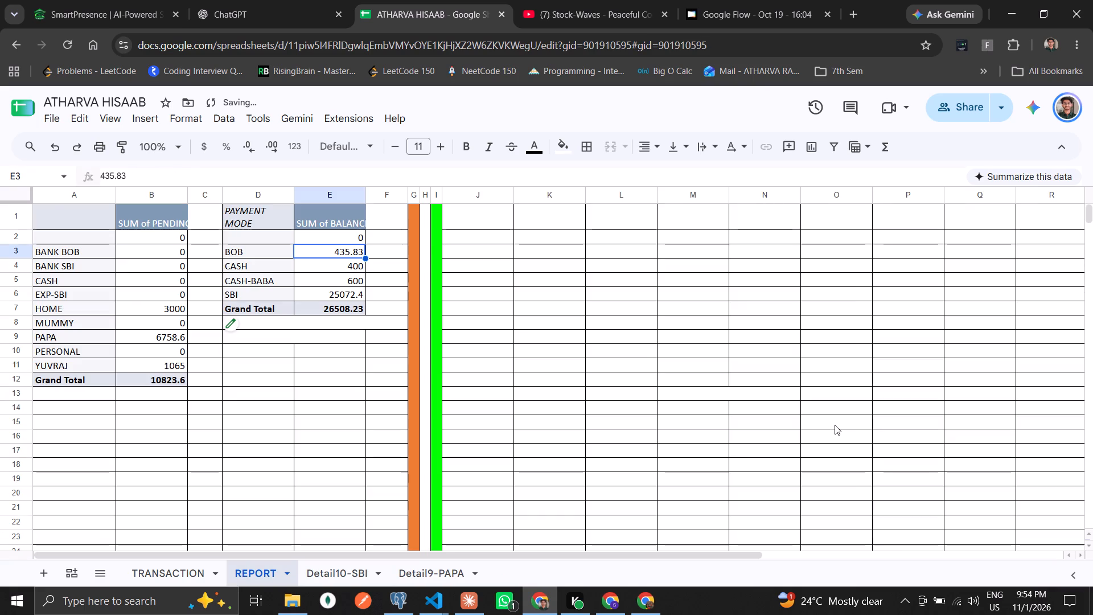
key("ctrl+z")
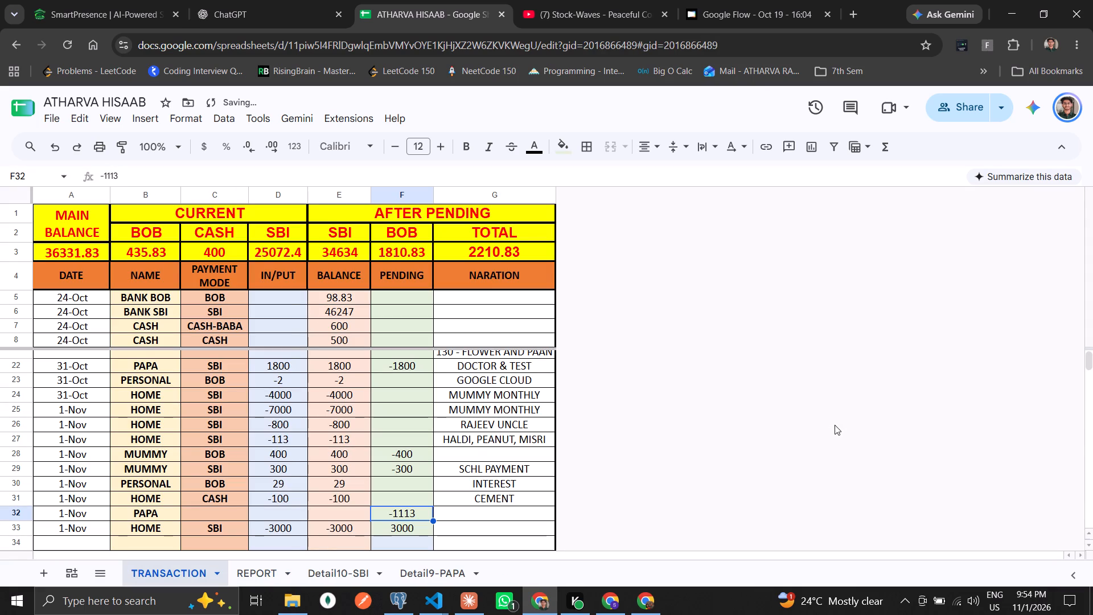
Set the PENDING amount of the 1-Nov PAPA row in the TRANSACTION sheet to -113.
key("minus")
type("113")
key("Return")
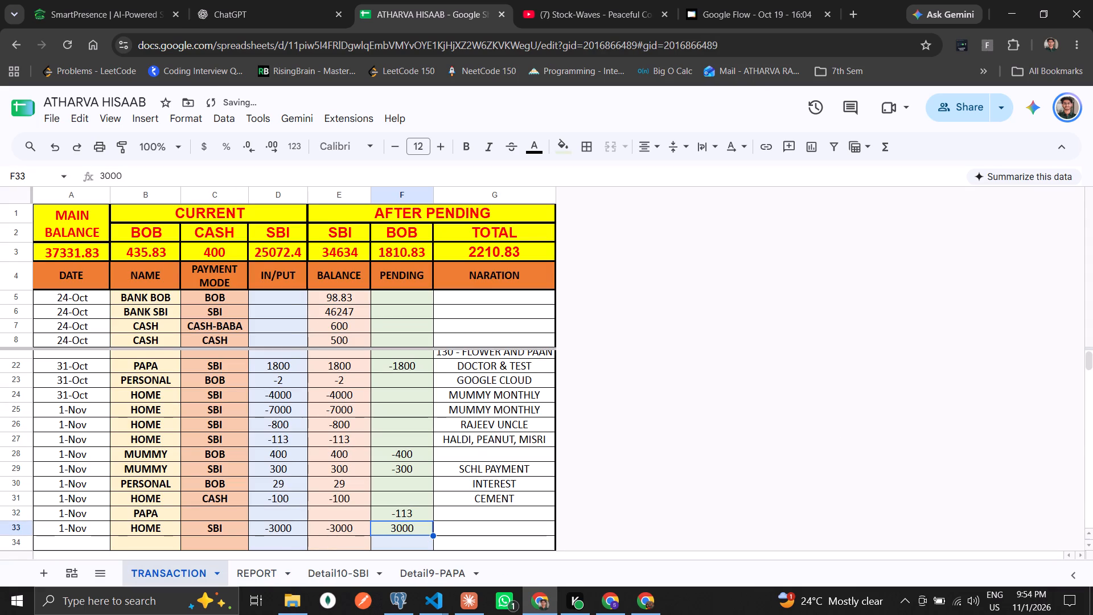
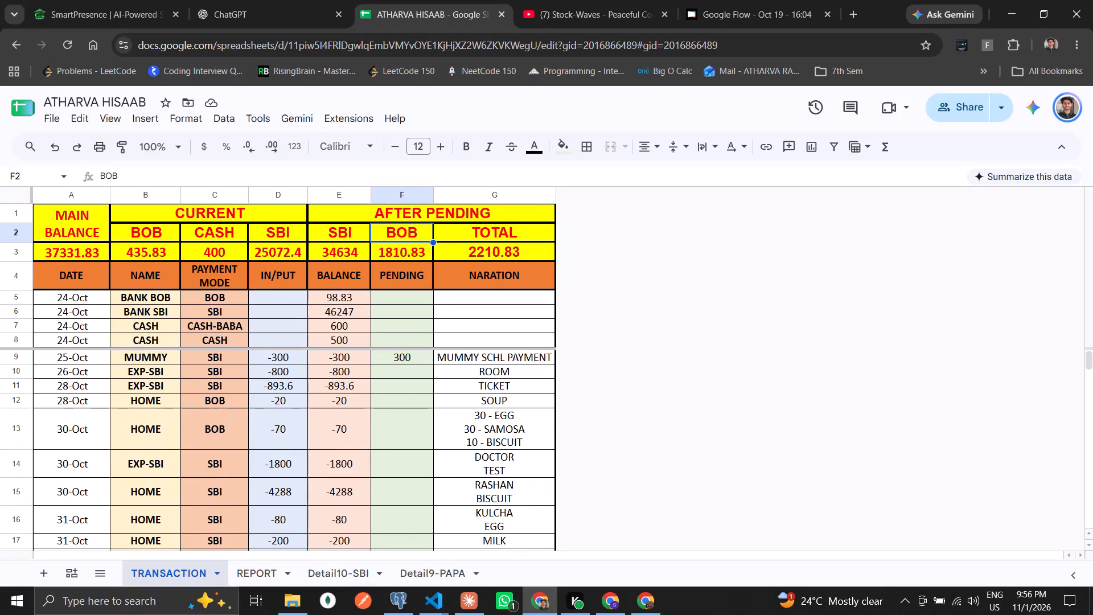
Review the TRANSACTION entries row by row from 24-Oct down to the last 1-Nov HOME row.
key("Down")
key("Down")
key("Down")
key("Down")
key("Down")
key("Down")
key("Down")
key("Down")
key("Down")
key("Down")
key("Down")
key("Left")
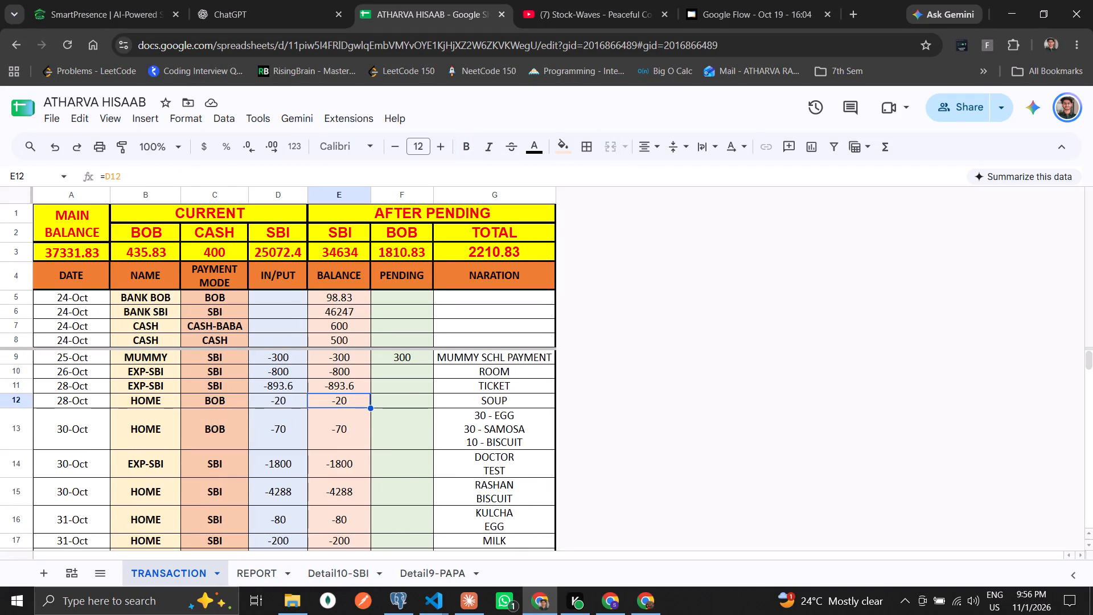
key("Left")
key("Right")
key("Down")
key("Down")
key("Down")
key("Down")
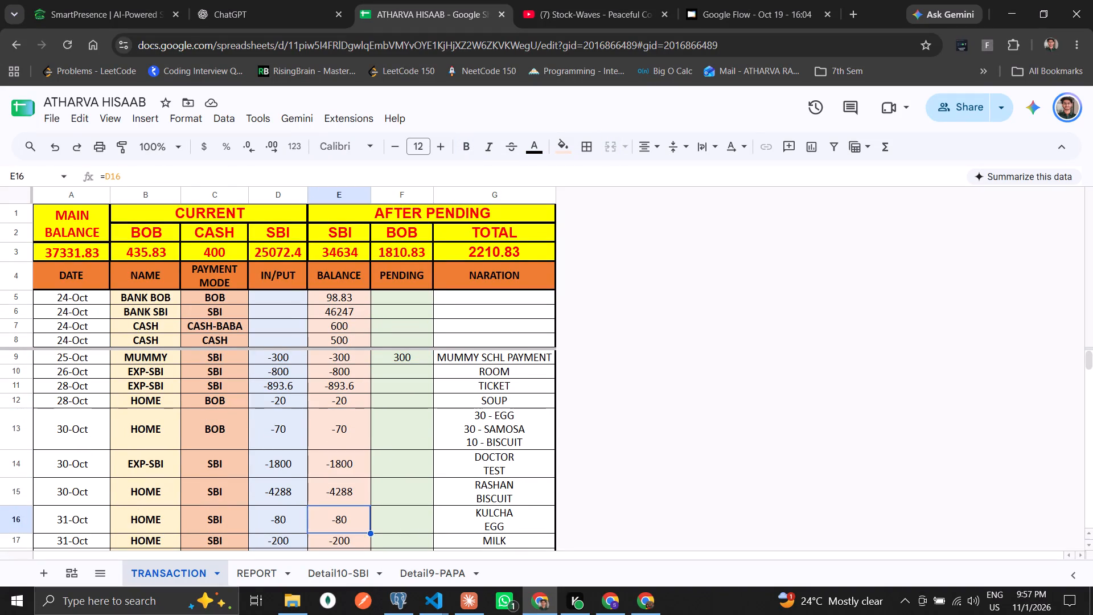
key("Down")
key("Down")
key("Down")
key("Down")
key("Down")
key("Down")
key("Down")
key("Down")
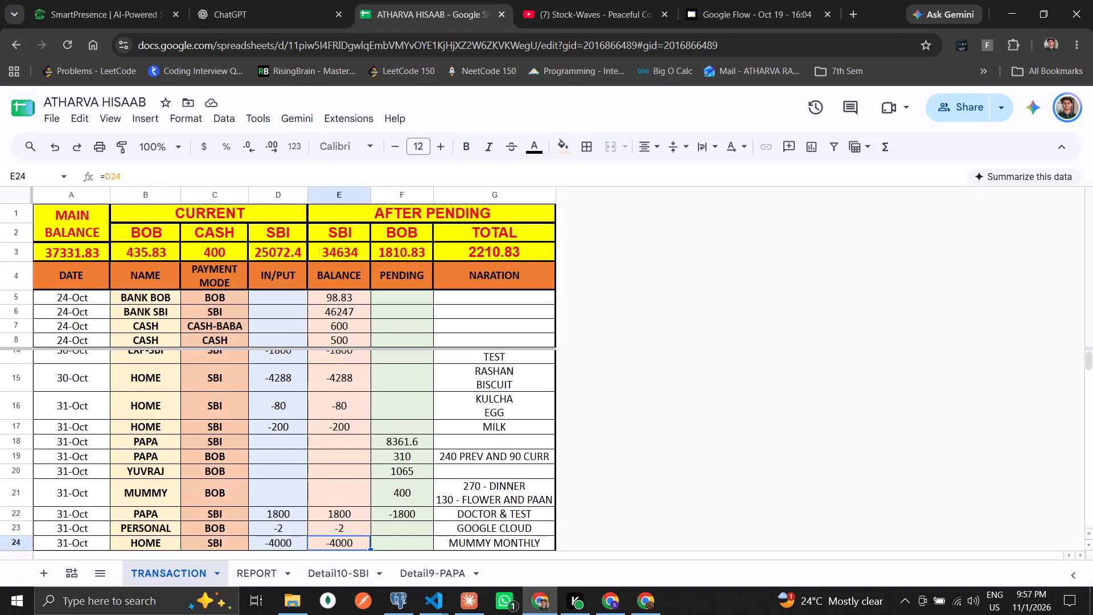
key("Down")
key("Down")
key("Down")
key("Down")
key("Down")
key("Down")
key("Down")
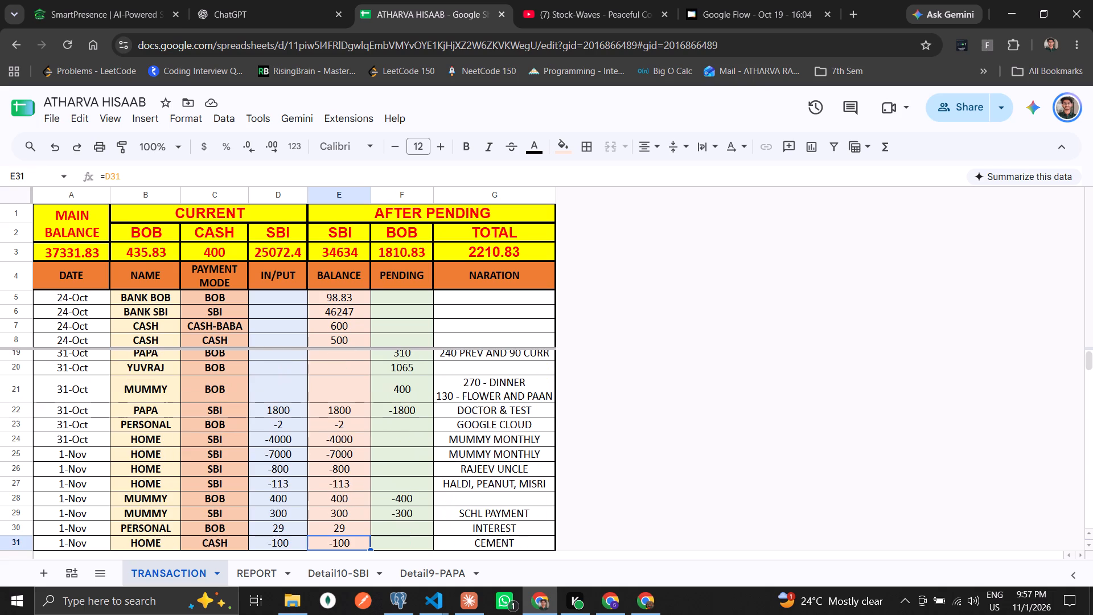
key("Down")
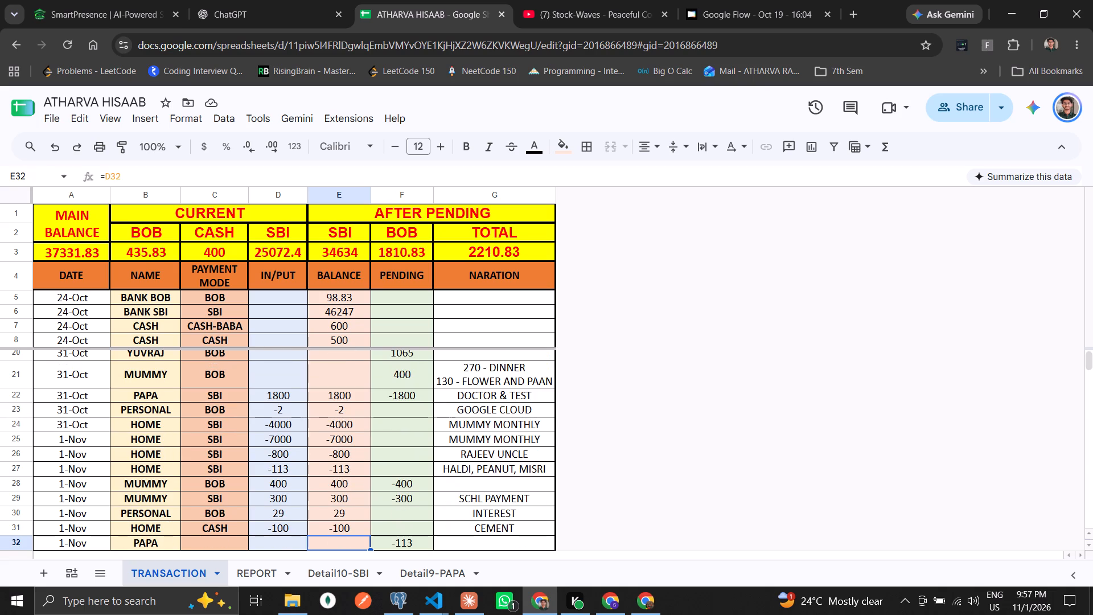
key("Down")
key("Down")
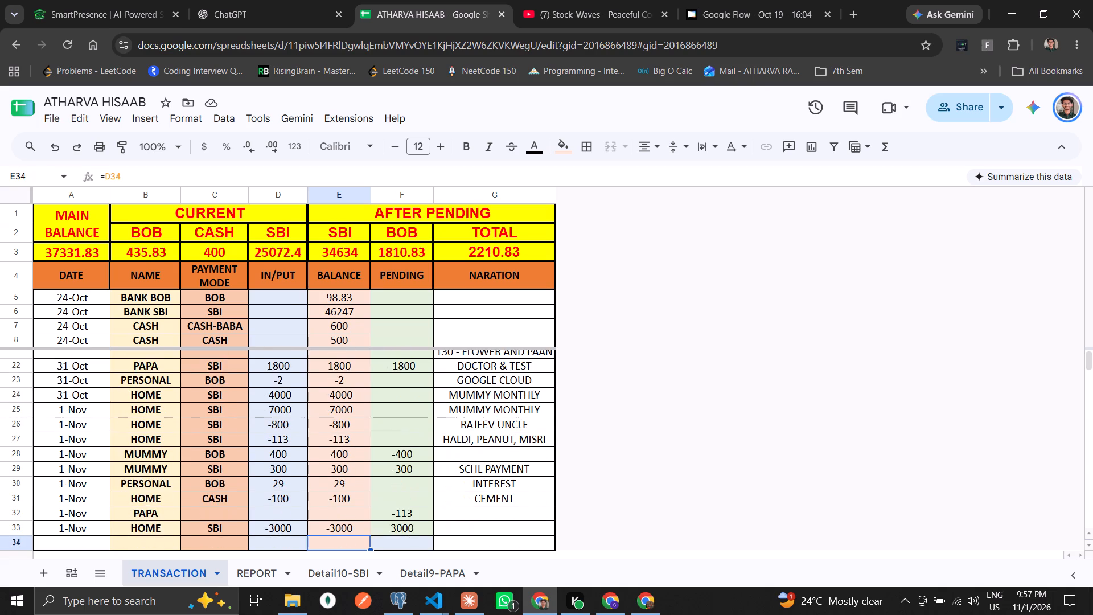
key("Down")
key("Down")
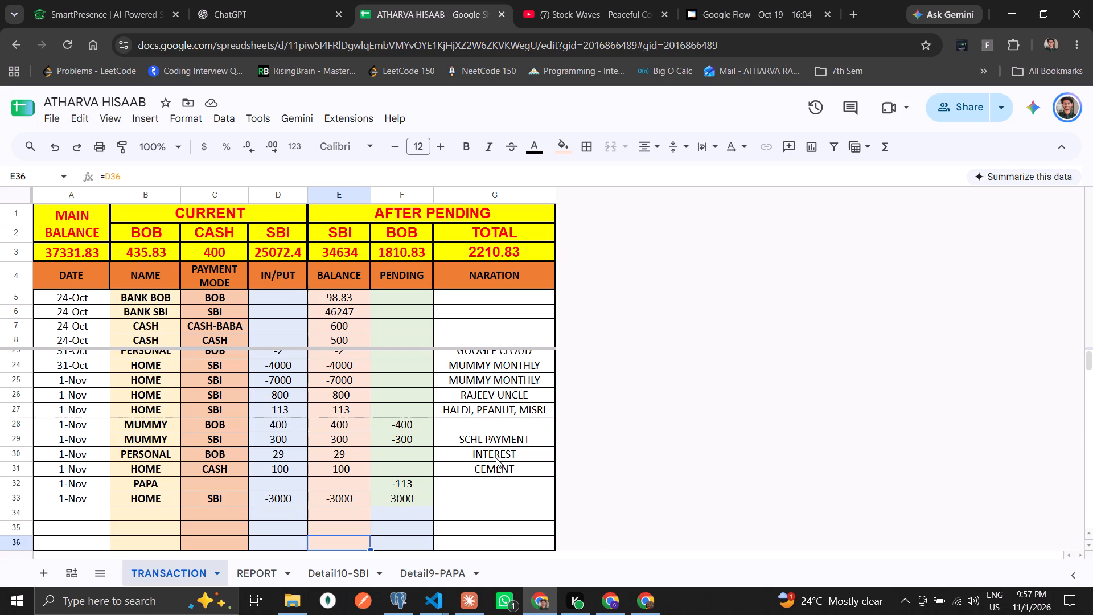
In the Detail10-SBI sheet, enter scratch values 4288, 80, 11000, 800 and 113 in cells L12 to L16.
left_click(331, 563)
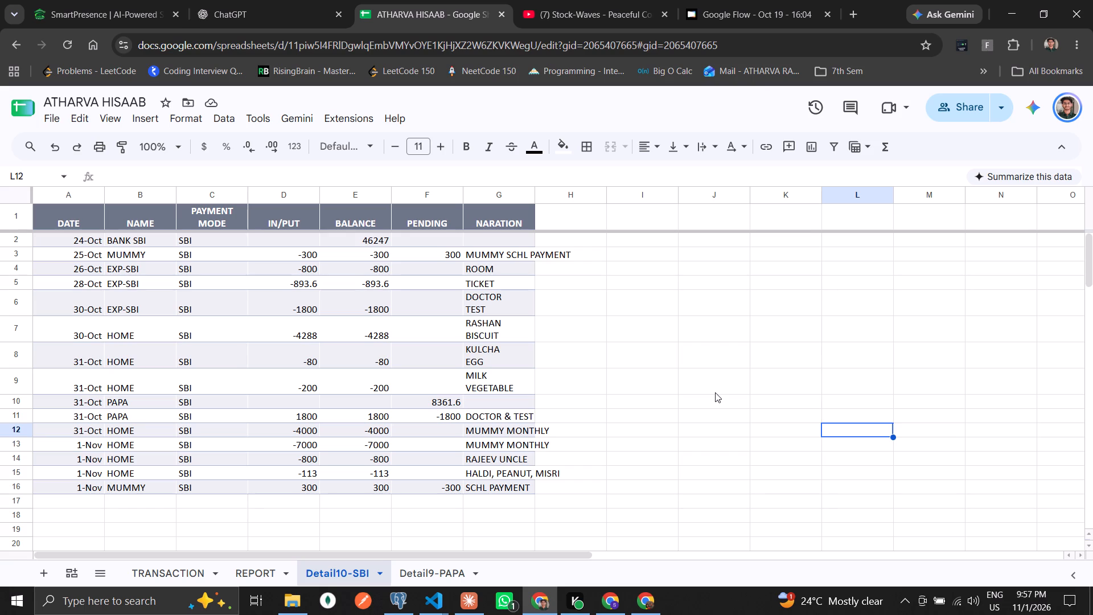
type("4288")
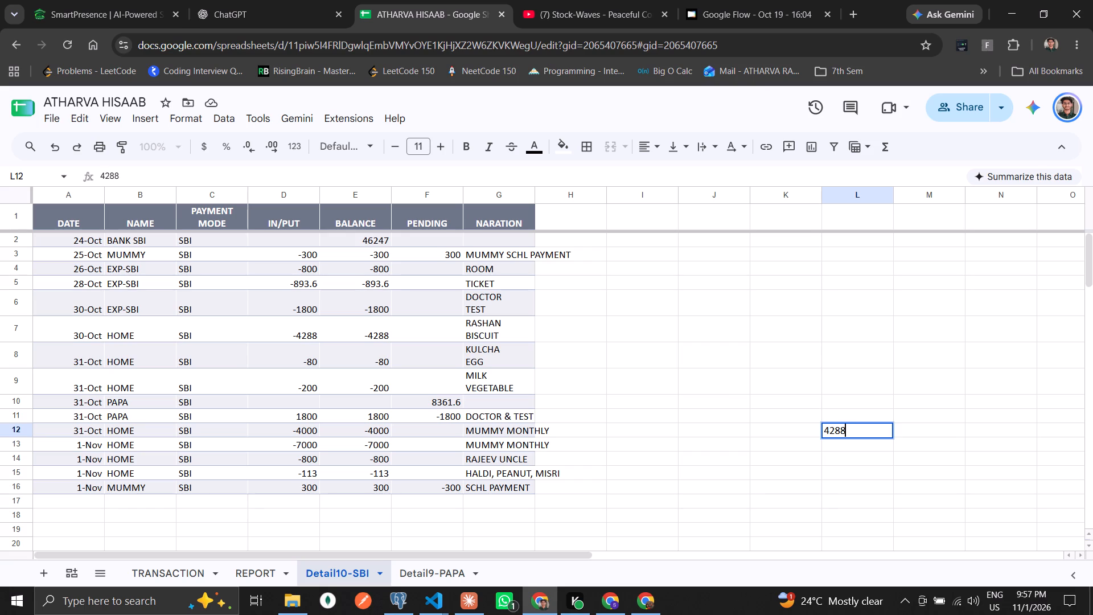
key("Return")
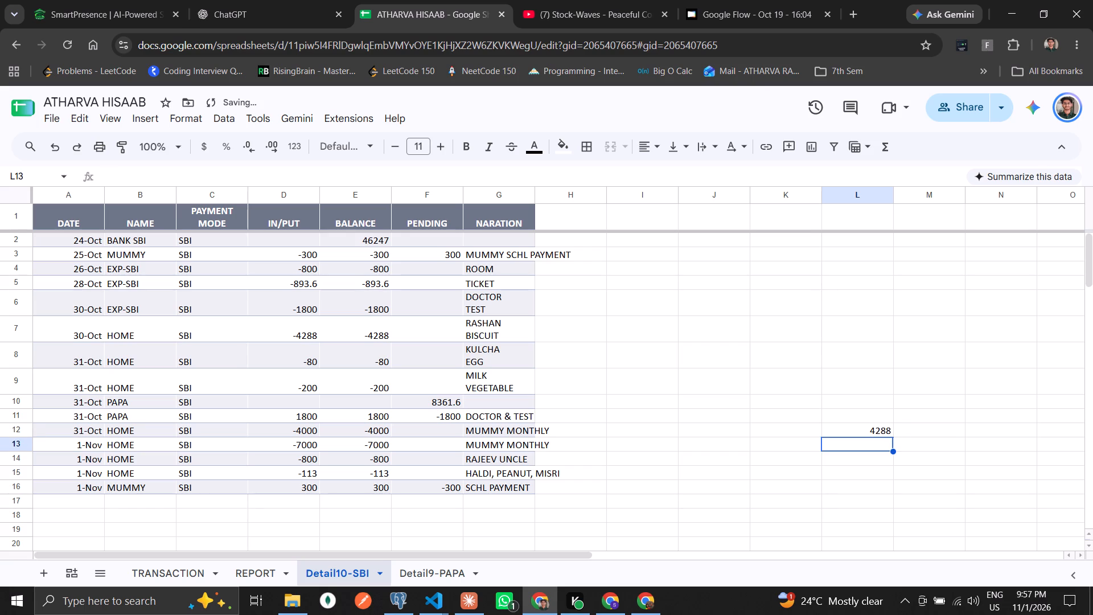
type("80")
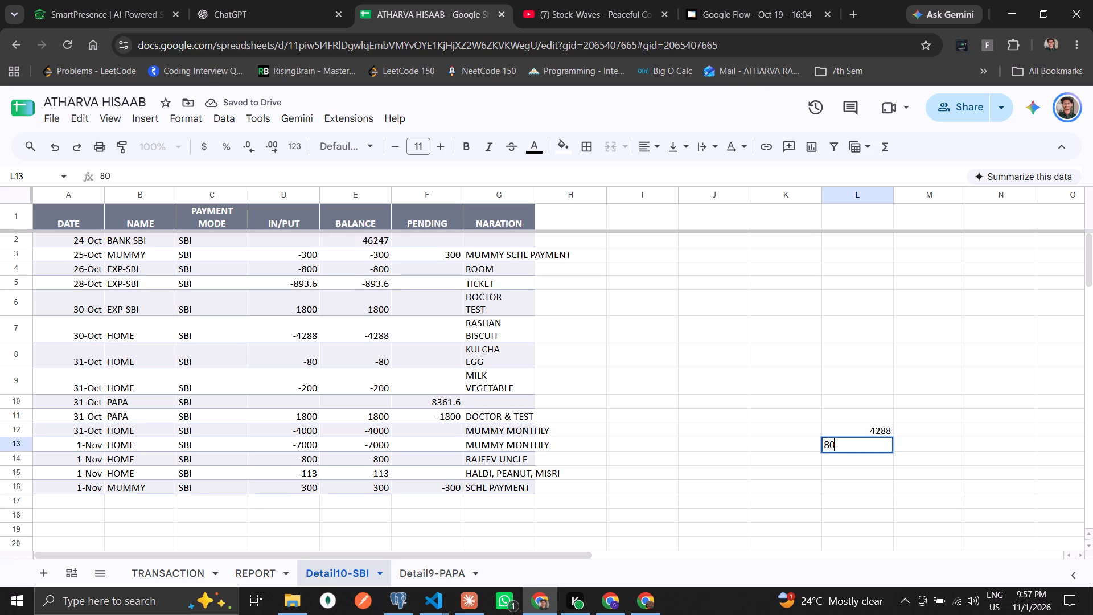
key("Return")
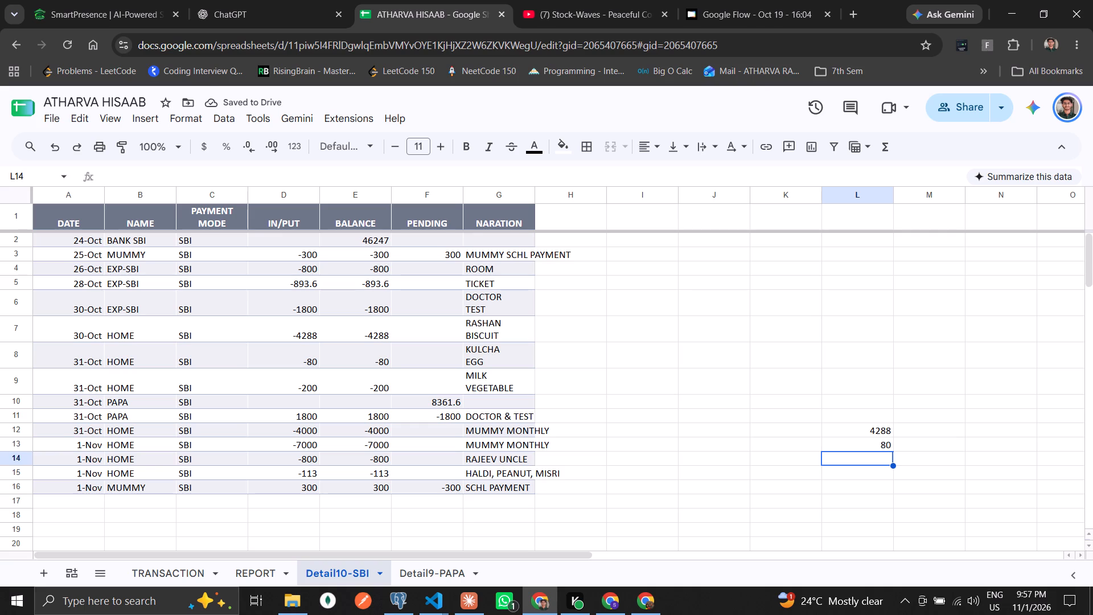
type("111")
key("BackSpace")
type("000")
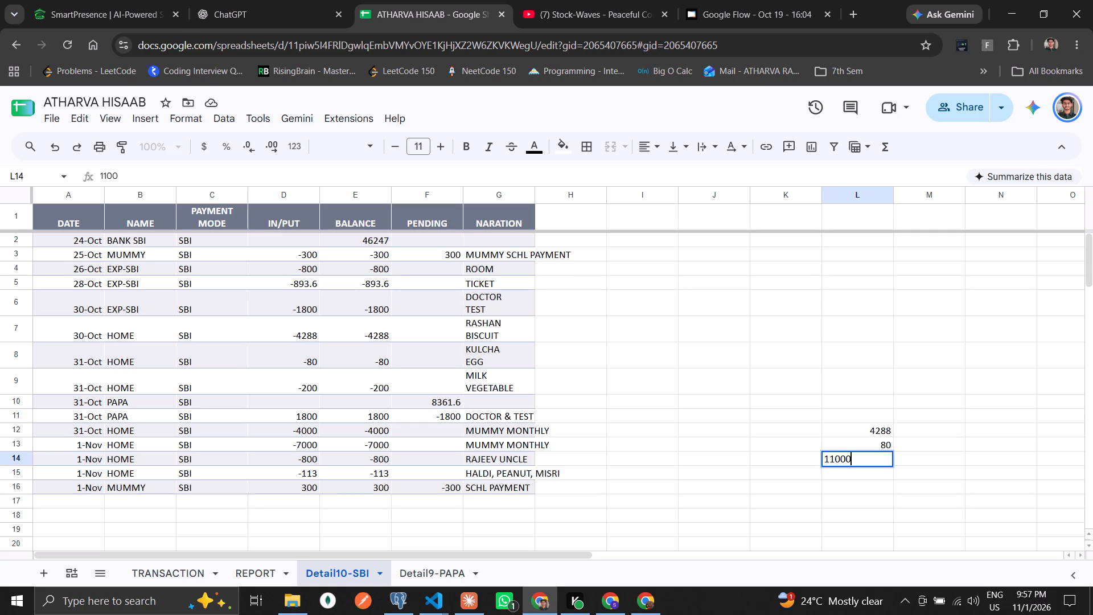
key("Return")
type("800")
key("Return")
type("113")
key("Return")
Check the sum of the scratch values in L12:L16.
key("Up")
key("Up")
key("Up")
key("Up")
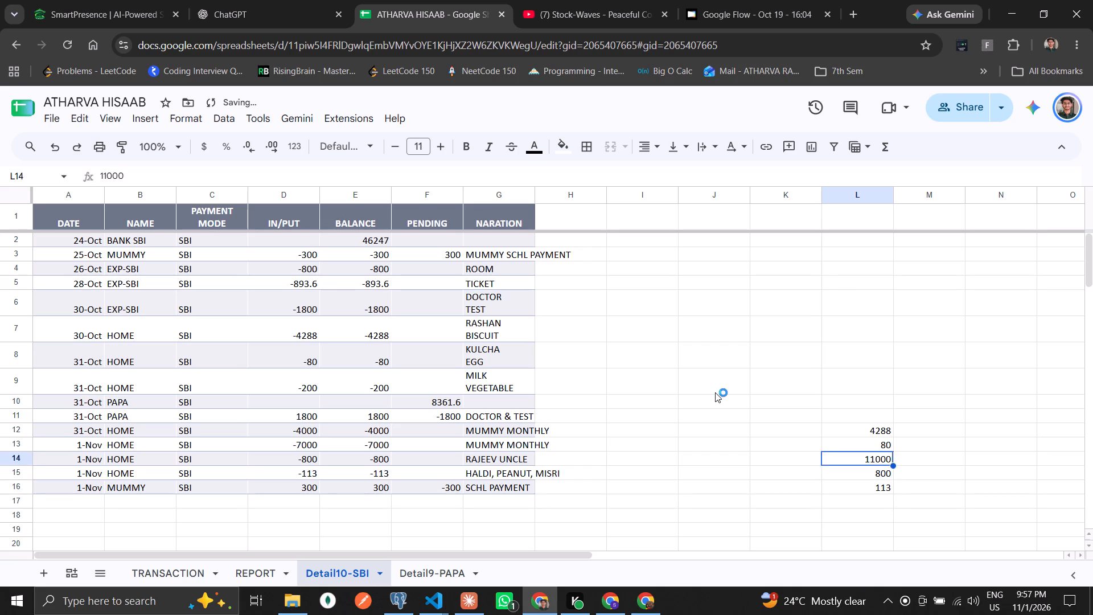
key("Up")
key("ctrl+shift+Down")
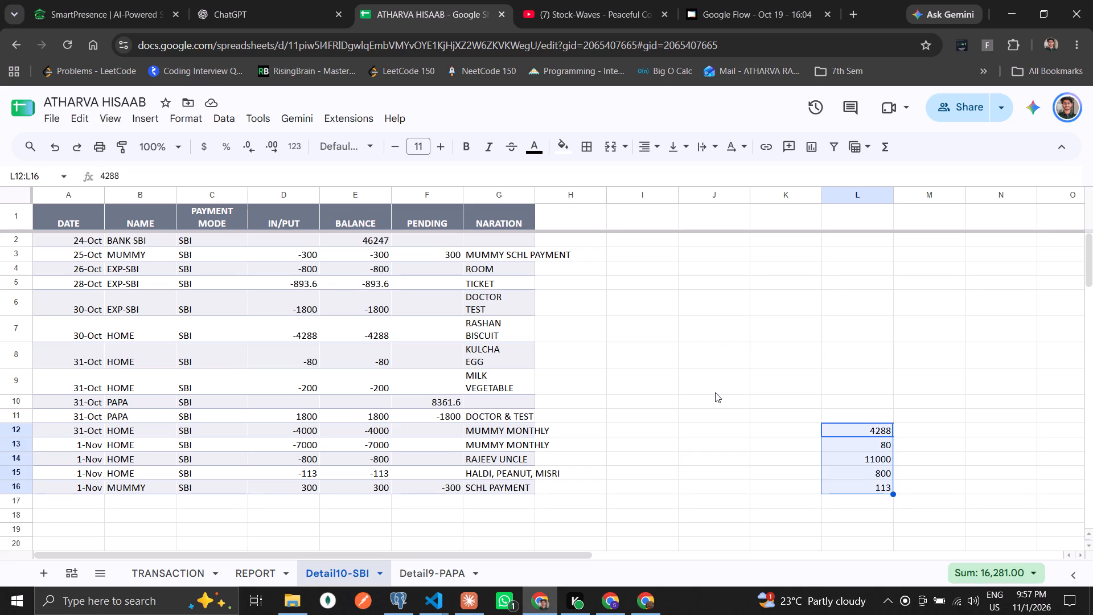
Clear the 4288 scratch value from cell L12.
key("Up")
key("Down")
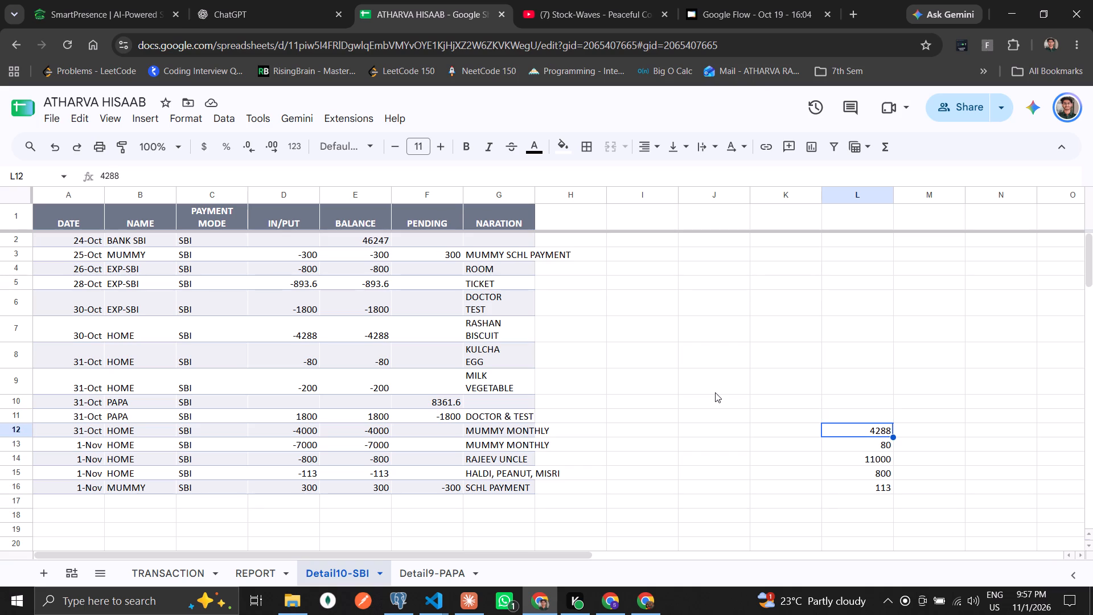
key("Delete")
key("Down")
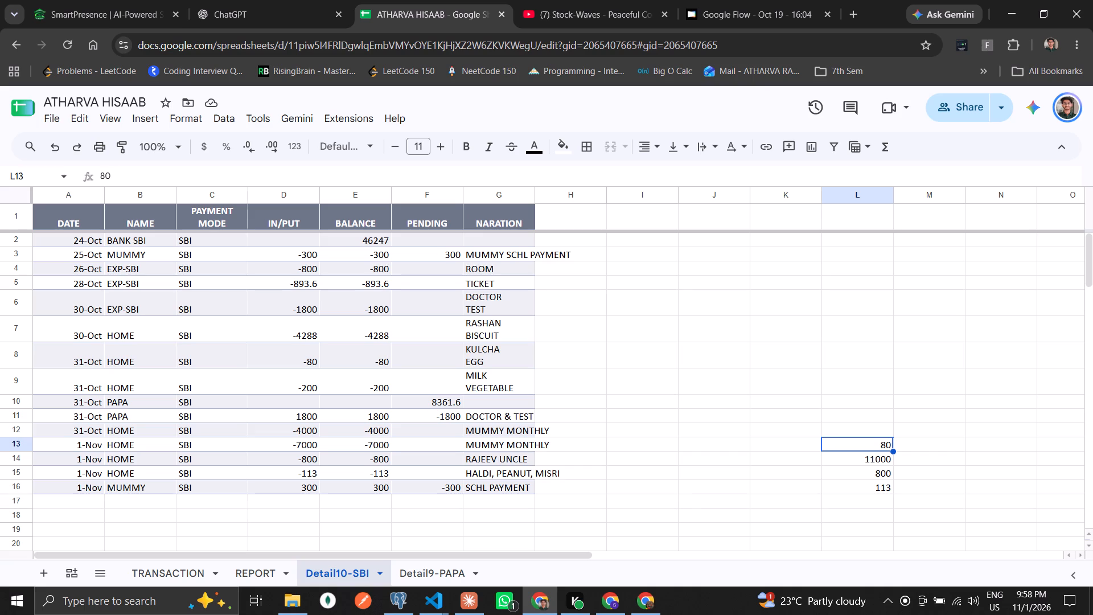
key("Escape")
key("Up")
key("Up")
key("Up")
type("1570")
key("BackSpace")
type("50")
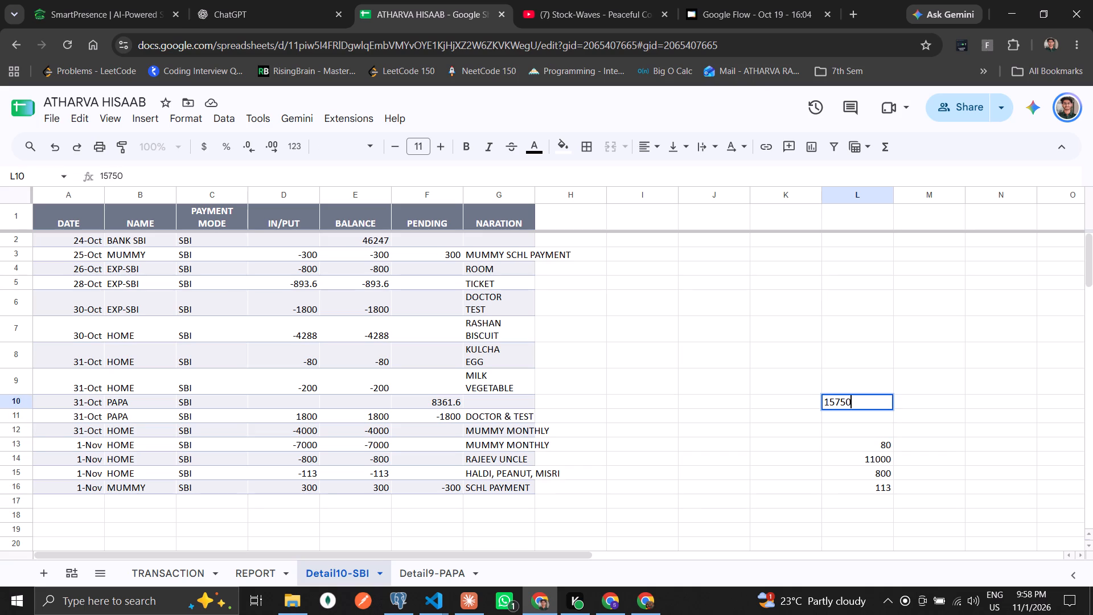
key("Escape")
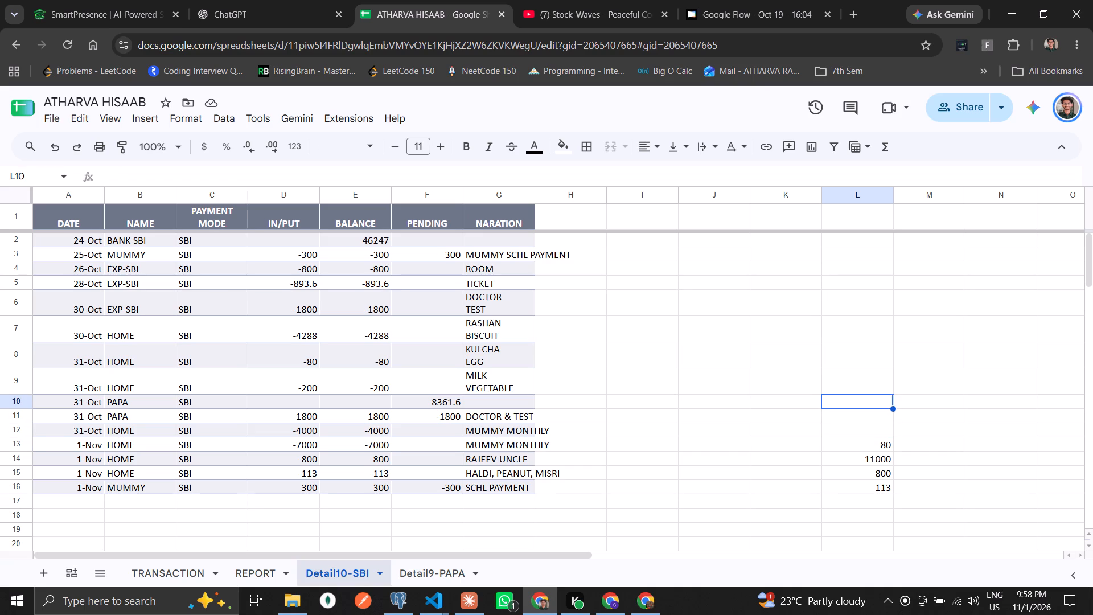
Enter a second scratch list of 4288, 80, 113 and 240 in cells K10 to K13.
key("Left")
type("4288")
key("Return")
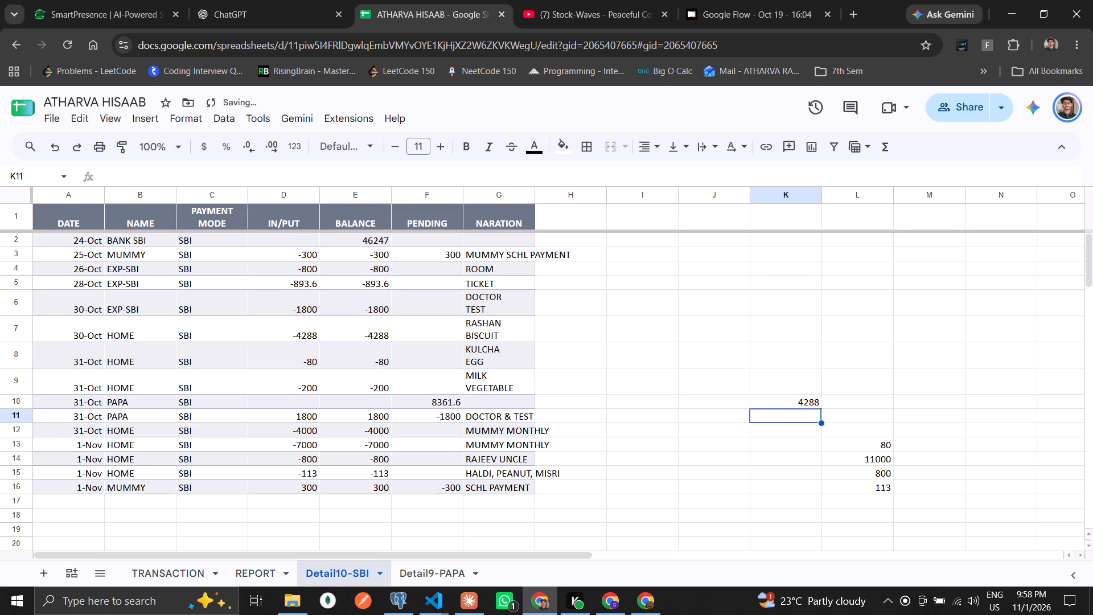
type("80")
key("Return")
type("113")
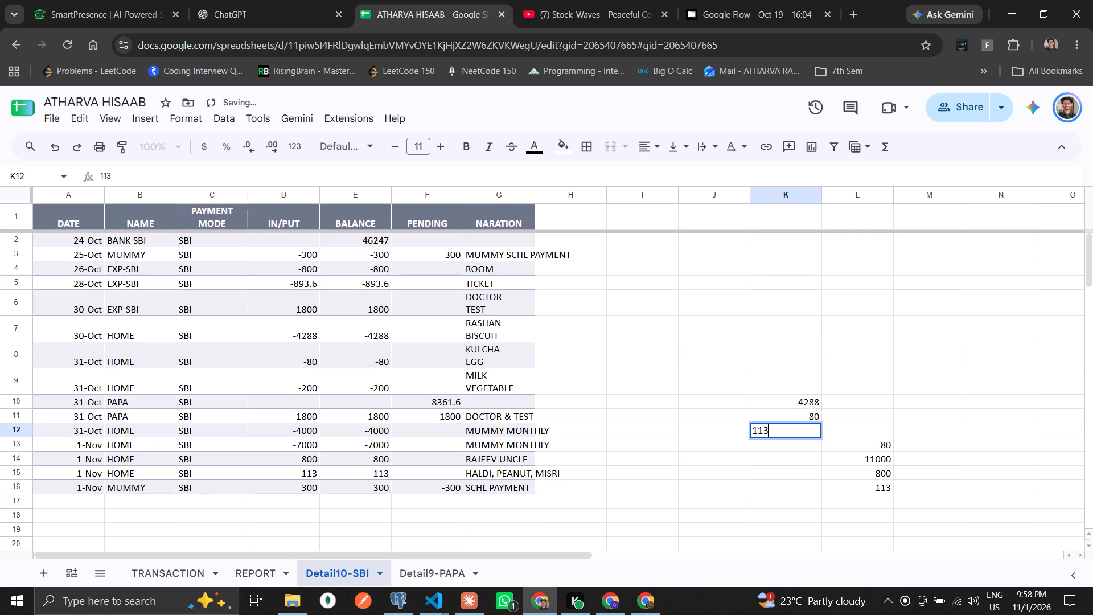
key("Return")
type("240")
key("Return")
Check the sum of the scratch values in K10:K13.
key("Up")
key("Up")
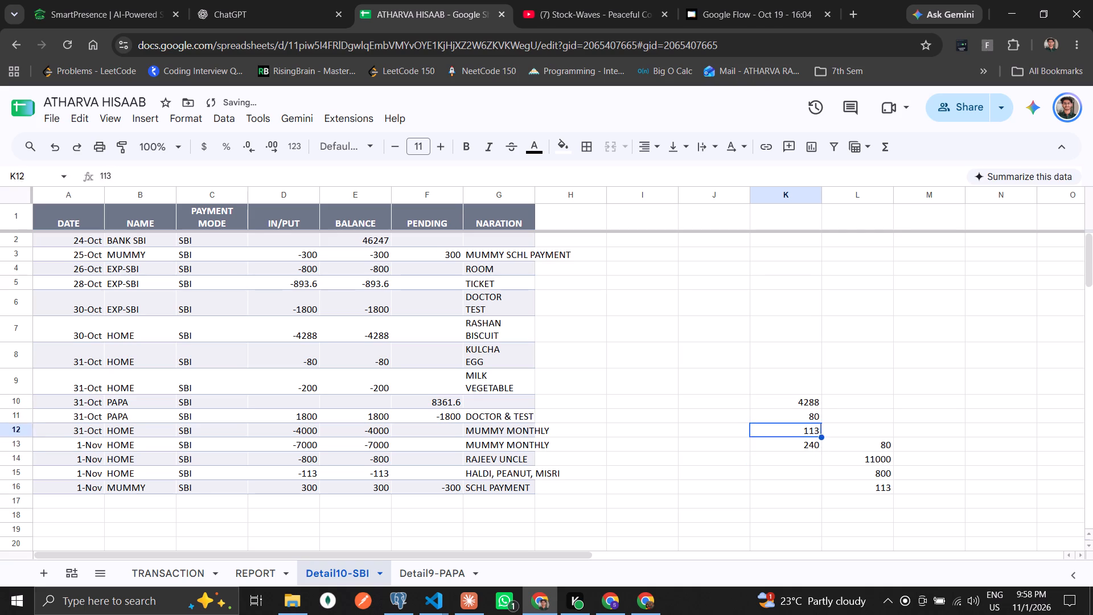
key("Up")
key("Up")
key("shift+Down")
key("shift+Down")
key("shift+Down")
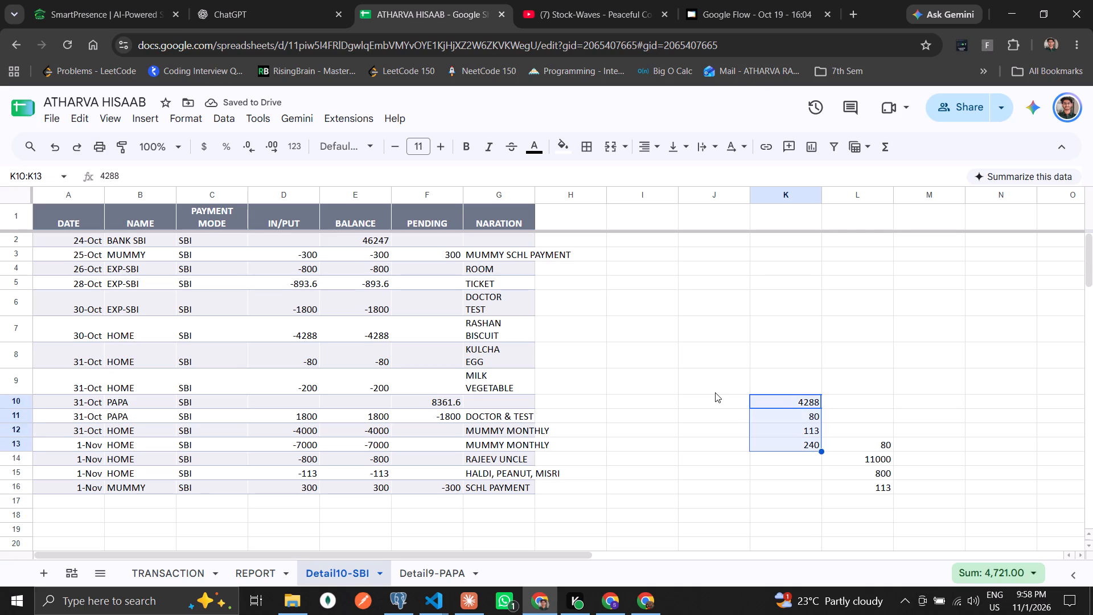
Add 11000 at the top of the second scratch list in K9 and check the sum of K9:K13.
key("Up")
key("Up")
key("Down")
type("11000")
key("Return")
key("Up")
key("Up")
key("Down")
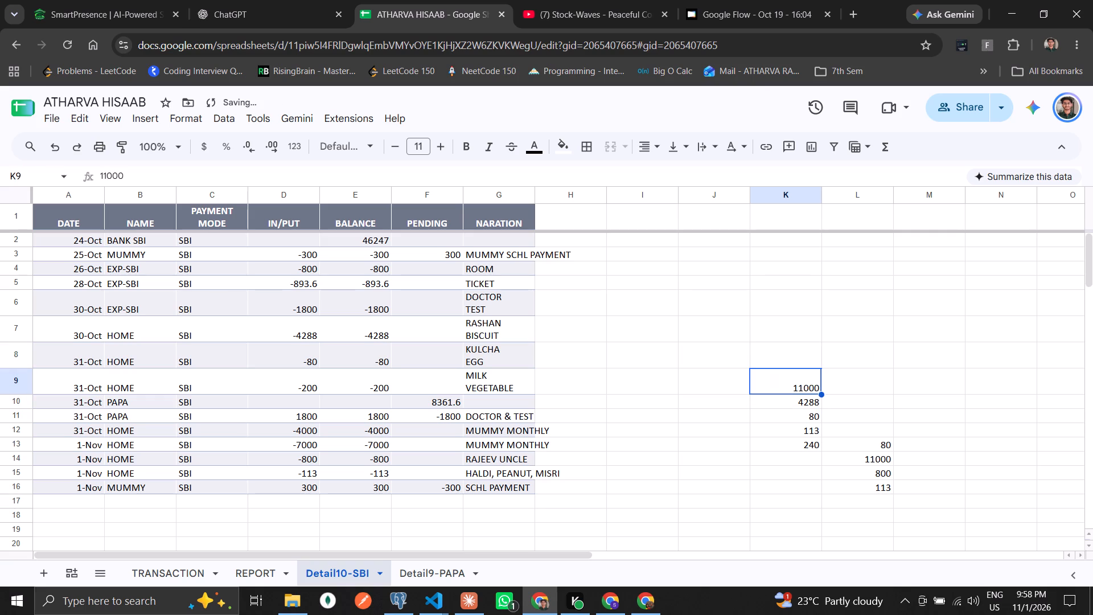
key("ctrl+shift+Down")
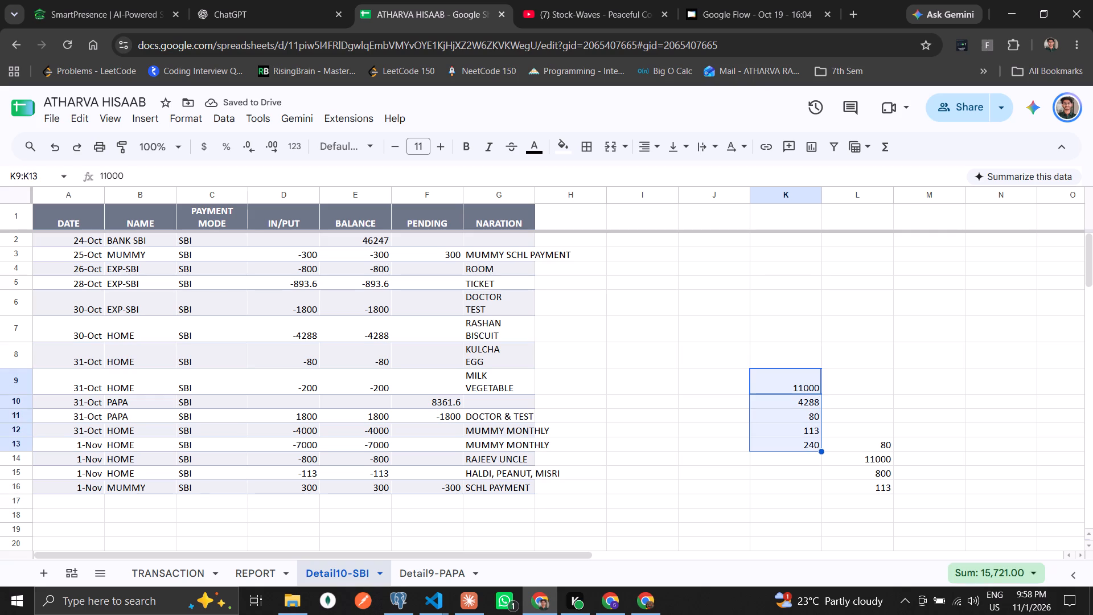
Clear the 240 value from K13 and check the sum of the remaining scratch values in K9:K12.
key("Down")
key("Down")
key("Down")
key("Down")
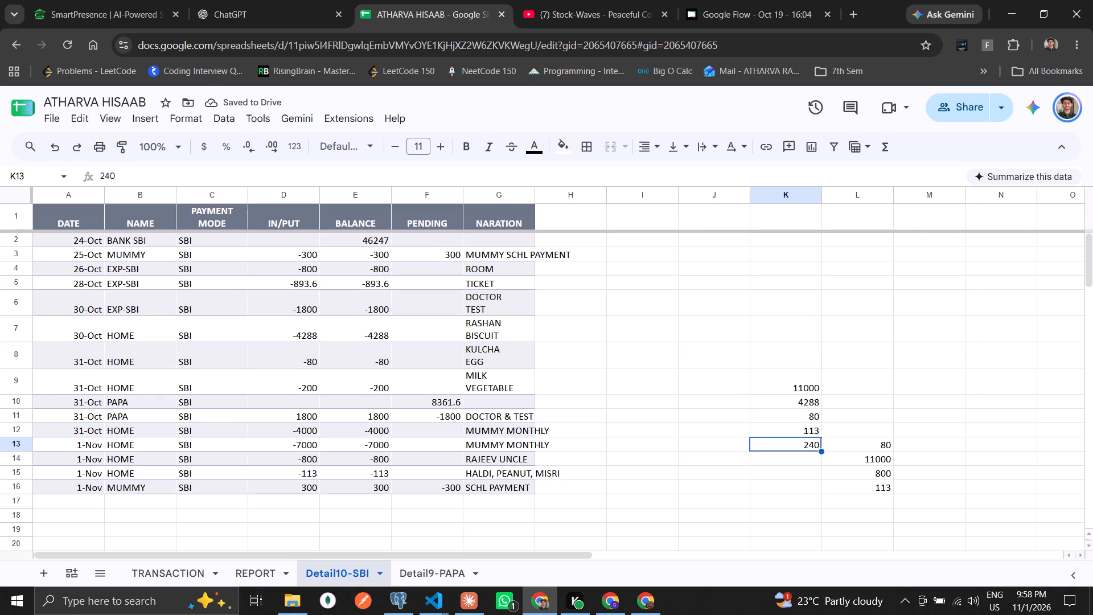
key("Delete")
key("Up")
key("Up")
key("Up")
key("Up")
key("shift+Down")
key("shift+Down")
key("shift+Down")
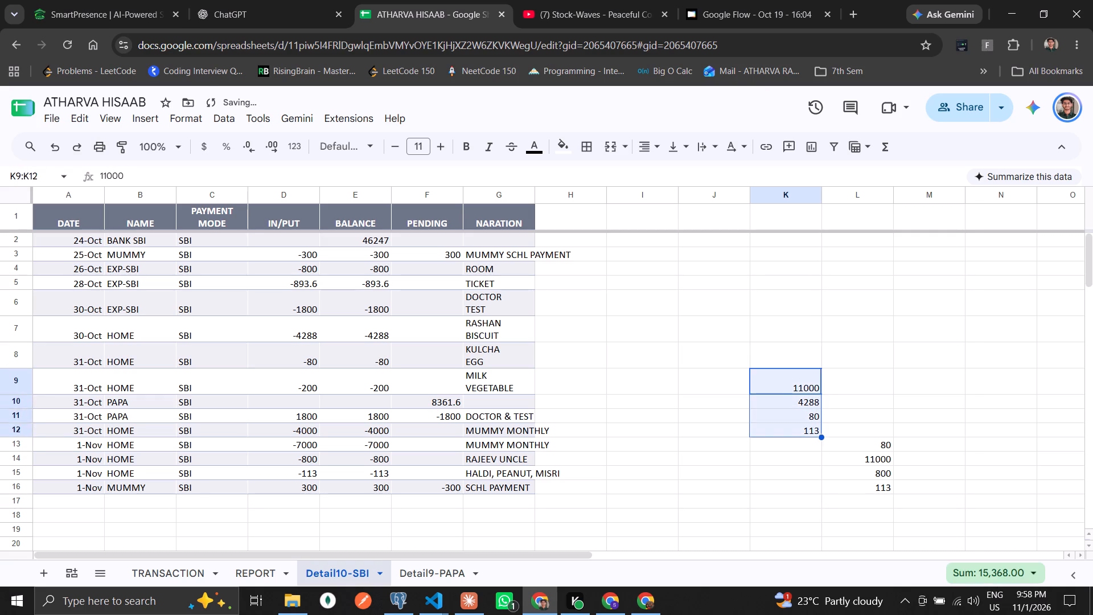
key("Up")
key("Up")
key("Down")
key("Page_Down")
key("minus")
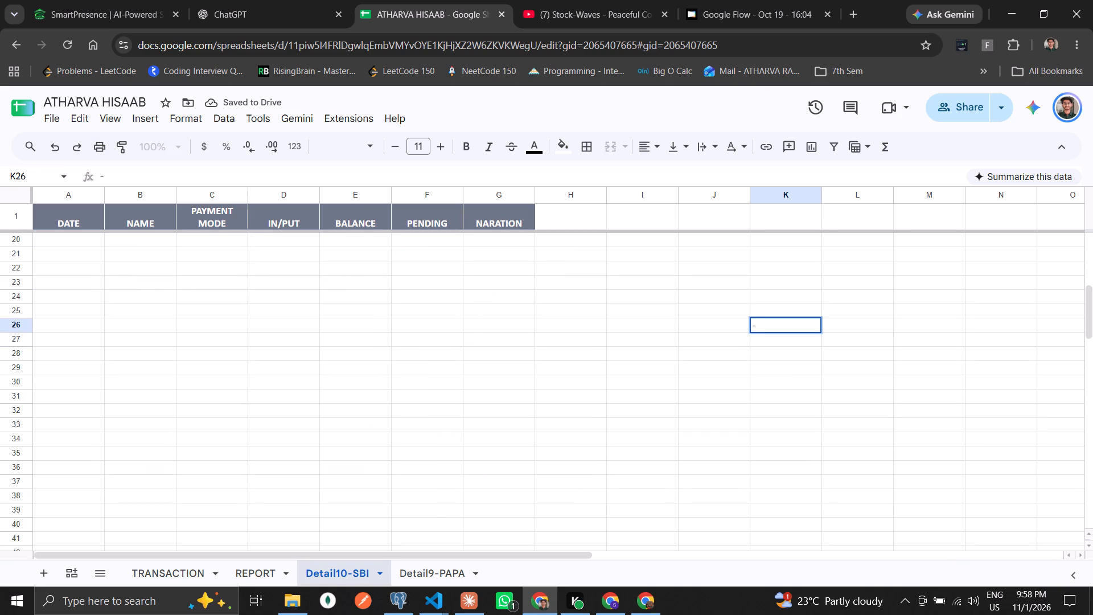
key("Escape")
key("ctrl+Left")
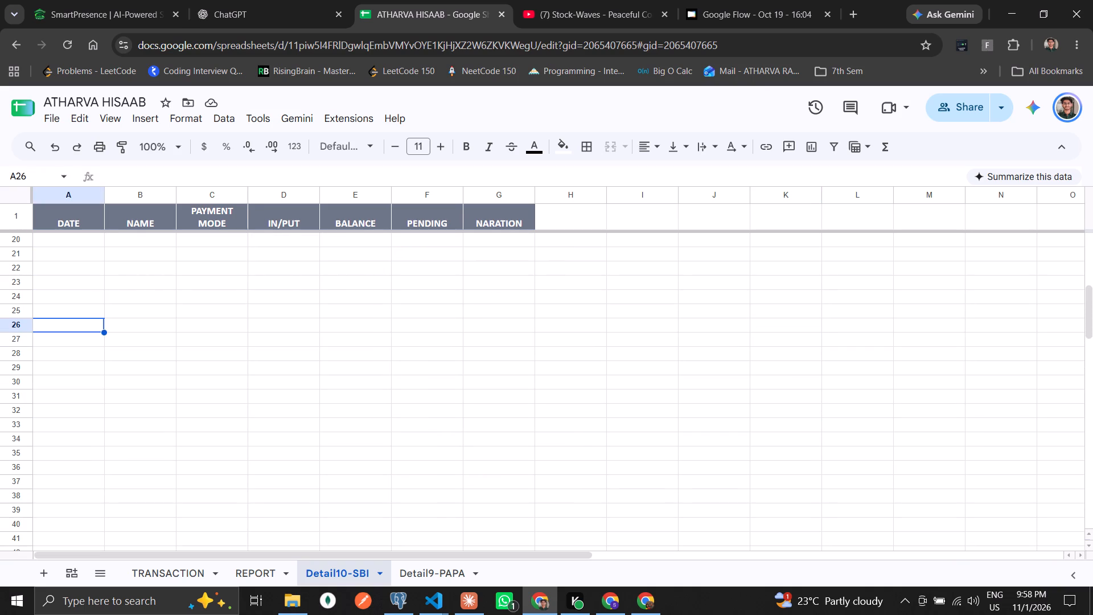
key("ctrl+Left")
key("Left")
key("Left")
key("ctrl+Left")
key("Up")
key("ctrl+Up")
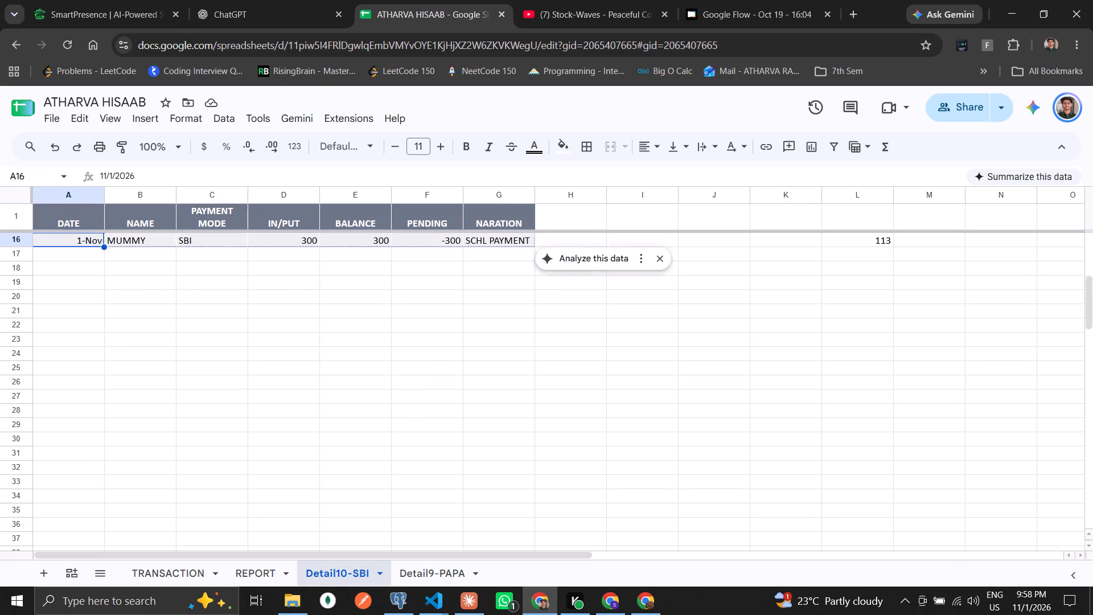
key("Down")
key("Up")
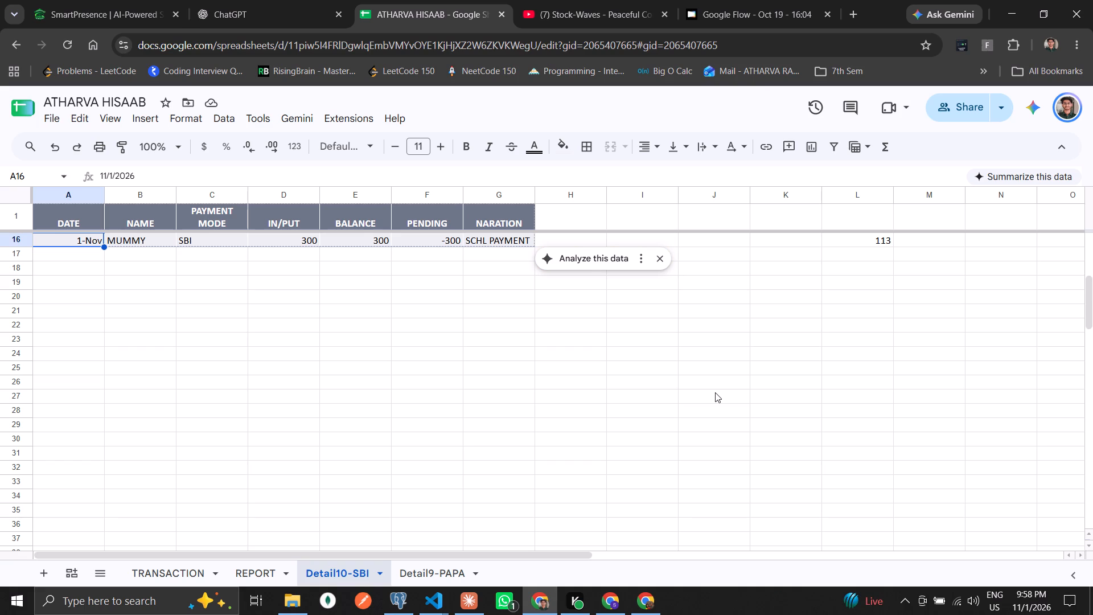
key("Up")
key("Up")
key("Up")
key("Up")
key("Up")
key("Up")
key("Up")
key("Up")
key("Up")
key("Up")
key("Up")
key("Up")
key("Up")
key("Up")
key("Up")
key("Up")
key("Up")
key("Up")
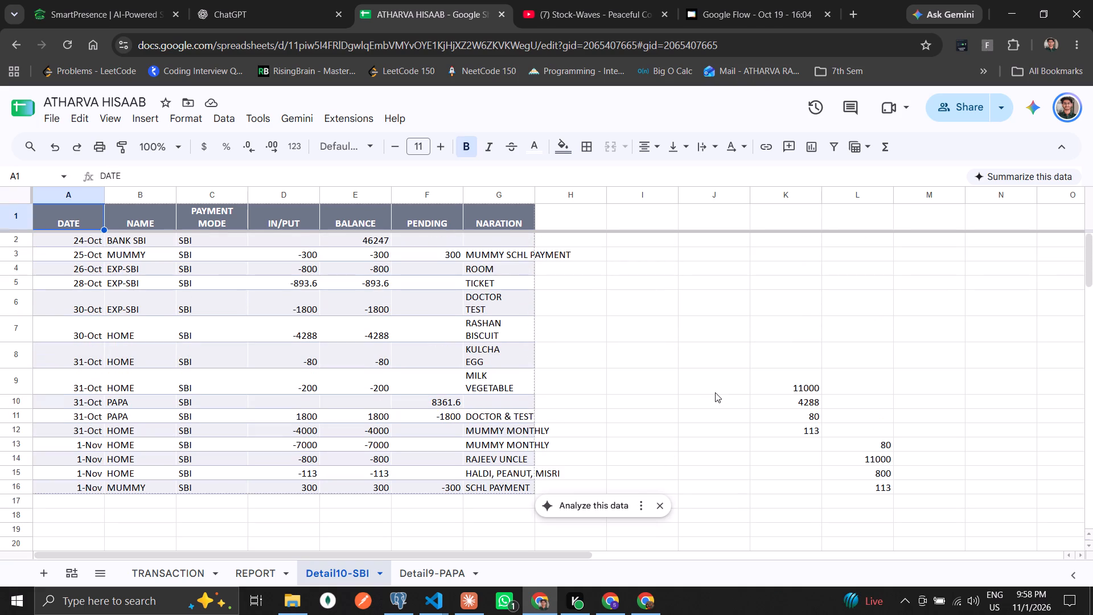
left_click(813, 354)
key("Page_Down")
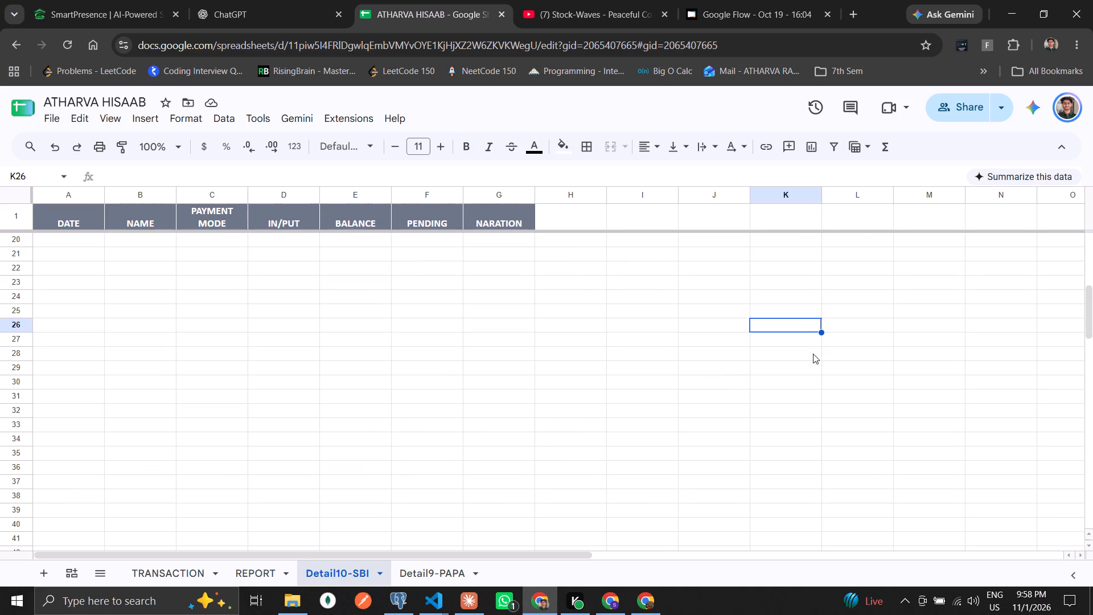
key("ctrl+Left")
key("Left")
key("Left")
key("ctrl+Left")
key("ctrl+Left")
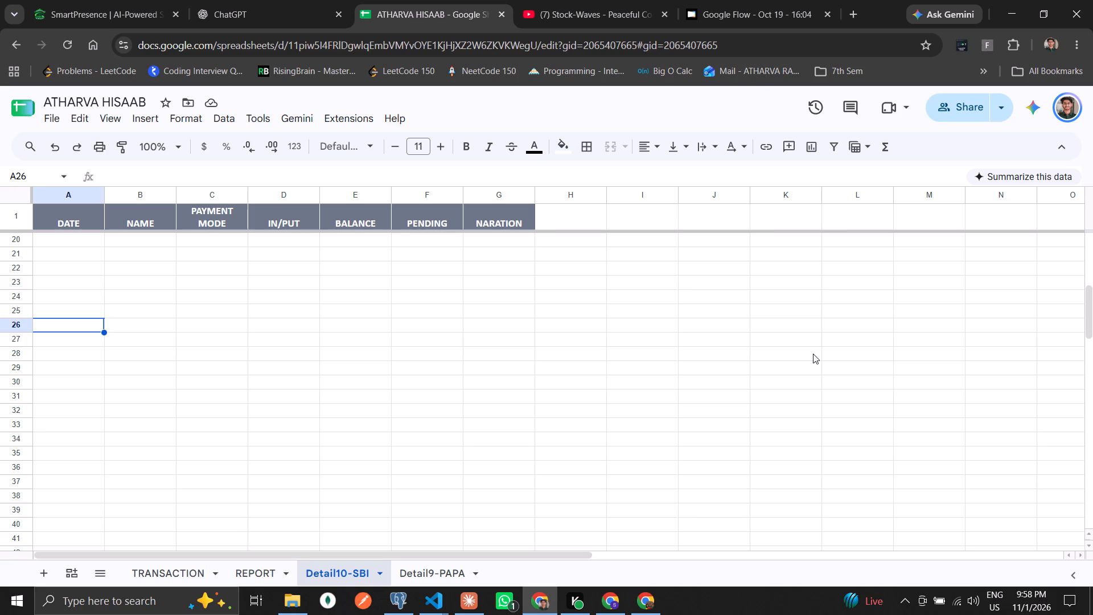
Enter -15750 in K8 above the scratch list and check the sum of K8:K12.
key("ctrl+Up")
key("Up")
key("Up")
key("Up")
key("Up")
key("Up")
key("Up")
key("Up")
key("Up")
key("Up")
key("Up")
key("Up")
key("Up")
key("Up")
key("Up")
key("Up")
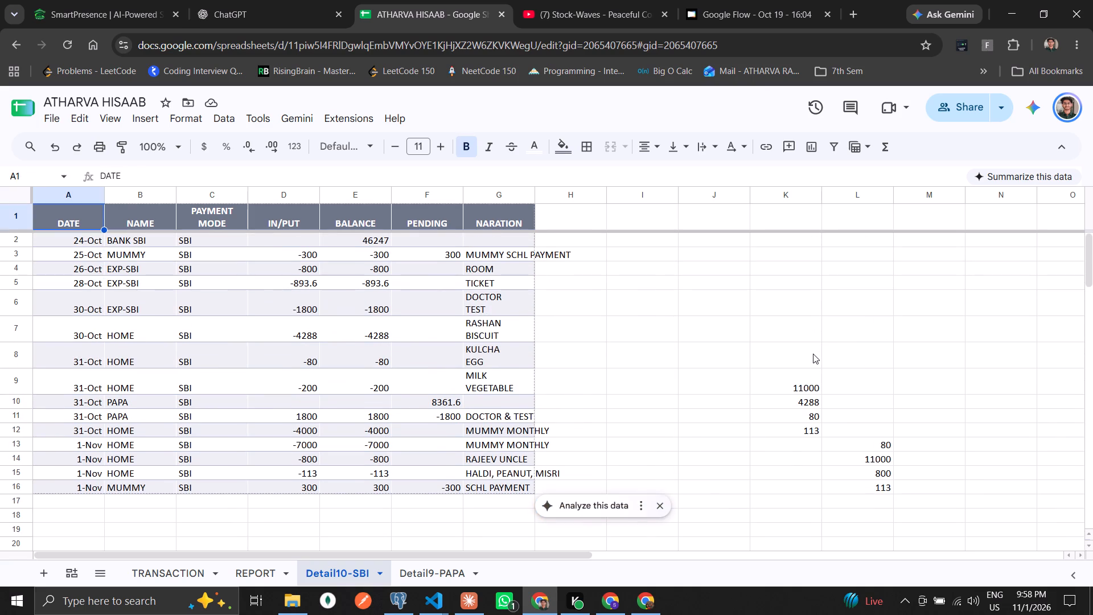
left_click(806, 368)
type("-1")
type("5750")
key("Return")
key("Up")
key("shift+Down")
key("shift+Down")
key("shift+Down")
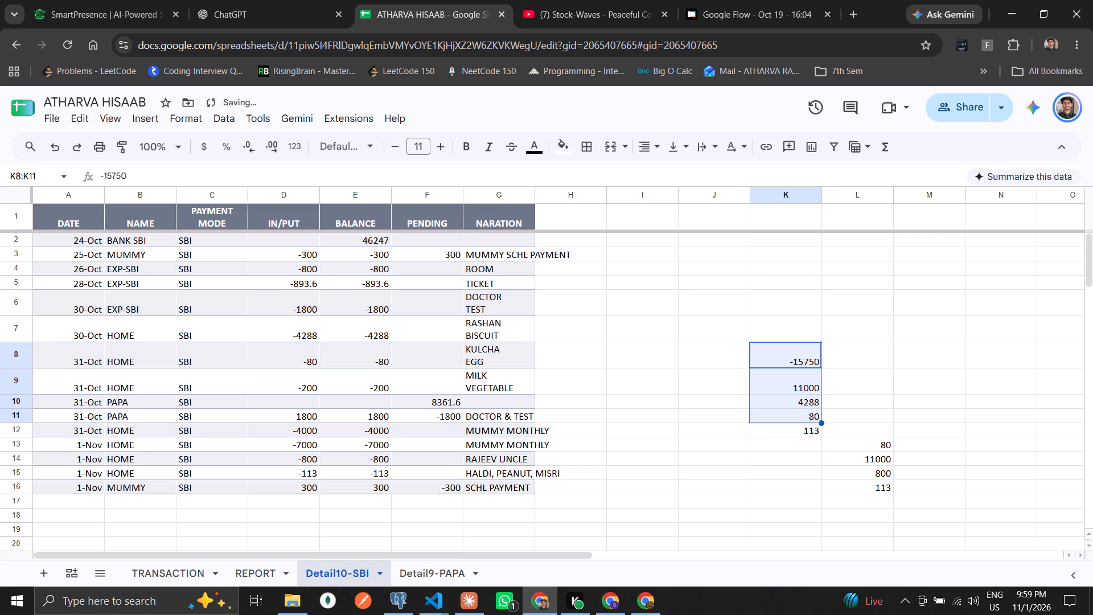
key("shift+Down")
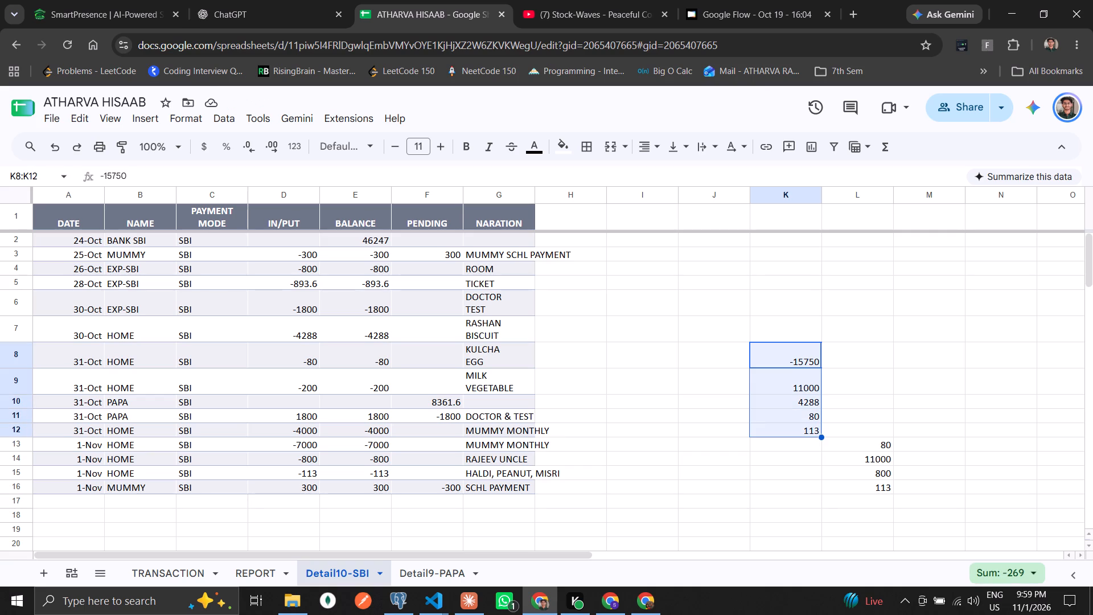
Enter 269 in L8 and check the sum of K8:L8.
key("Right")
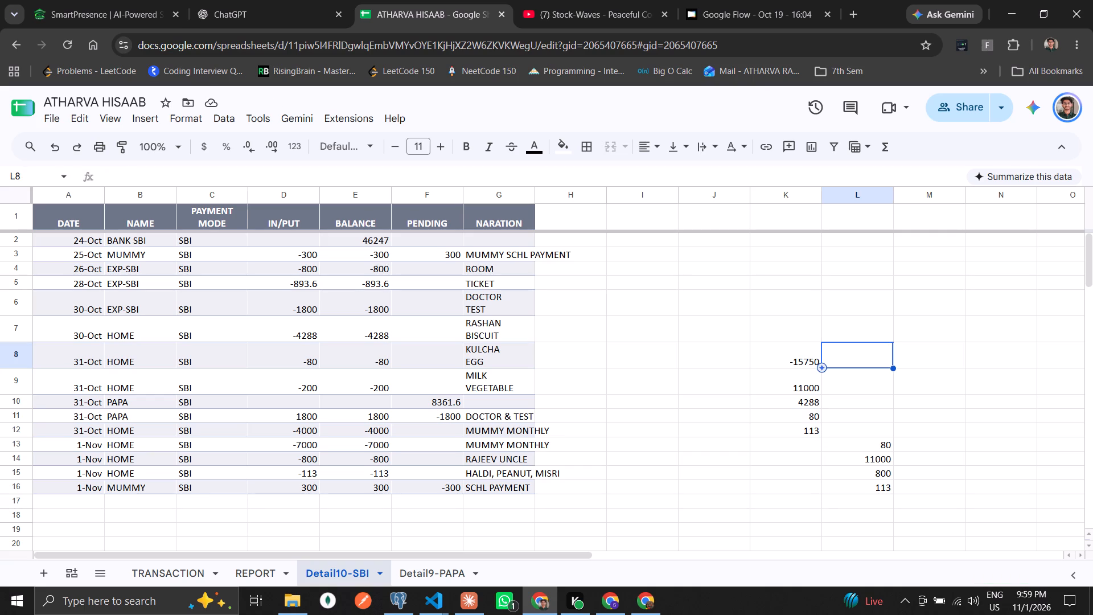
type("269")
key("Return")
key("Up")
key("shift+Left")
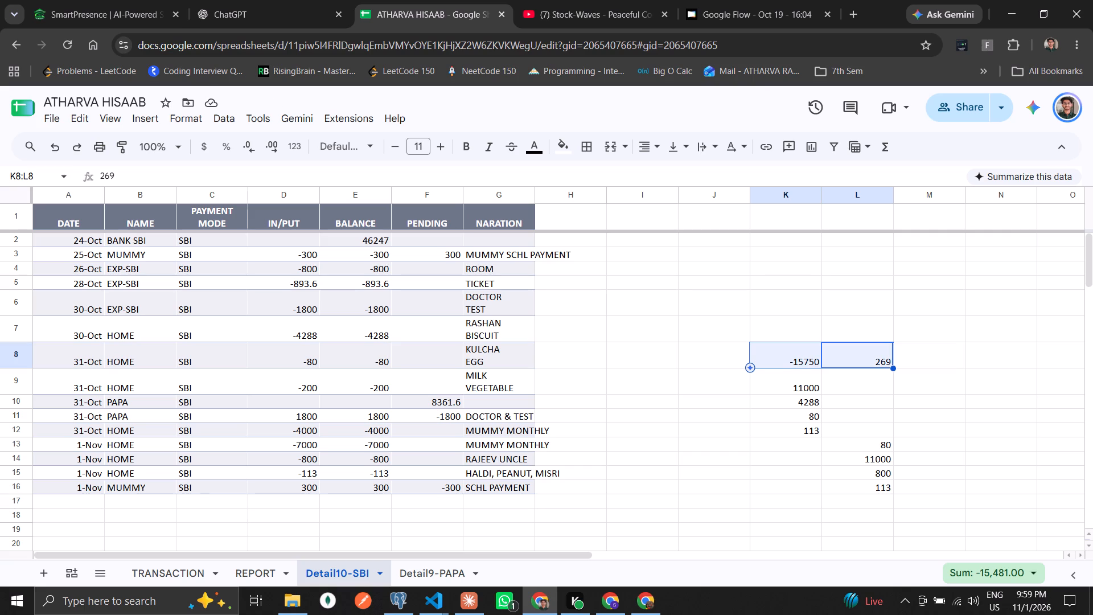
Enter -40822 in L7 and check the sum of L7:L8.
key("Right")
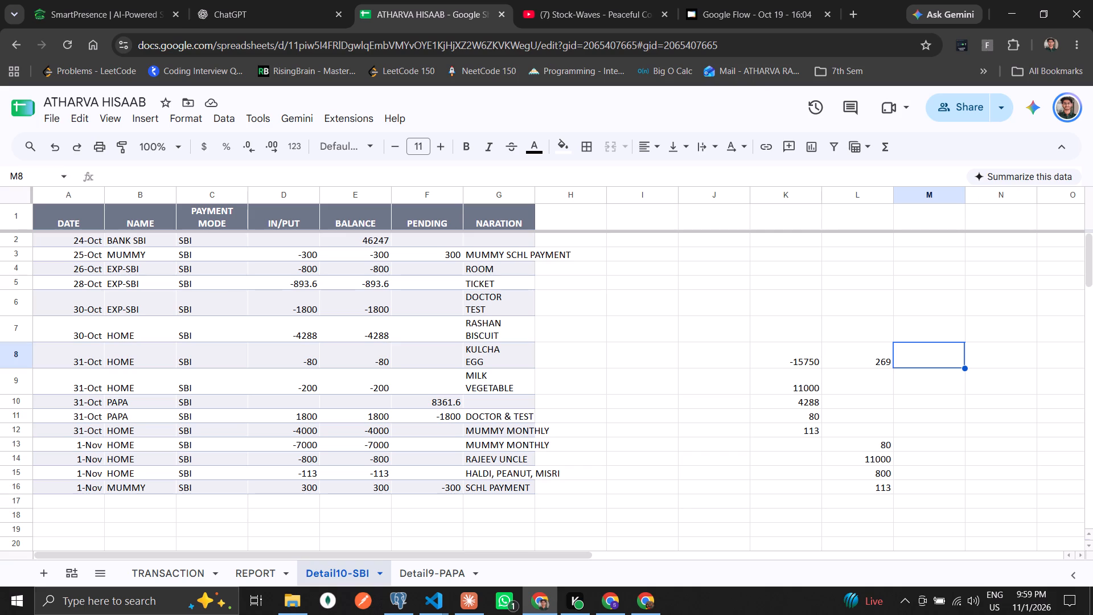
key("Left")
key("Up")
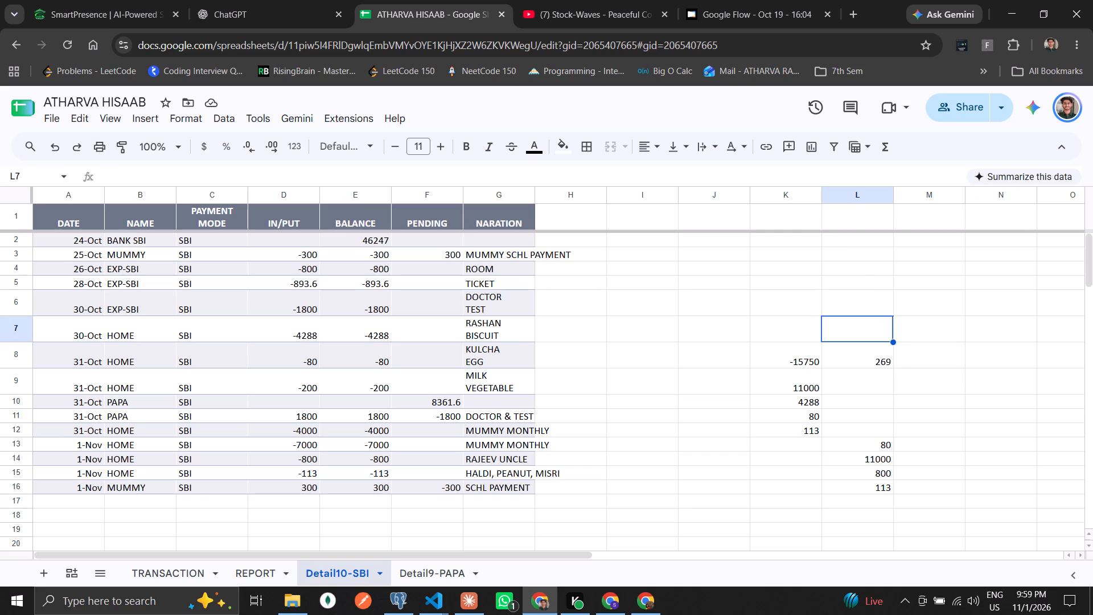
type("-40822")
key("Return")
key("Up")
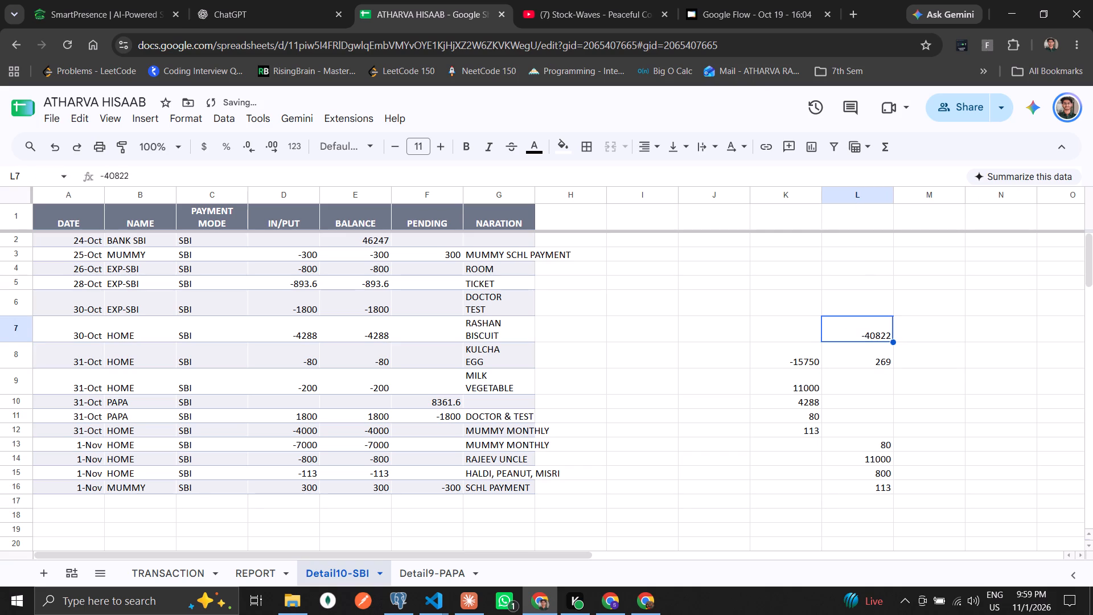
key("shift+Down")
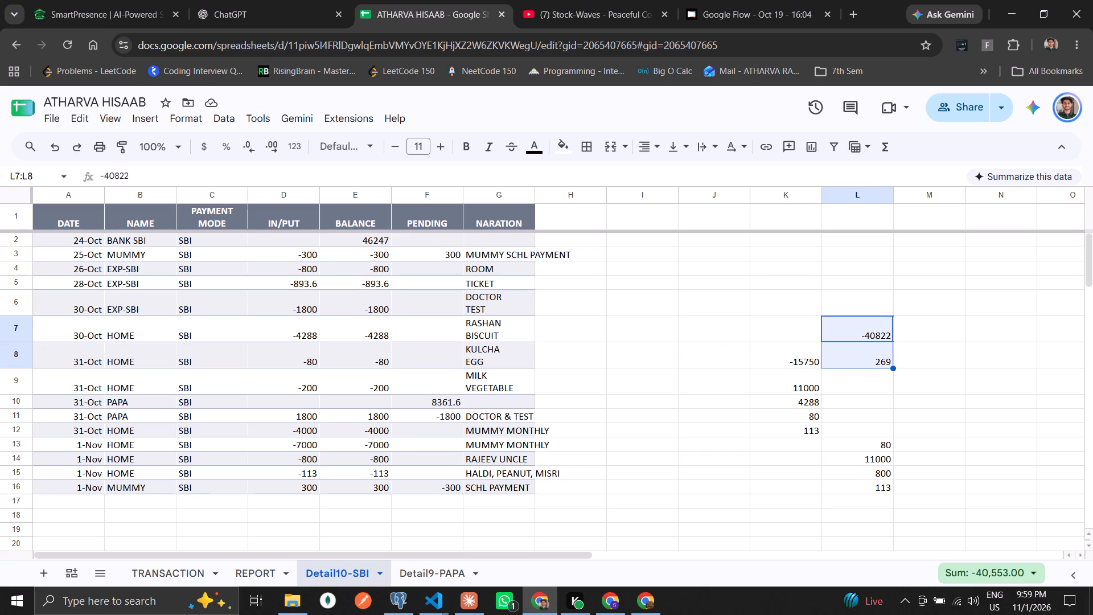
Start a third scratch list with 40553 in M8 and 800 in M9, and check their sum.
key("Right")
key("Down")
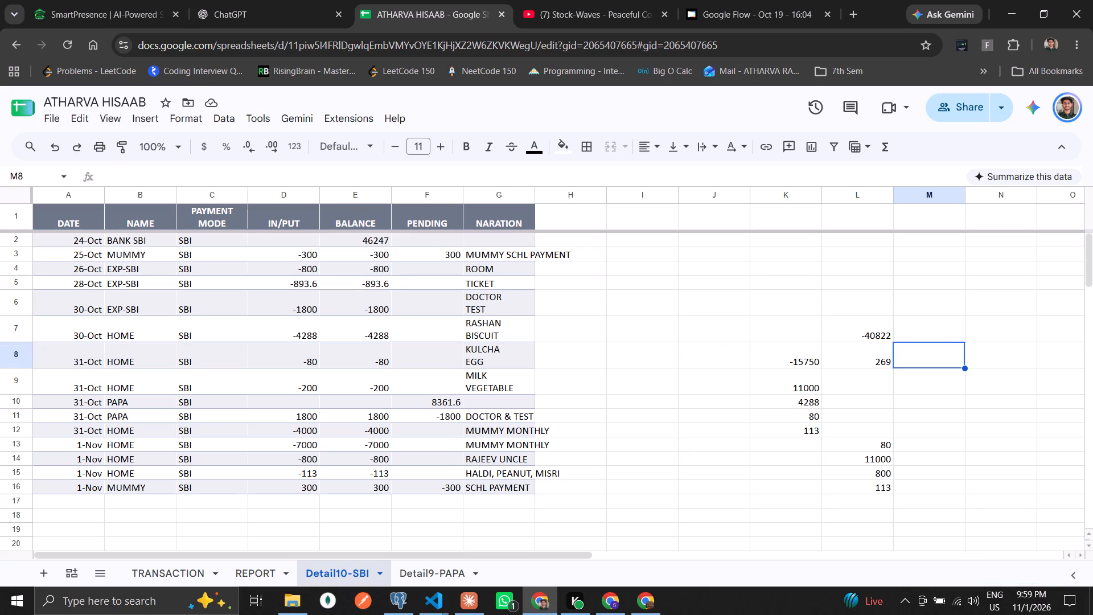
type("40553")
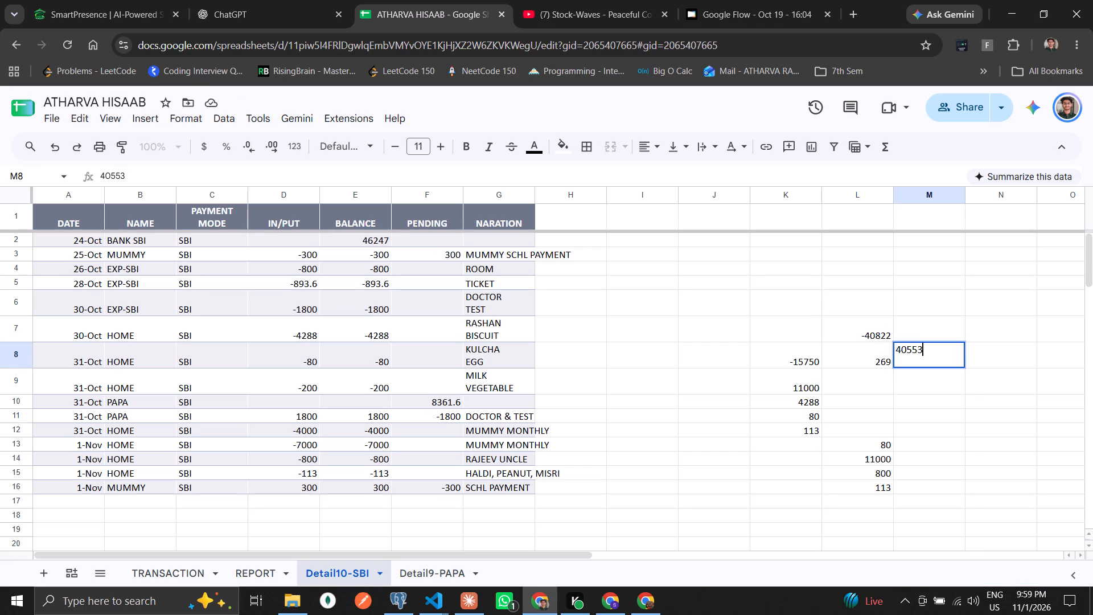
key("Return")
key("Up")
key("Down")
type("800")
key("Return")
key("Up")
key("Up")
key("shift+Down")
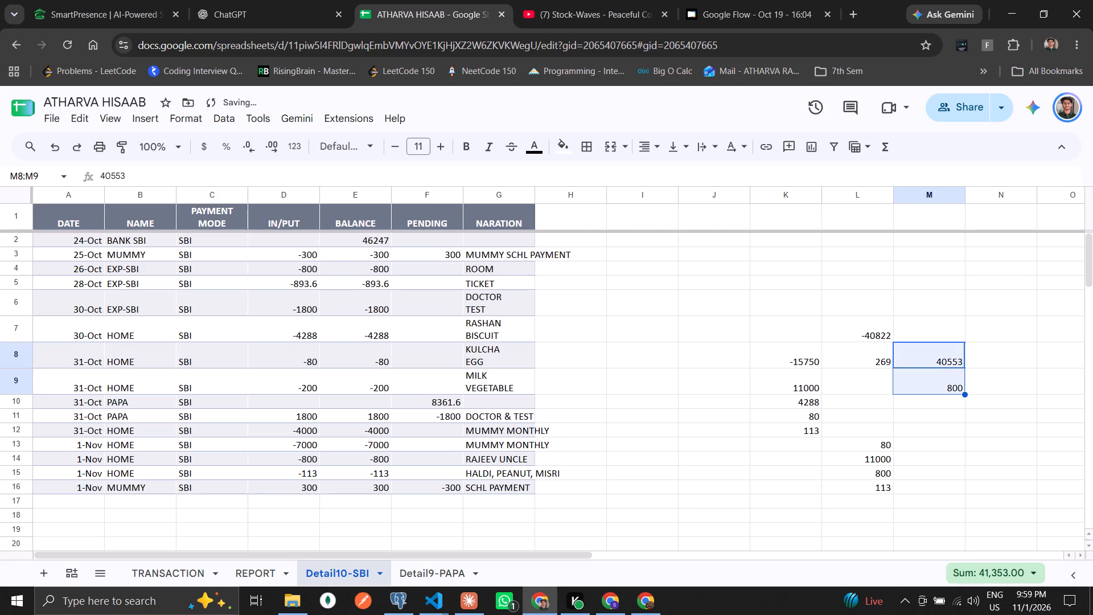
Add 1000 in M10 and 893 in M11 to the scratch list and check the sum of M8:M11.
key("Down")
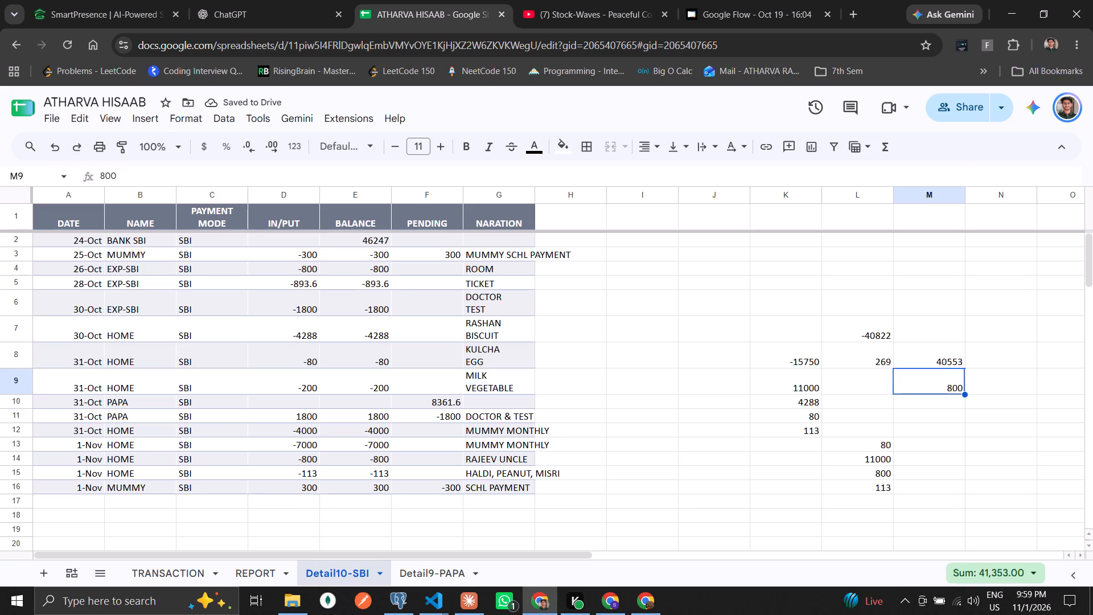
key("Down")
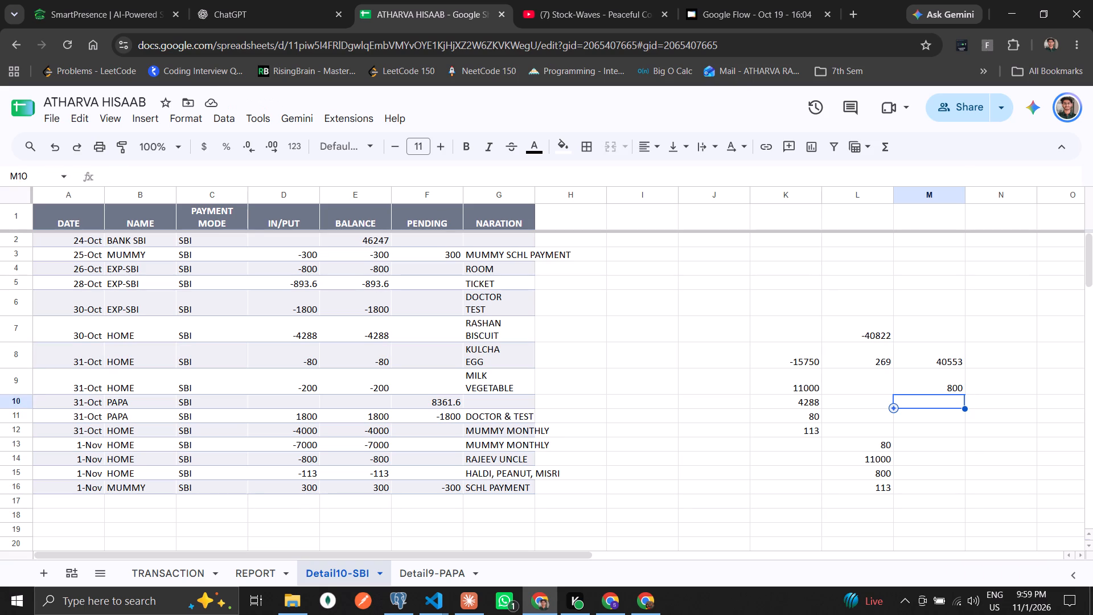
key("1")
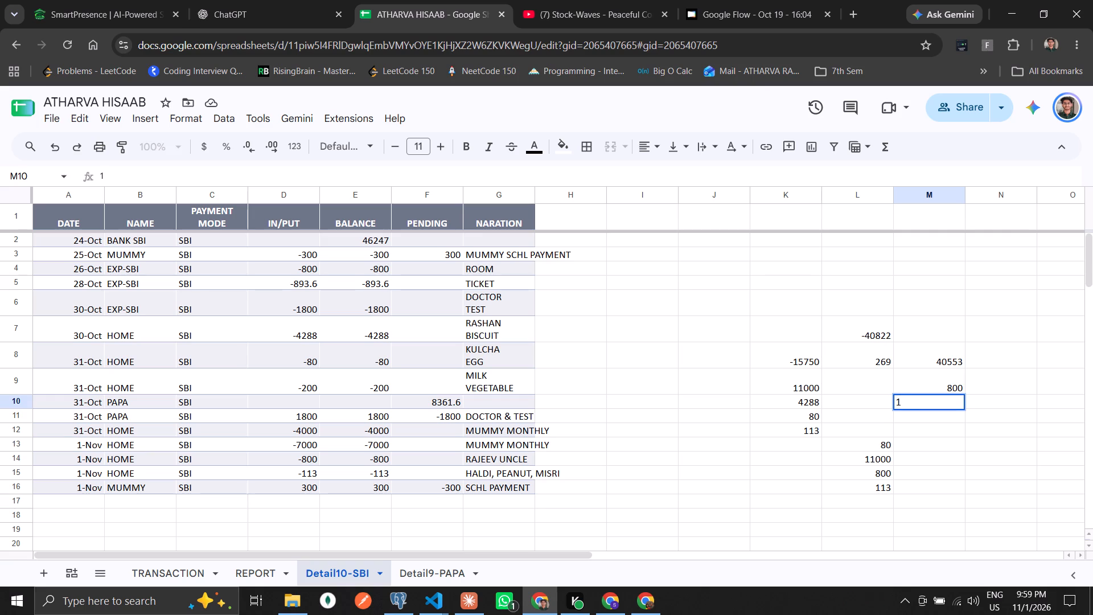
type("000")
key("Return")
type("893")
key("Return")
key("Up")
key("Up")
key("Up")
key("Up")
key("Up")
key("Down")
key("shift+Down")
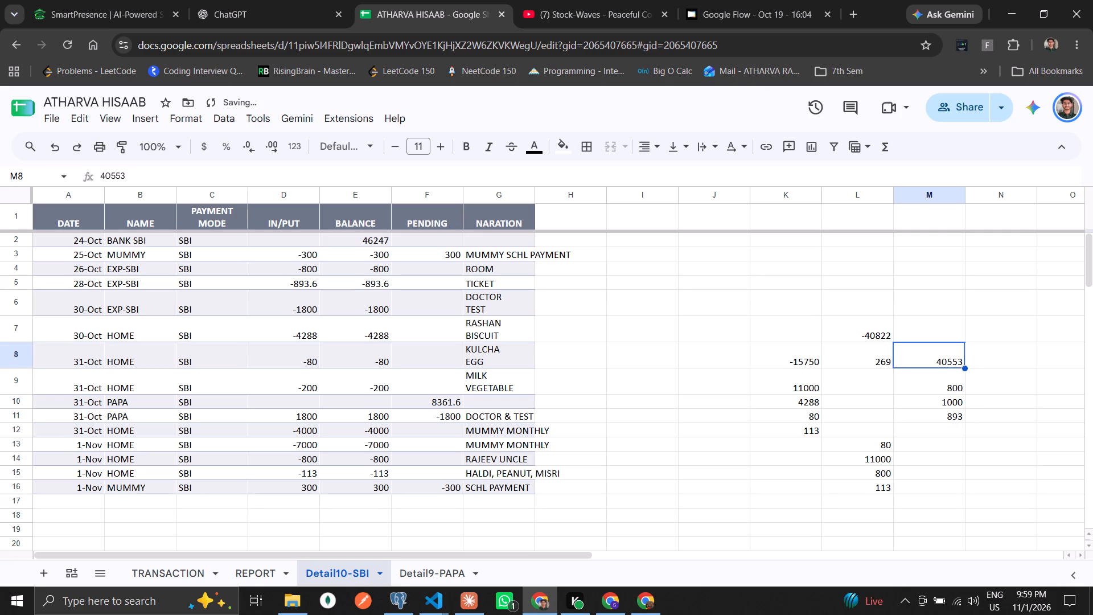
key("shift+Down")
key("shift+Down")
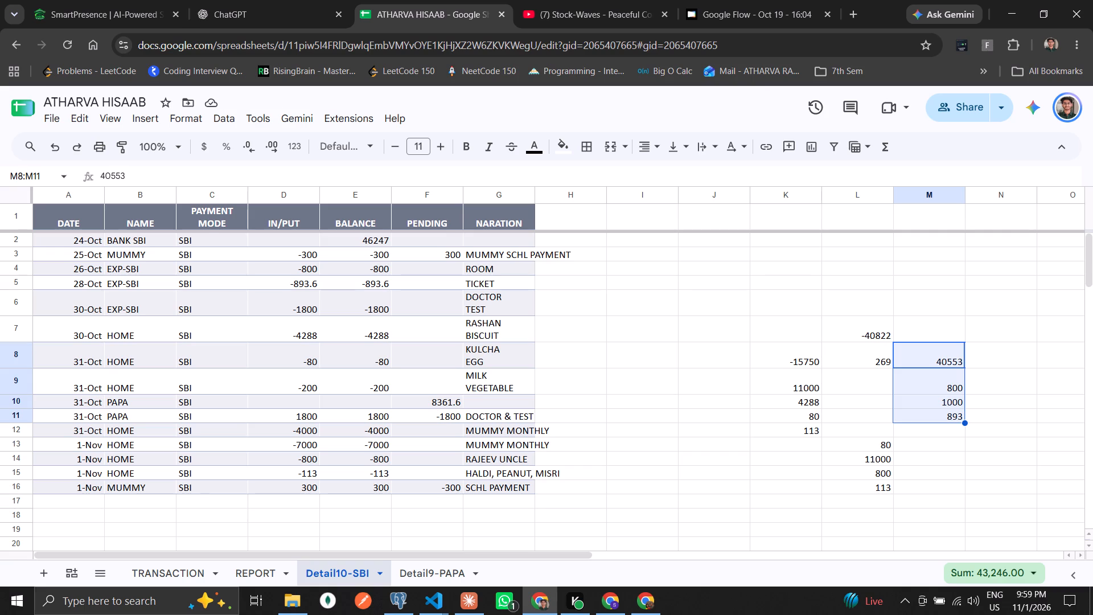
Add 200 in M12 and 8000 in M13 to the scratch list.
key("Down")
key("Down")
key("Down")
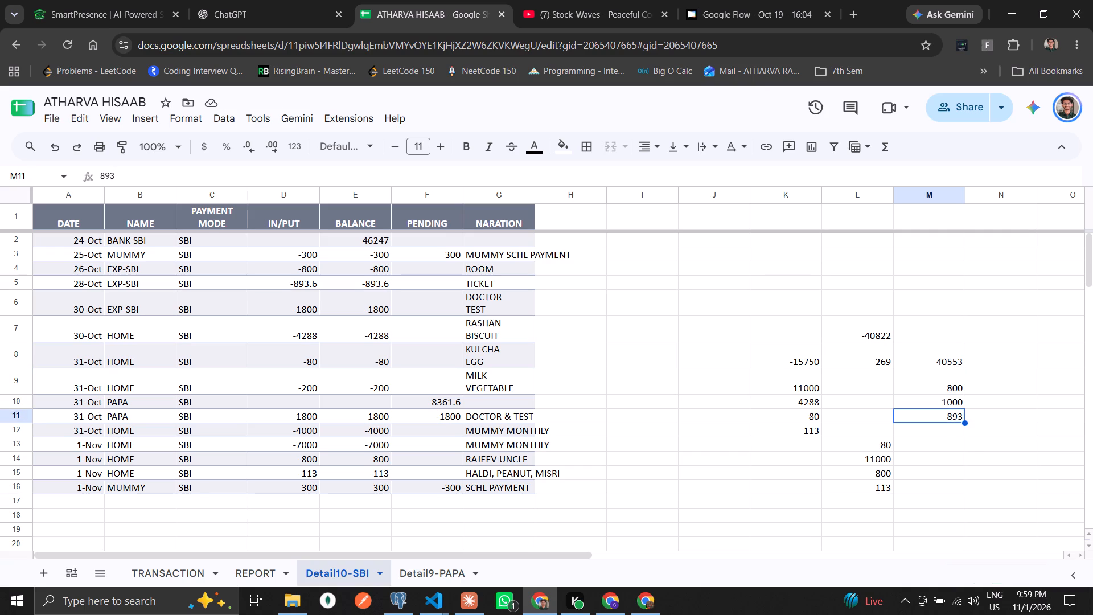
key("Down")
type("200")
key("Return")
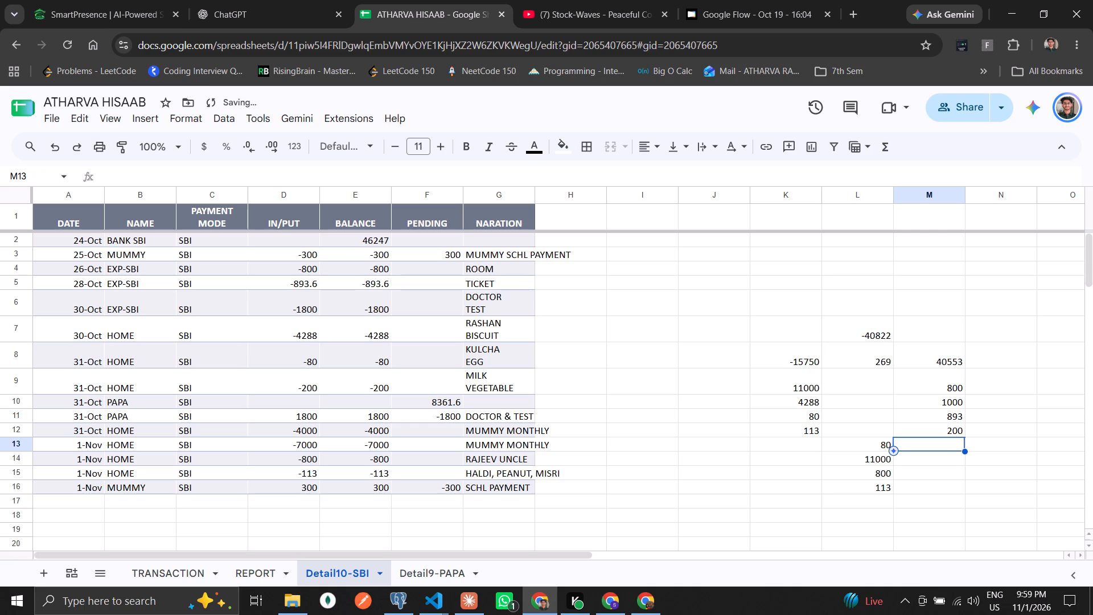
type("8000")
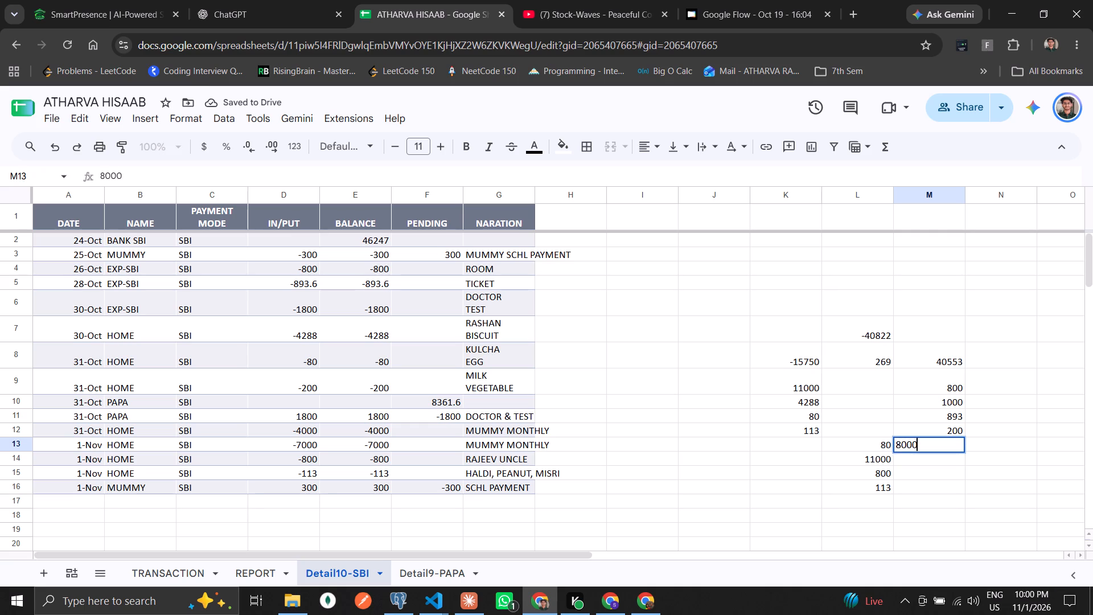
key("Return")
key("Up")
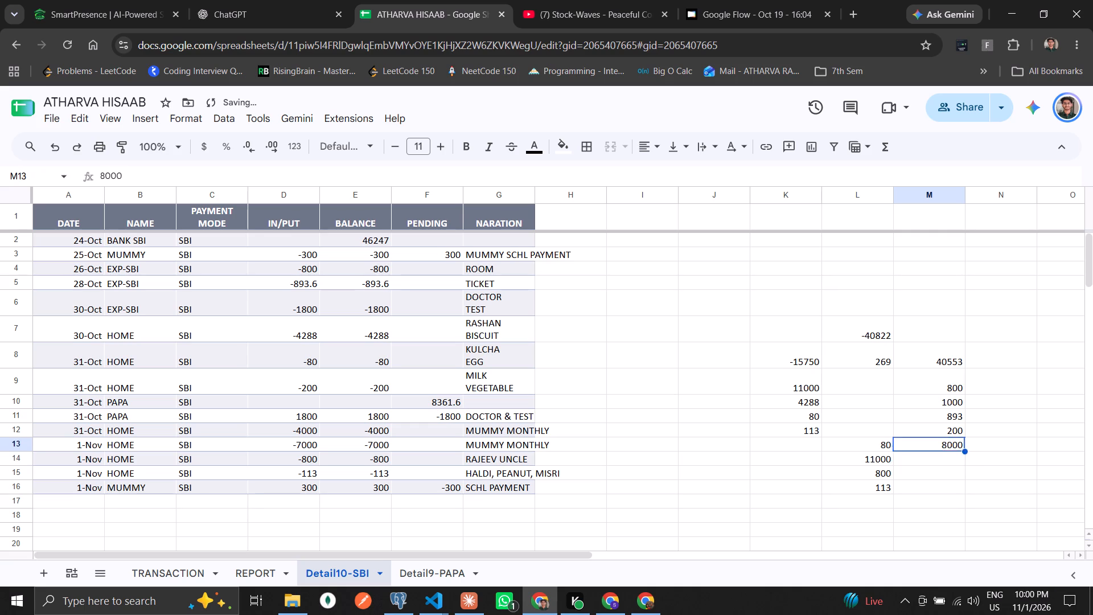
Check the sum of the scratch values in M10:M11.
key("Up")
key("Up")
key("Up")
key("Down")
key("Down")
key("Down")
key("Up")
key("Up")
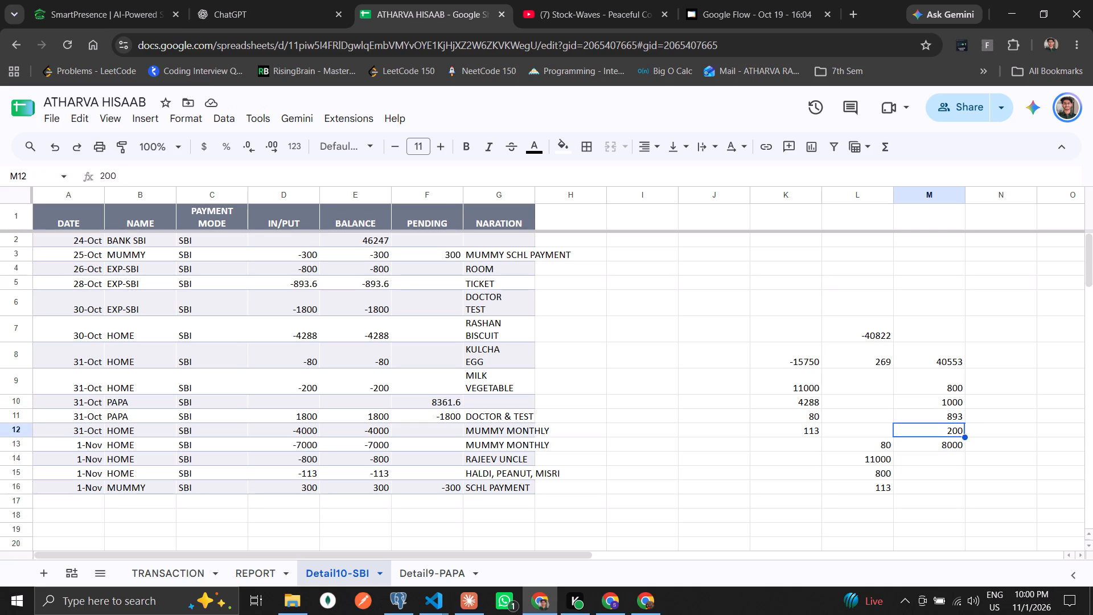
key("Up")
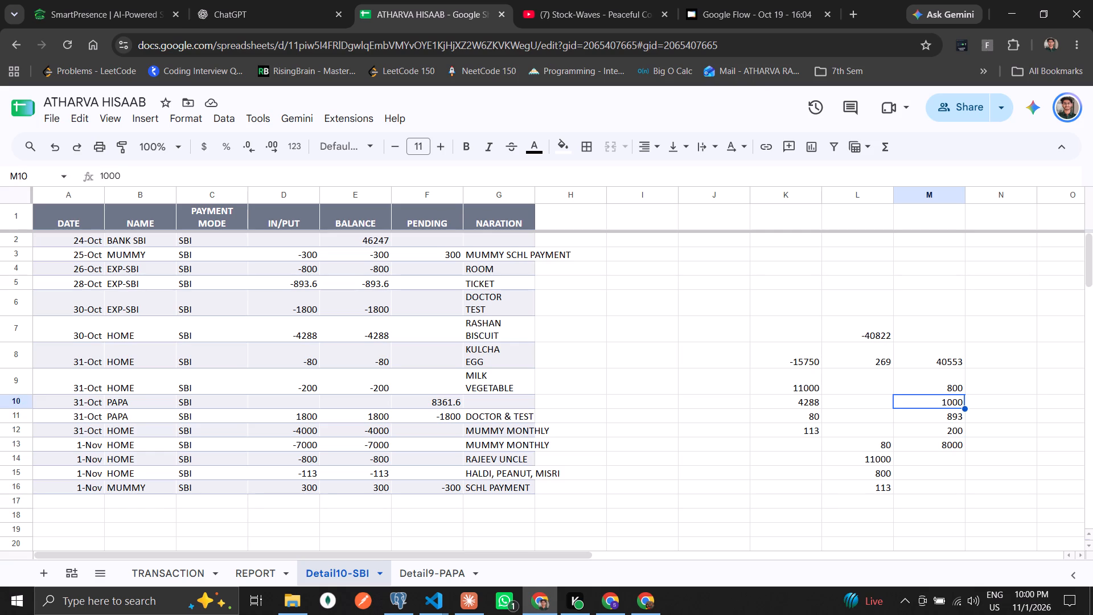
key("shift+Down")
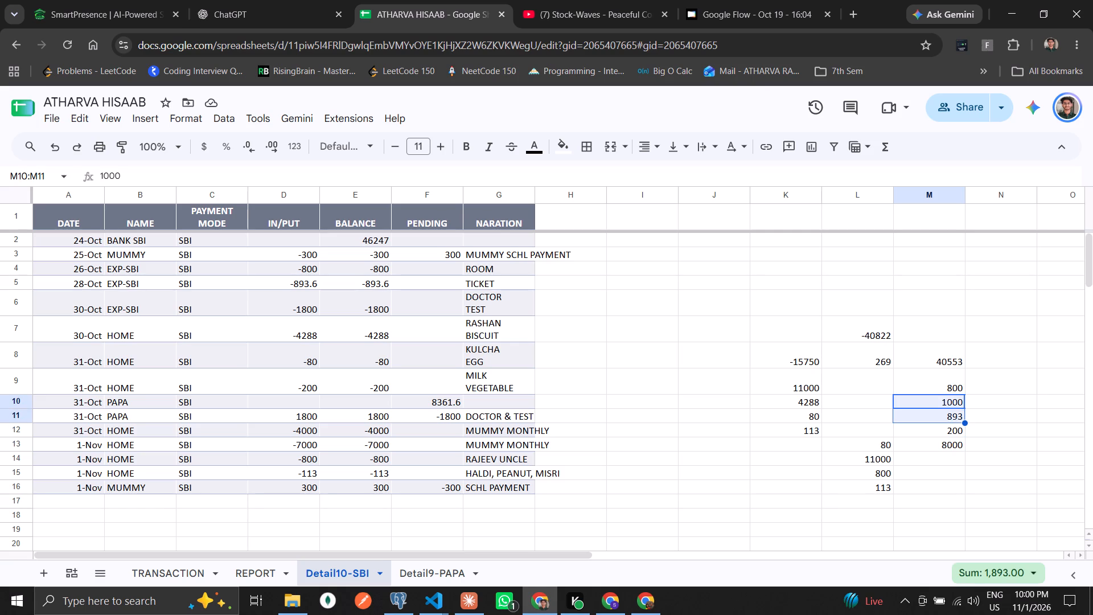
Add 200 in M14 at the end of the scratch list.
key("Down")
key("Down")
key("Down")
key("Down")
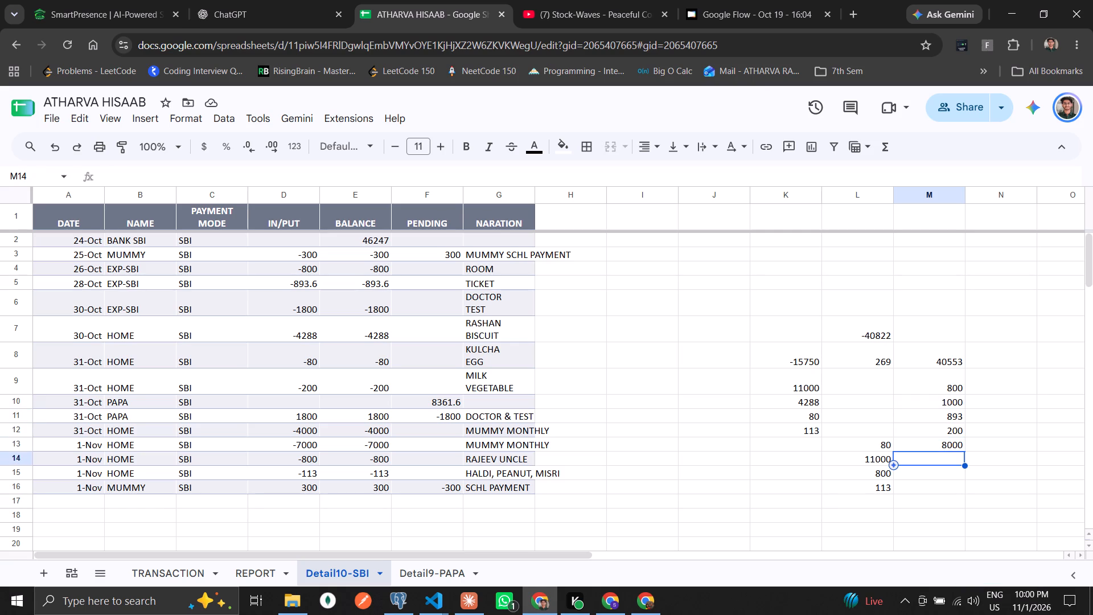
type("200")
key("Return")
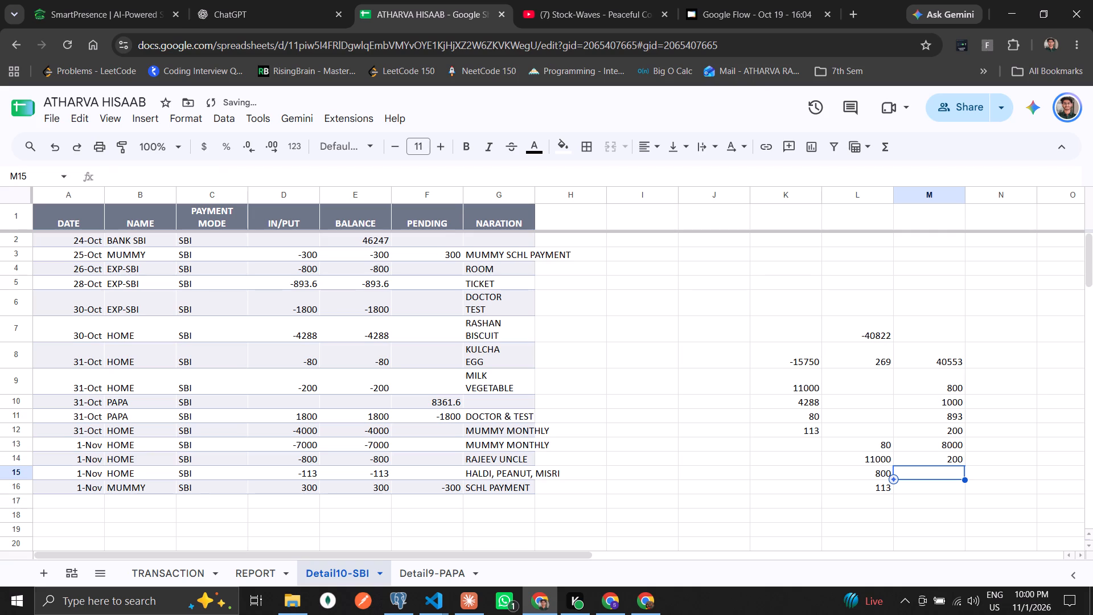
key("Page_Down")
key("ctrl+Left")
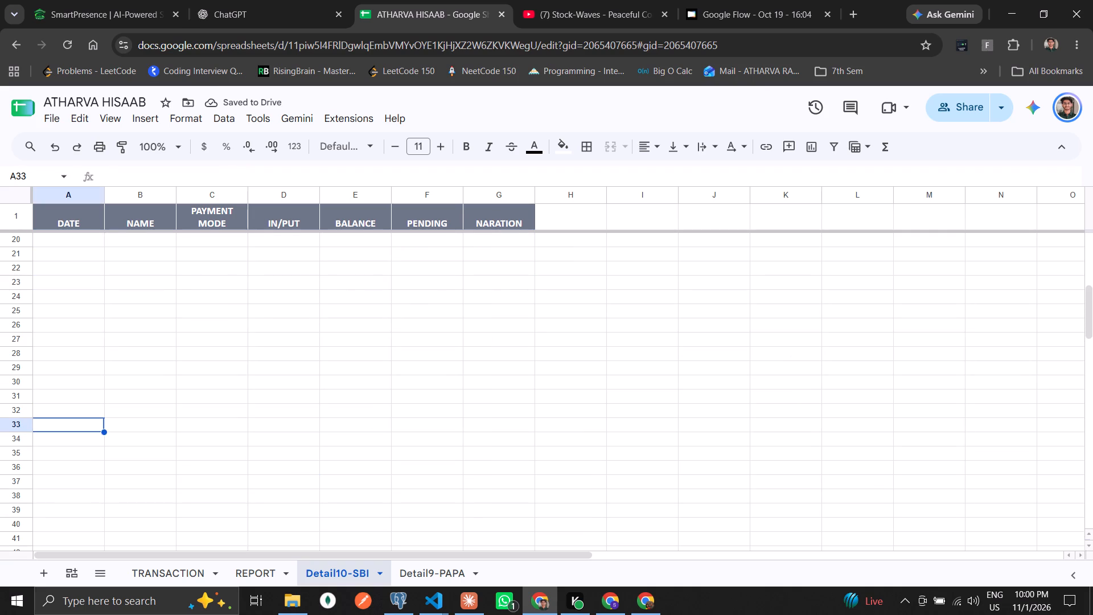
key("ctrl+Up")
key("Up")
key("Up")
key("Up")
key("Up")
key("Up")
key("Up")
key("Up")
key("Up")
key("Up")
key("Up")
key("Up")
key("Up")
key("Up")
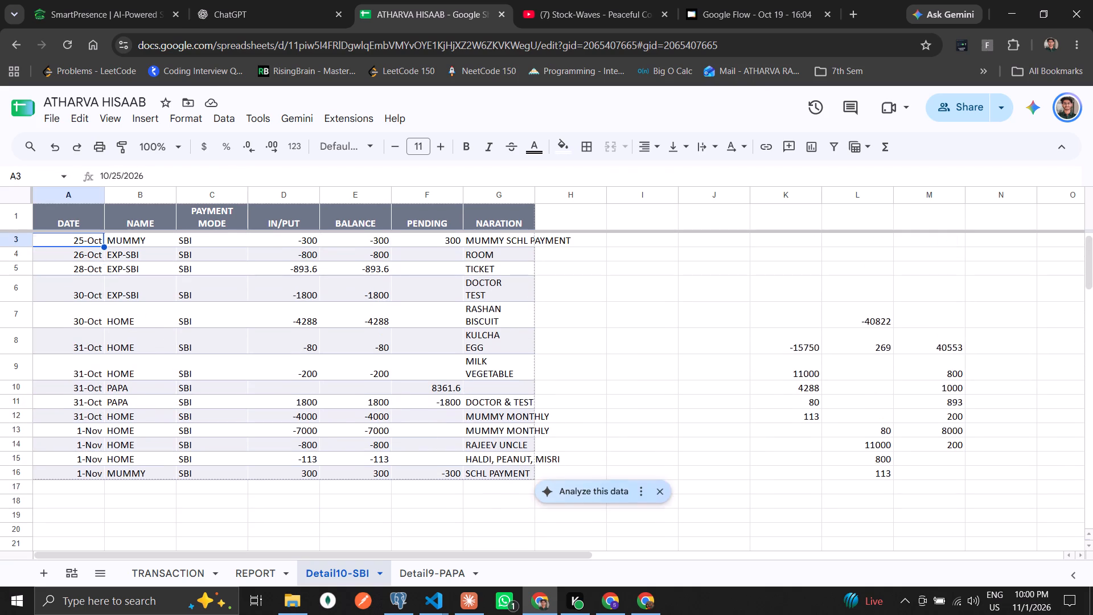
Add -300 in M15 to the scratch list and check the sum of M8:M15.
left_click(955, 458)
type("-300")
key("Return")
key("Up")
key("Up")
key("Up")
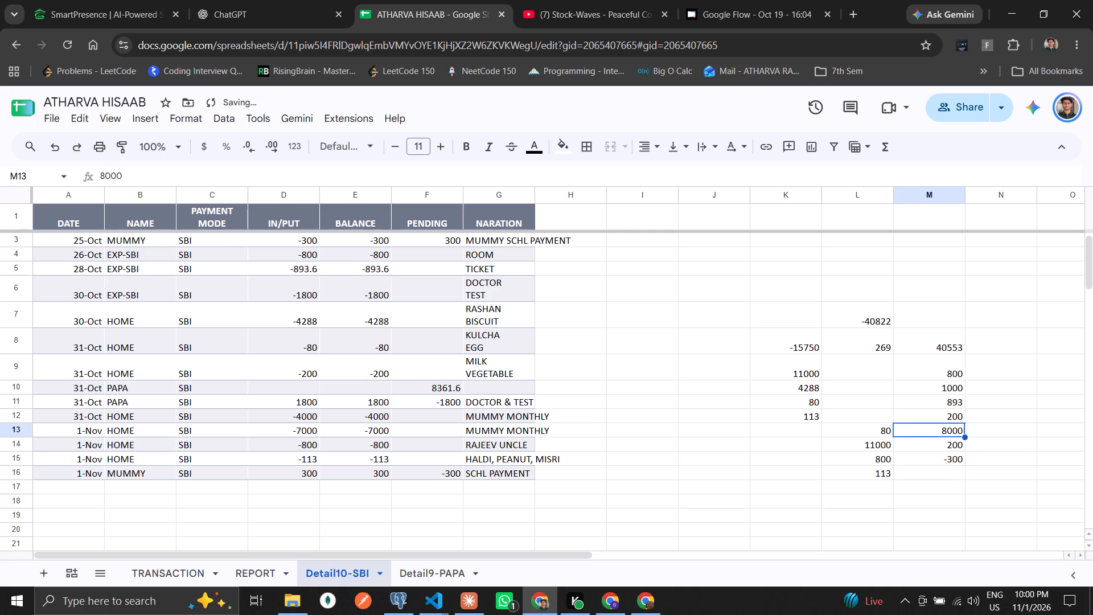
key("Up")
key("Up")
key("Up")
key("Up")
key("Up")
key("shift+Down")
key("shift+Down")
key("shift+Down")
key("shift+Down")
key("shift+Down")
key("shift+Down")
key("shift+Down")
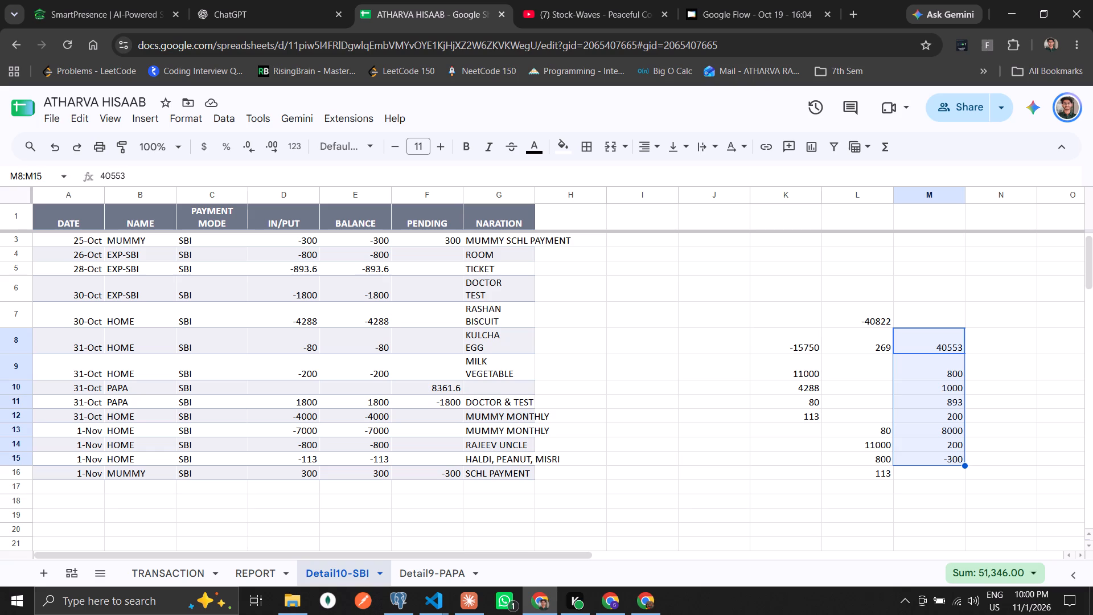
Recheck the sum of the scratch values in M10:M11.
key("Up")
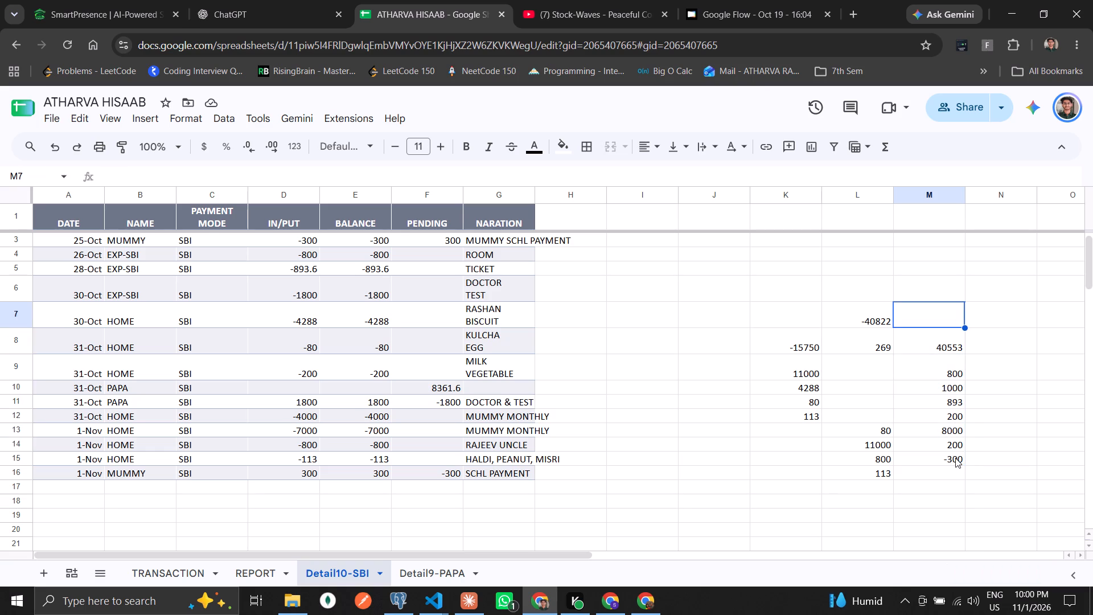
key("Down")
key("Down")
key("Down")
key("shift+Down")
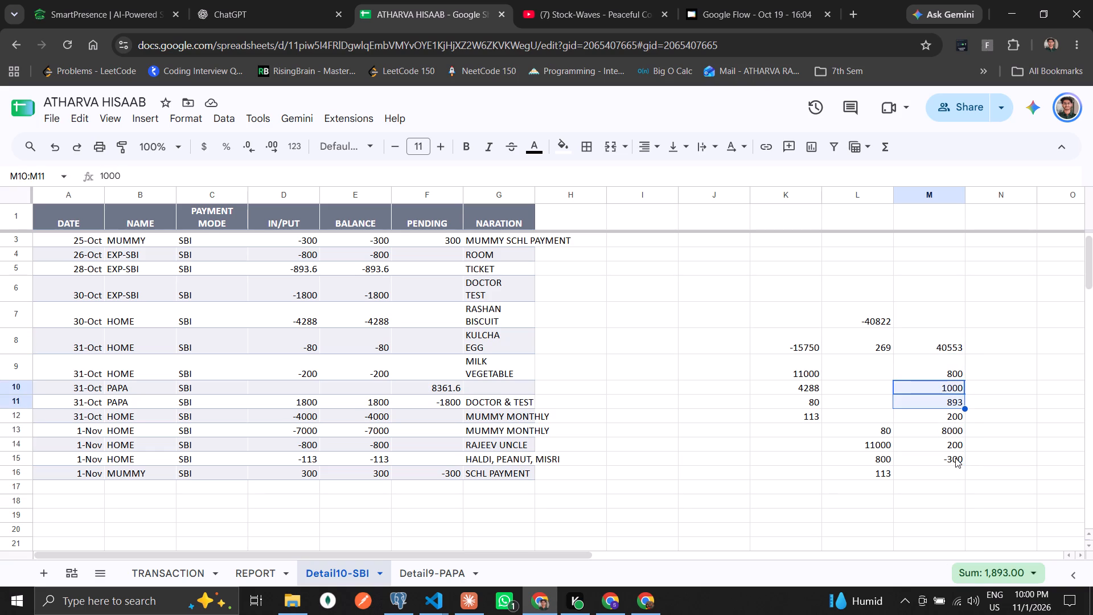
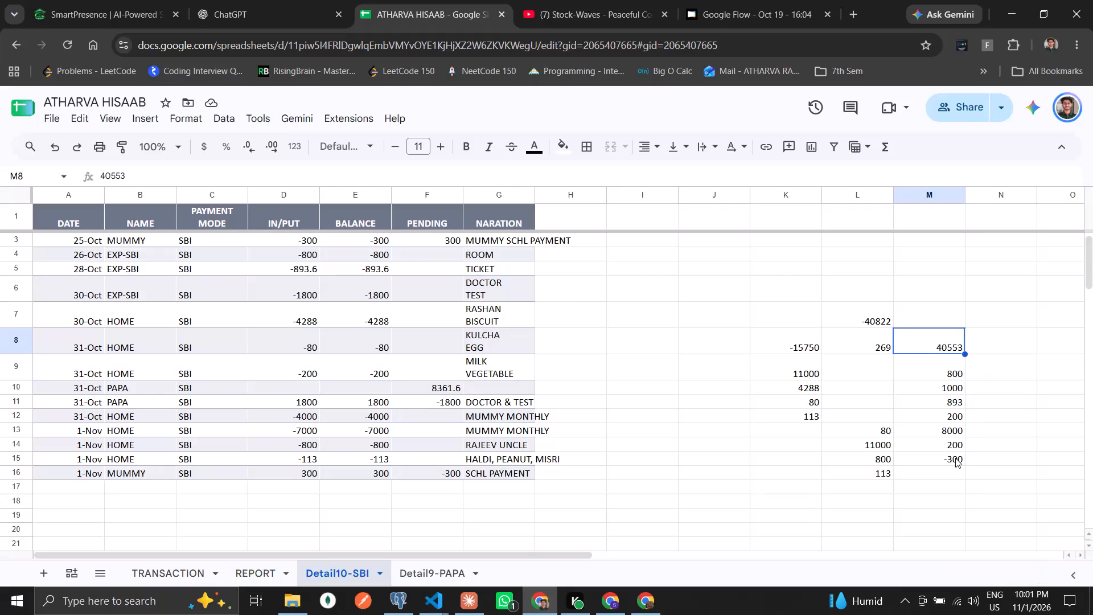
Clear all the scratch calculation values in K7:M17 beside the Detail10-SBI table.
key("Left")
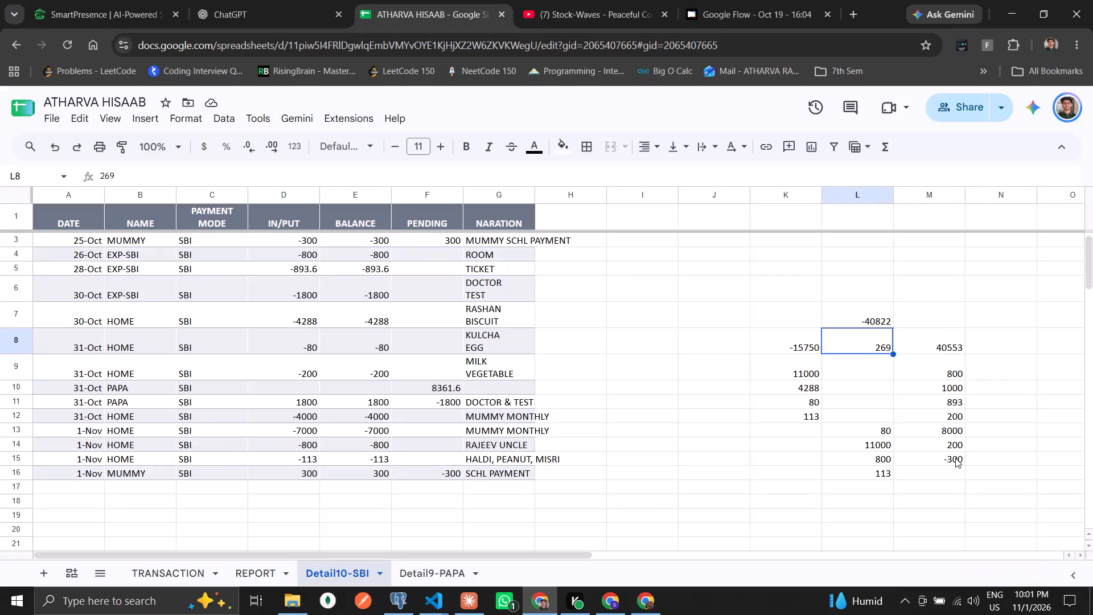
key("Up")
key("Up")
key("Down")
key("Left")
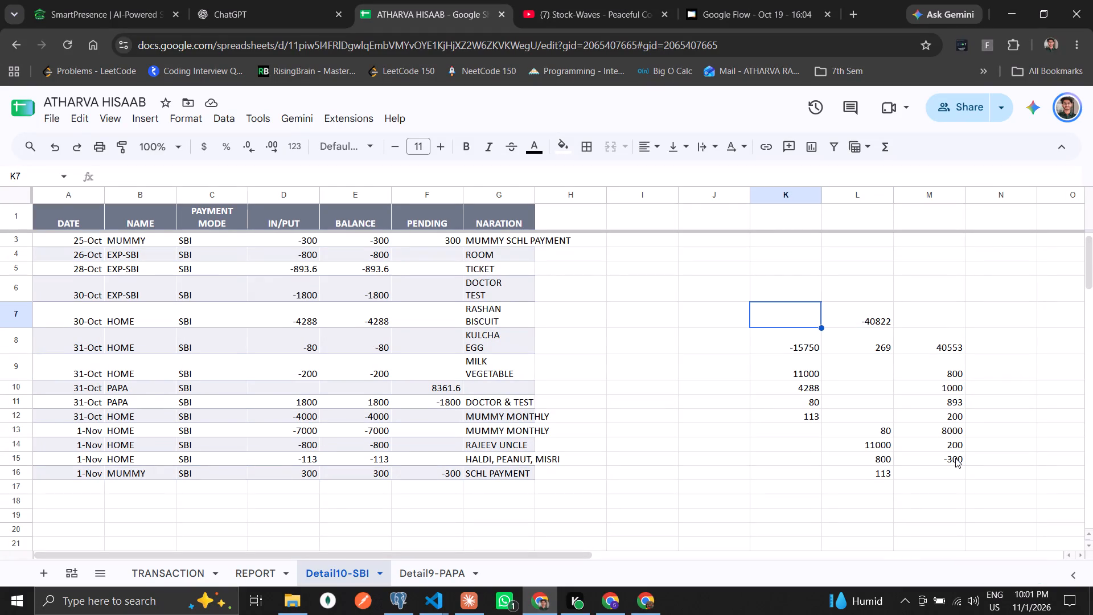
key("shift+Down")
key("shift+Down")
key("shift+Right")
key("shift+Right")
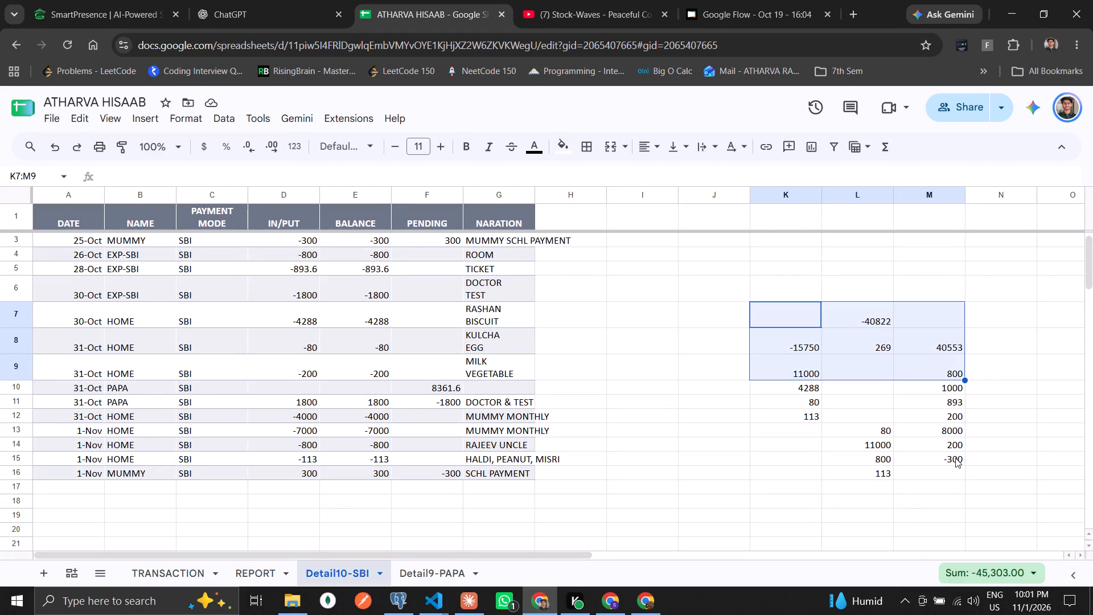
key("shift+Down")
key("shift+Down")
key("shift+Down")
key("shift+Down")
key("shift+Down")
key("shift+Down")
key("shift+Down")
key("shift+Down")
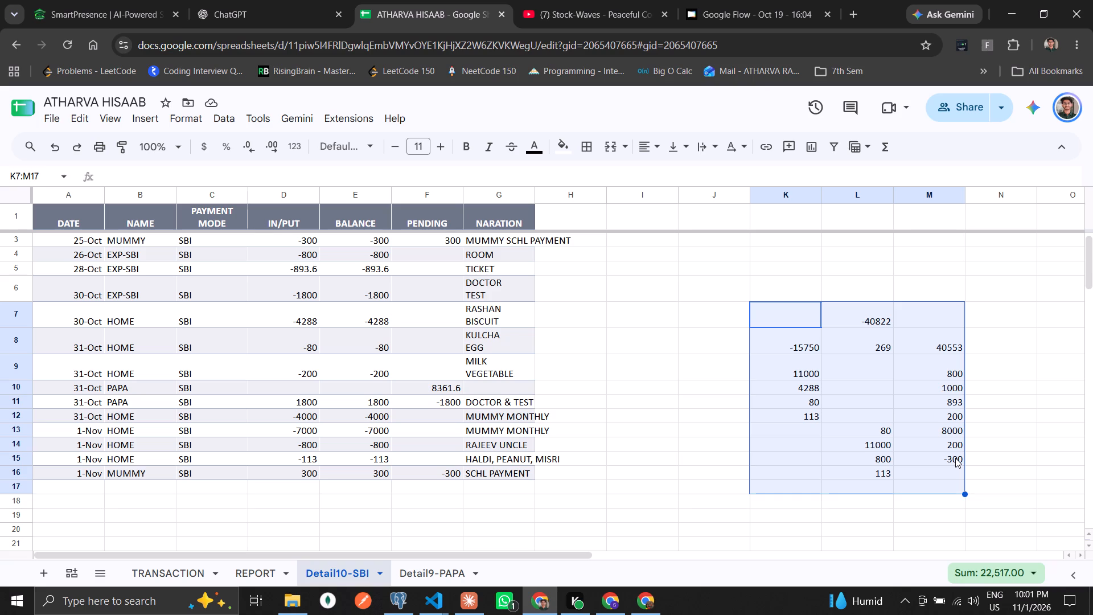
key("Delete")
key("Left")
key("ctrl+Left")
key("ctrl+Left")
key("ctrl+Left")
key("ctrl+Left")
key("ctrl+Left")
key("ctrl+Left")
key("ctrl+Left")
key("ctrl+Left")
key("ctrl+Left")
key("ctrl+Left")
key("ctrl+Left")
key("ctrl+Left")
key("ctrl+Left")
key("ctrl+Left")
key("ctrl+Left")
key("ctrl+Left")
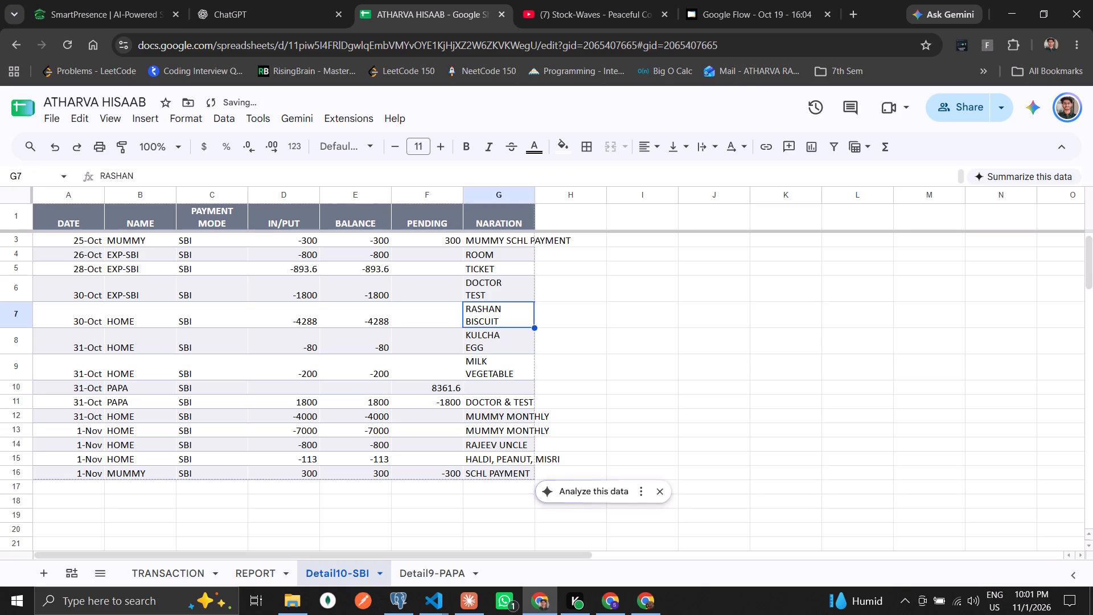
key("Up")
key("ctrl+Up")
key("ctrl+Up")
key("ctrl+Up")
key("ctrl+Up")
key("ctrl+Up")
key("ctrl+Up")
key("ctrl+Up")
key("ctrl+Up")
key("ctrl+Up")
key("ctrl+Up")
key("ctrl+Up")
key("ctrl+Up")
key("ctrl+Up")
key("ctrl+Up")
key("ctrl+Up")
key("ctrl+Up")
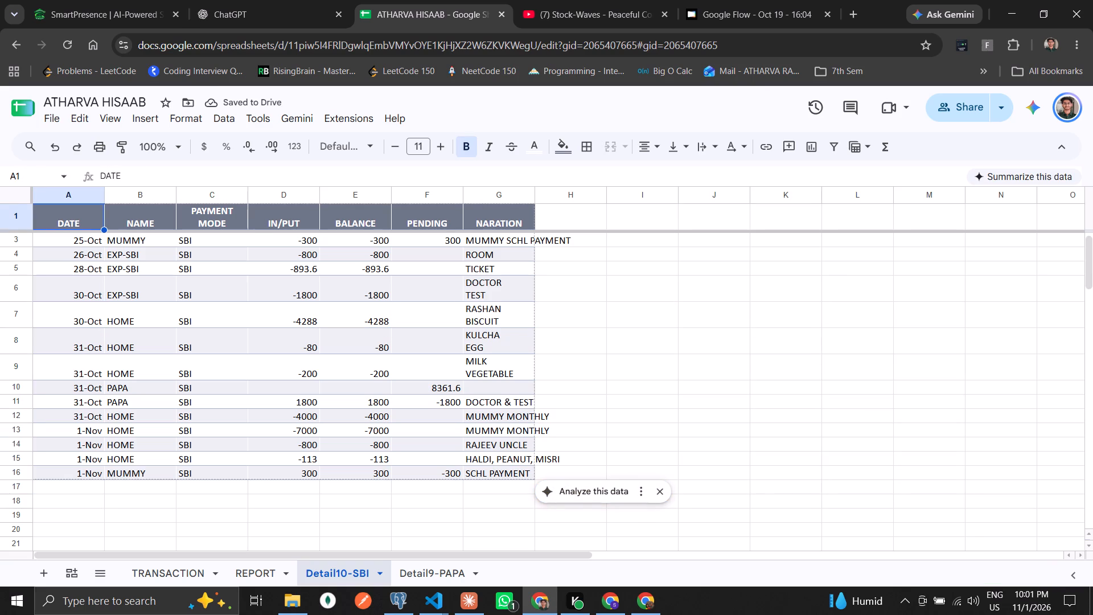
Review the PENDING column entries on the Detail9-PAPA sheet.
left_click(399, 577)
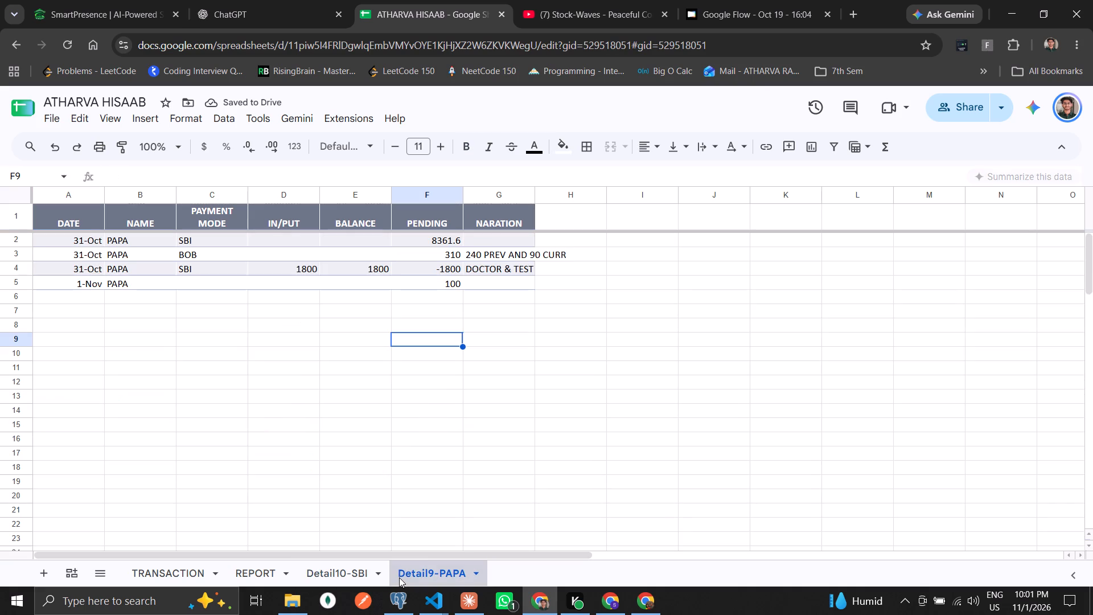
left_click(454, 405)
key("ctrl+Up")
key("ctrl+Up")
key("ctrl+Up")
key("ctrl+Up")
key("ctrl+Up")
key("ctrl+Up")
key("ctrl+Up")
key("ctrl+Up")
key("ctrl+Up")
key("ctrl+Up")
key("ctrl+Up")
key("ctrl+Up")
key("ctrl+Up")
key("ctrl+Up")
key("ctrl+Up")
key("ctrl+Up")
key("ctrl+Up")
key("ctrl+Up")
key("ctrl+Up")
key("ctrl+Up")
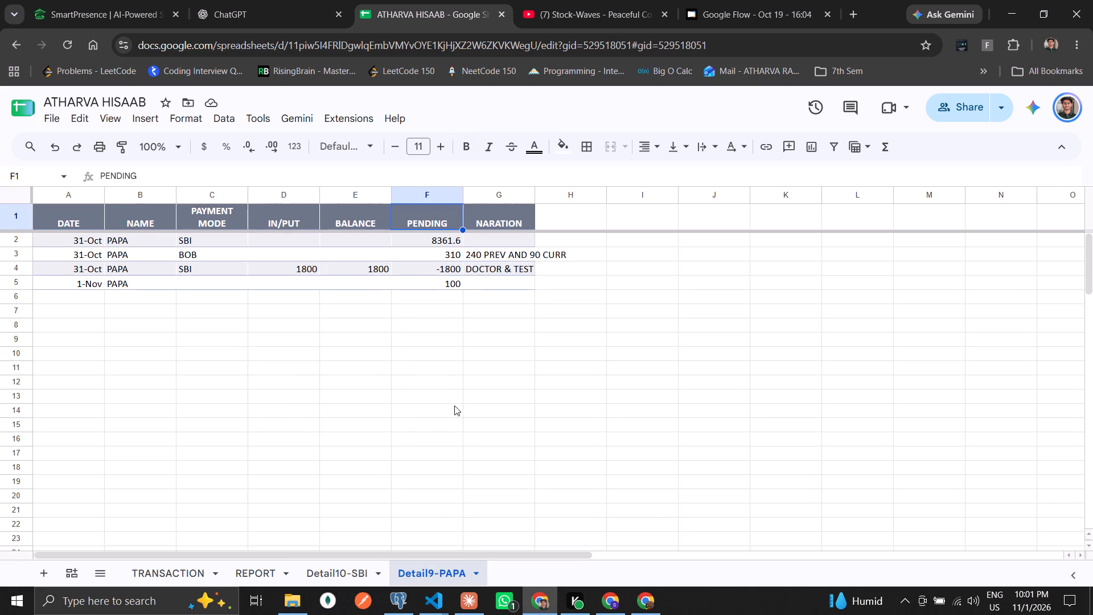
key("Down")
key("Down")
key("Down")
key("Down")
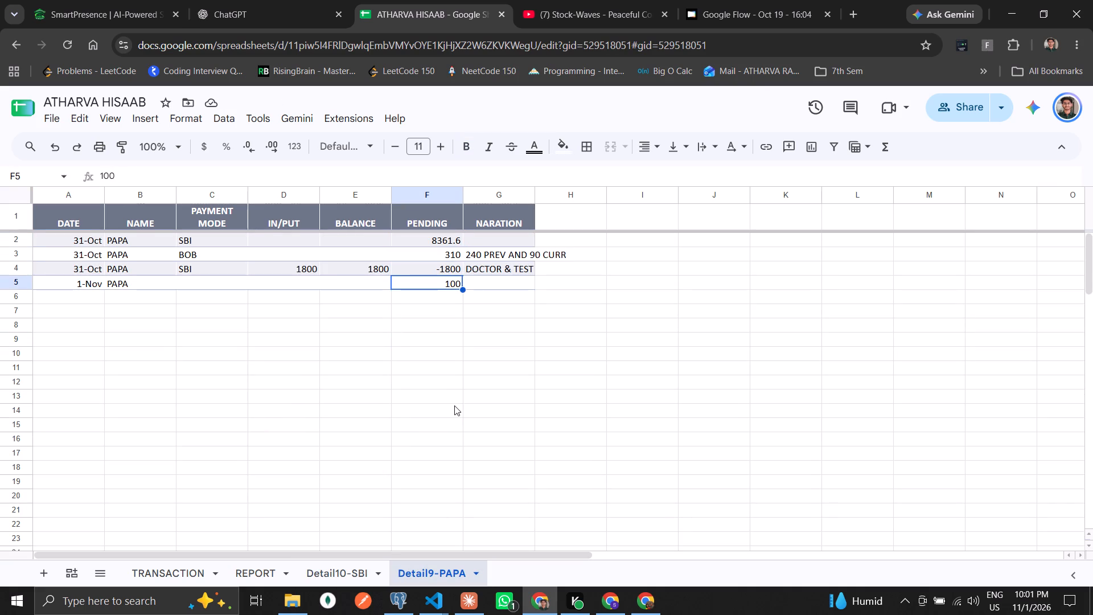
key("Up")
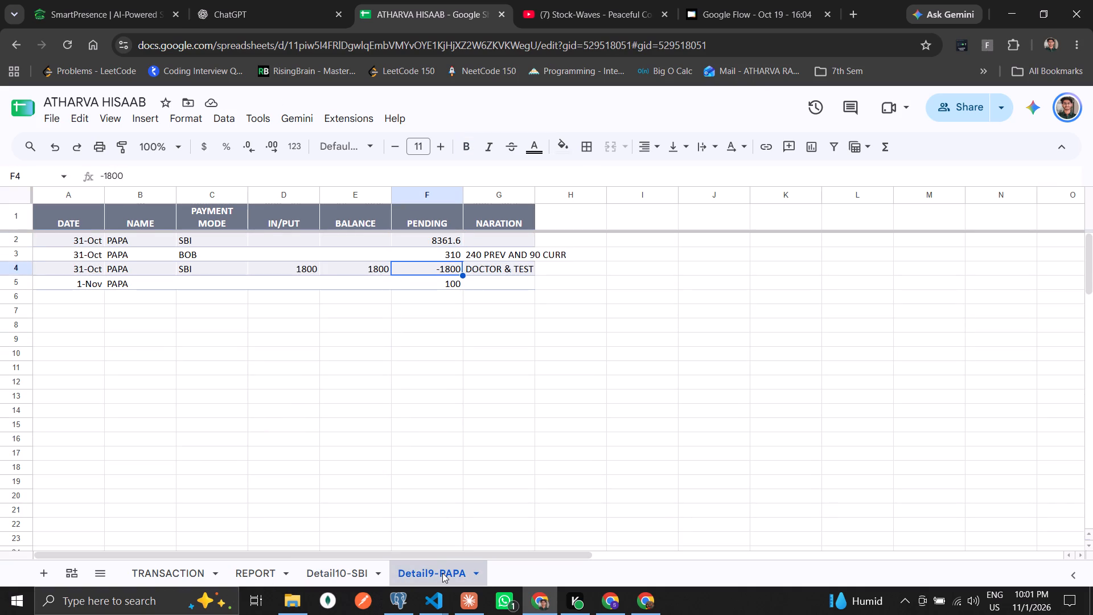
Delete the Detail9-PAPA sheet from the spreadsheet.
right_click(442, 573)
right_click(442, 573)
right_click(442, 573)
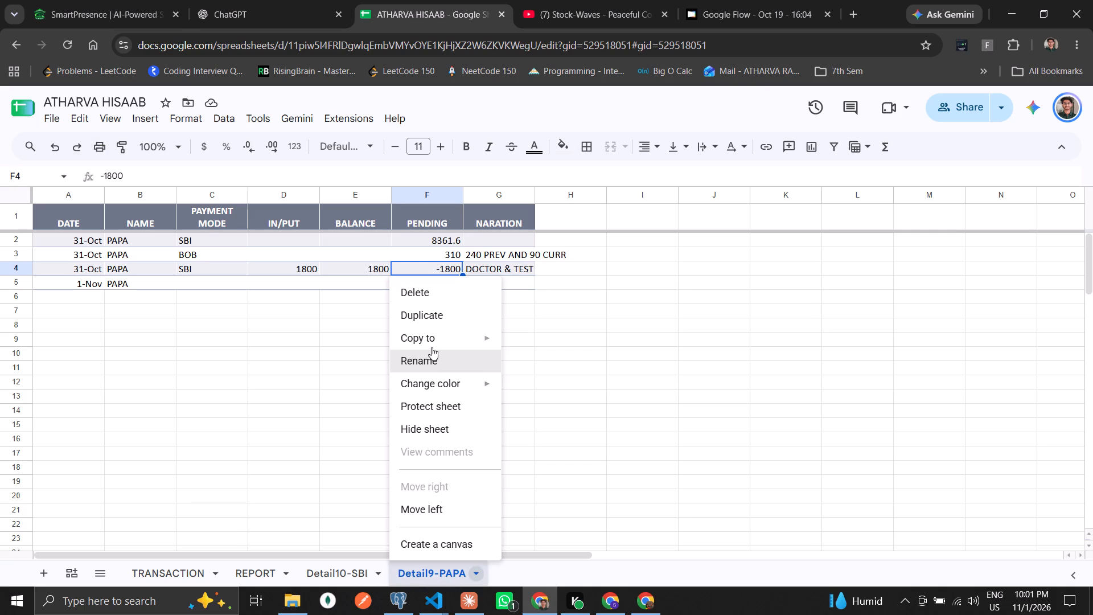
left_click(424, 289)
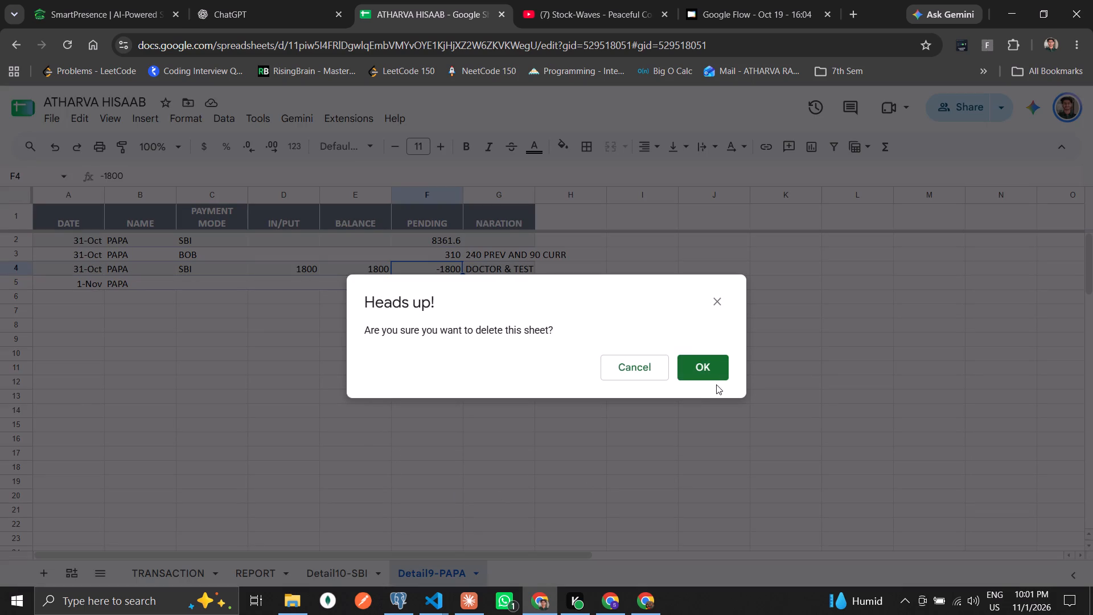
left_click(710, 368)
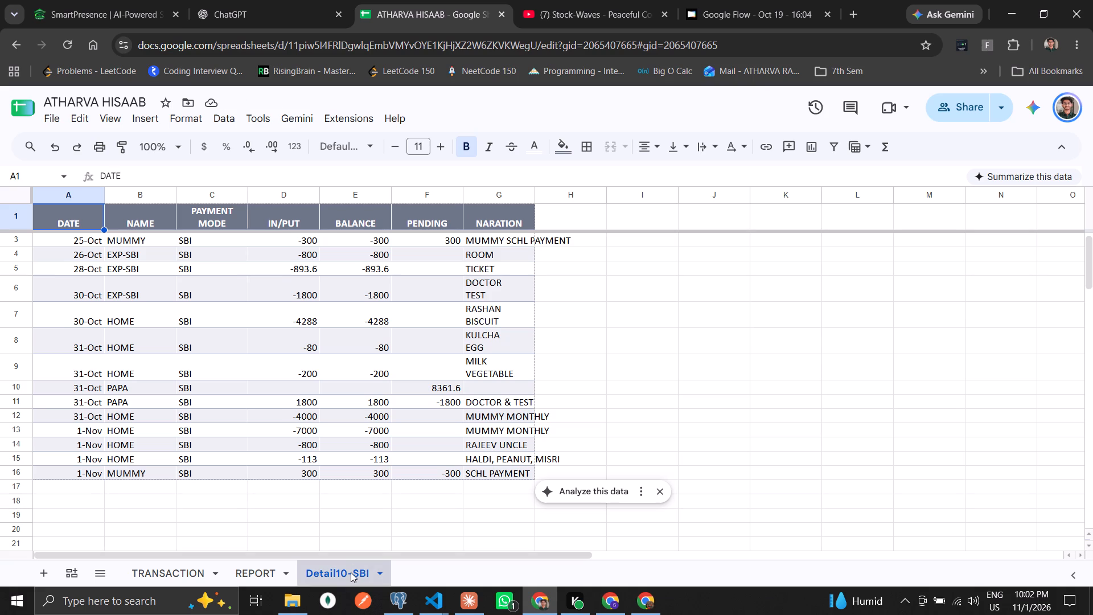
Delete the Detail10-SBI sheet from the spreadsheet.
left_click(378, 575)
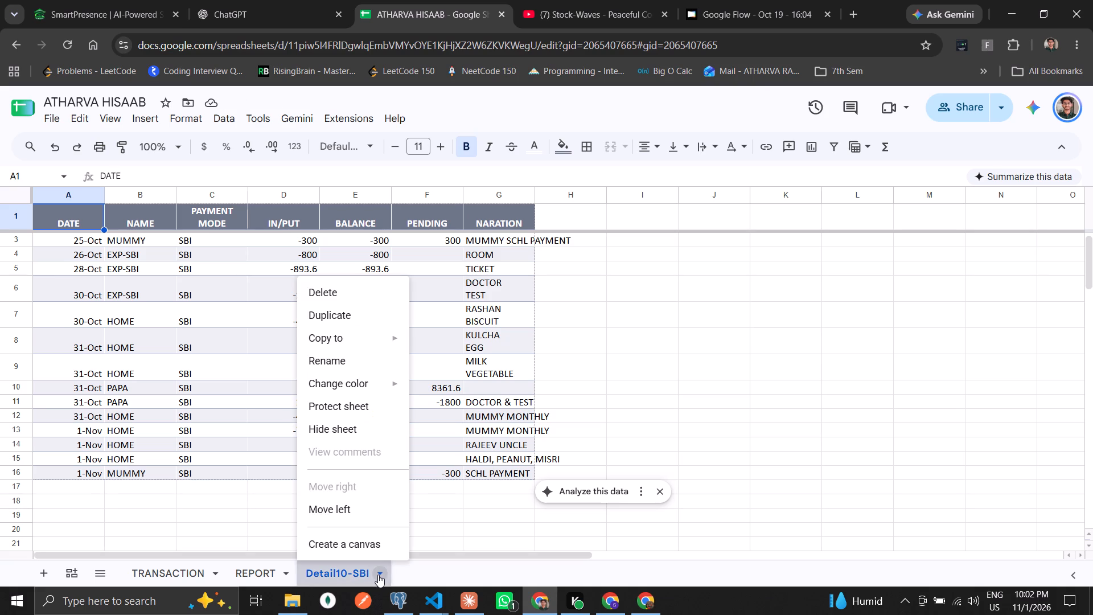
left_click(352, 289)
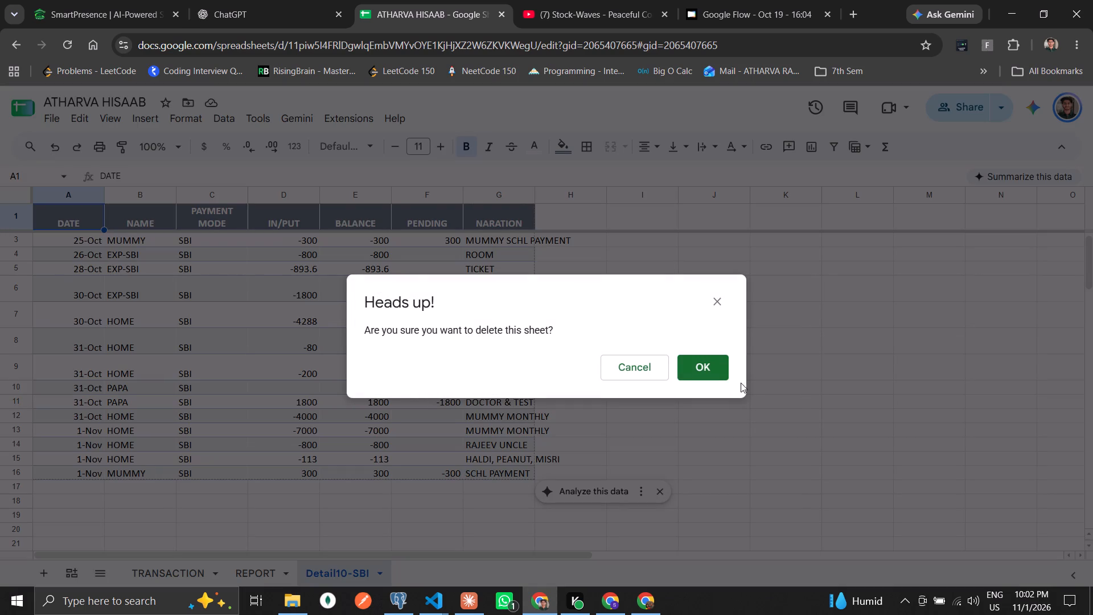
left_click(700, 365)
Check the last recorded entry's amount, balance and pending values on the TRANSACTION sheet.
left_click(172, 571)
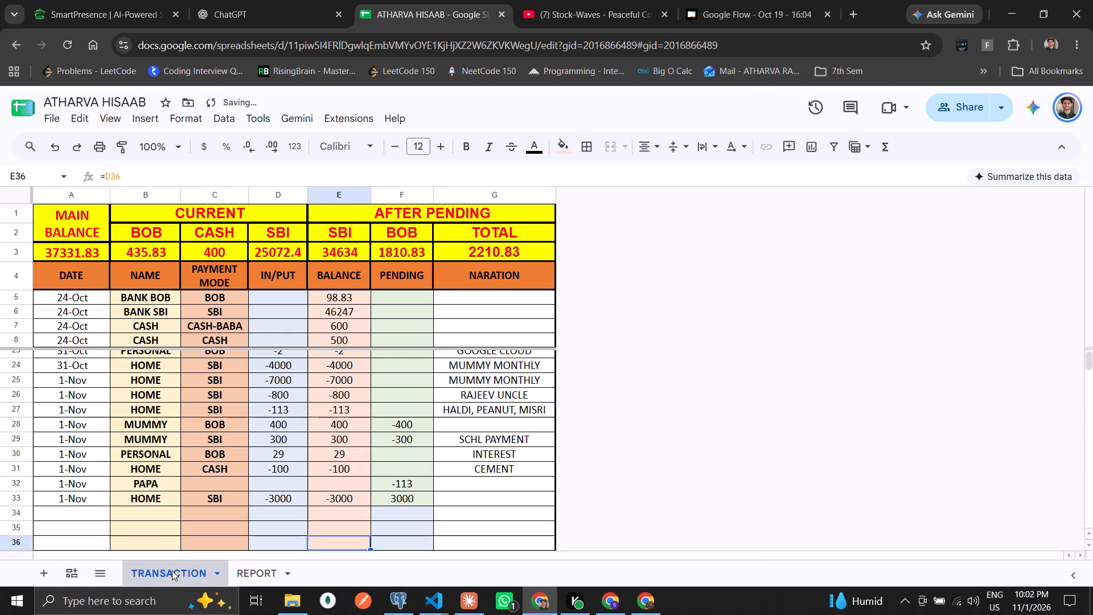
left_click(288, 520)
key("Up")
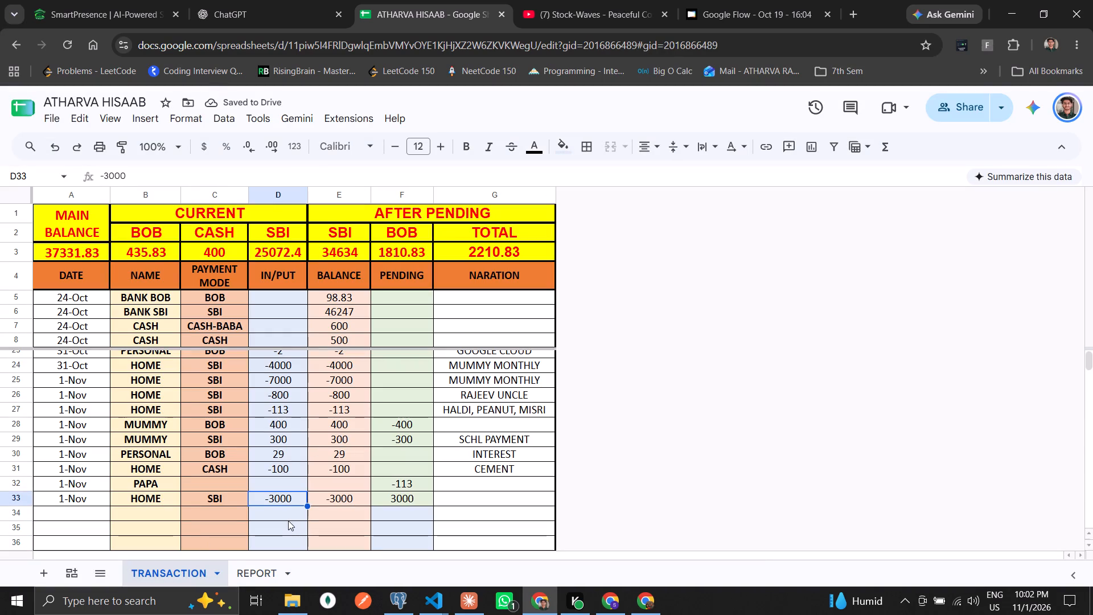
key("Right")
key("Right")
key("Down")
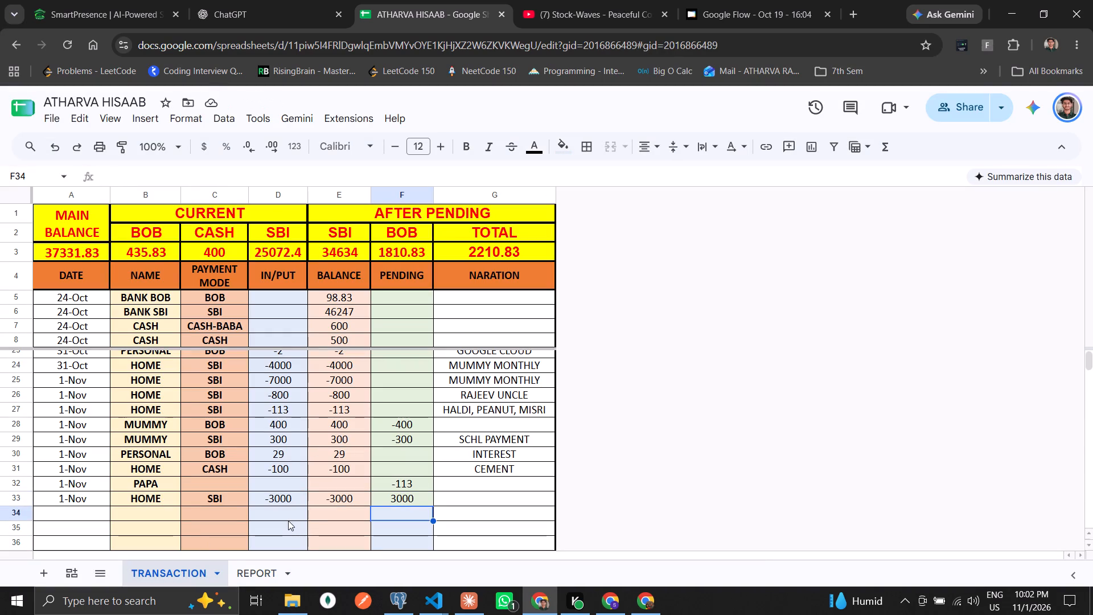
Check the Grand Total of the pending amounts on the REPORT sheet.
left_click(252, 573)
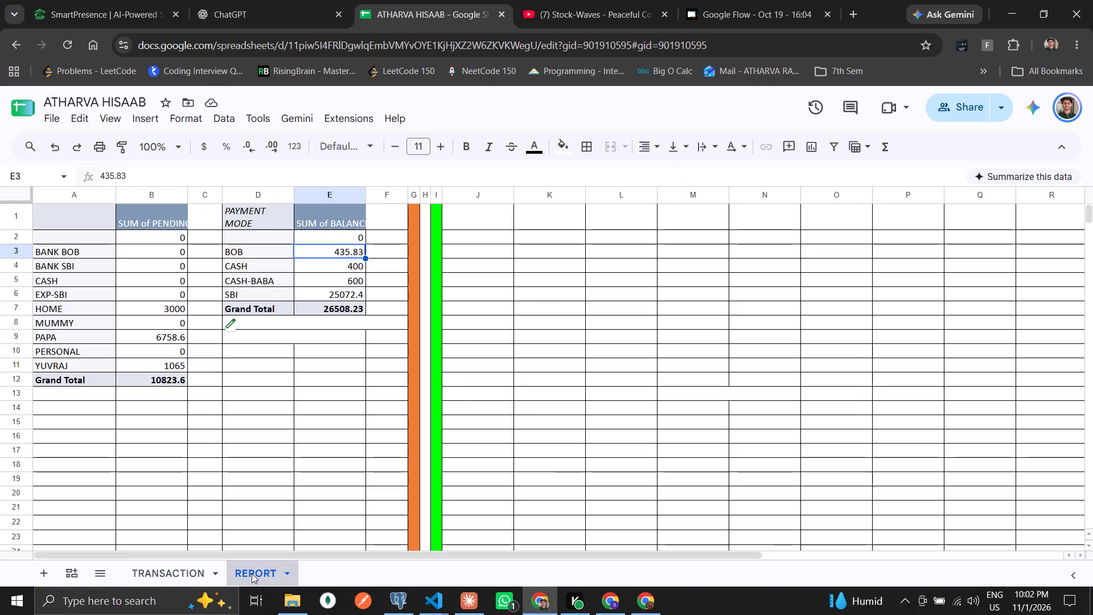
left_click(170, 381)
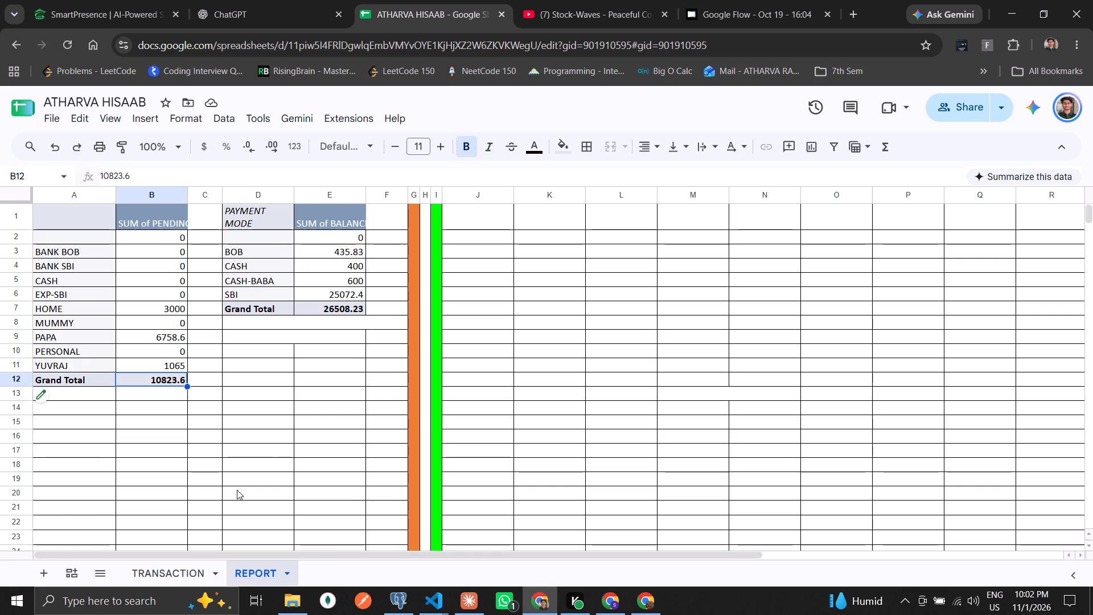
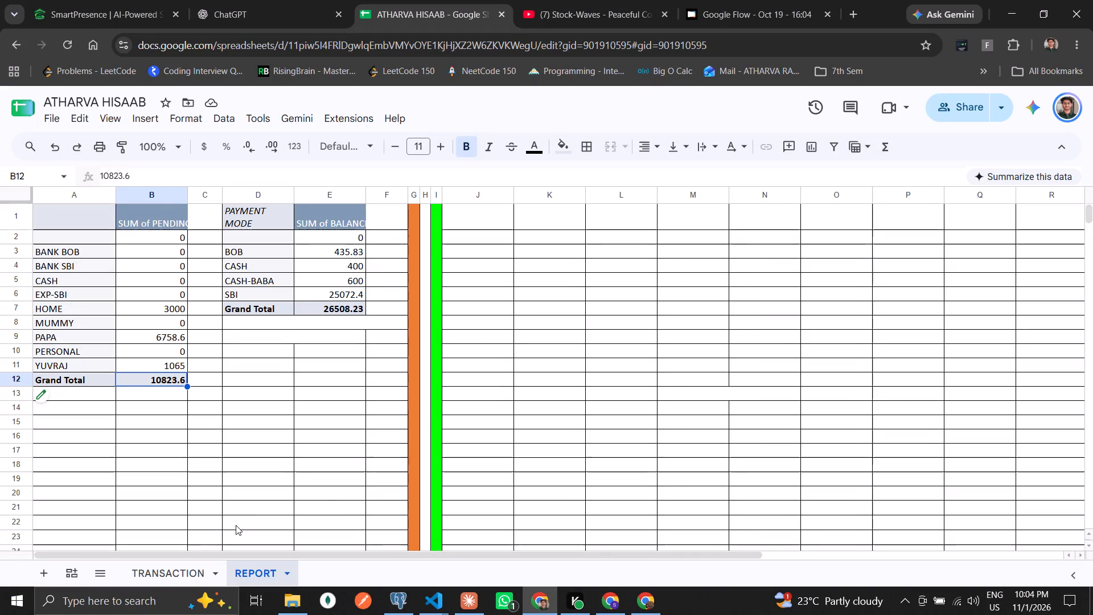
Check the CASH balance in the payment mode summary on the REPORT sheet.
left_click(332, 264)
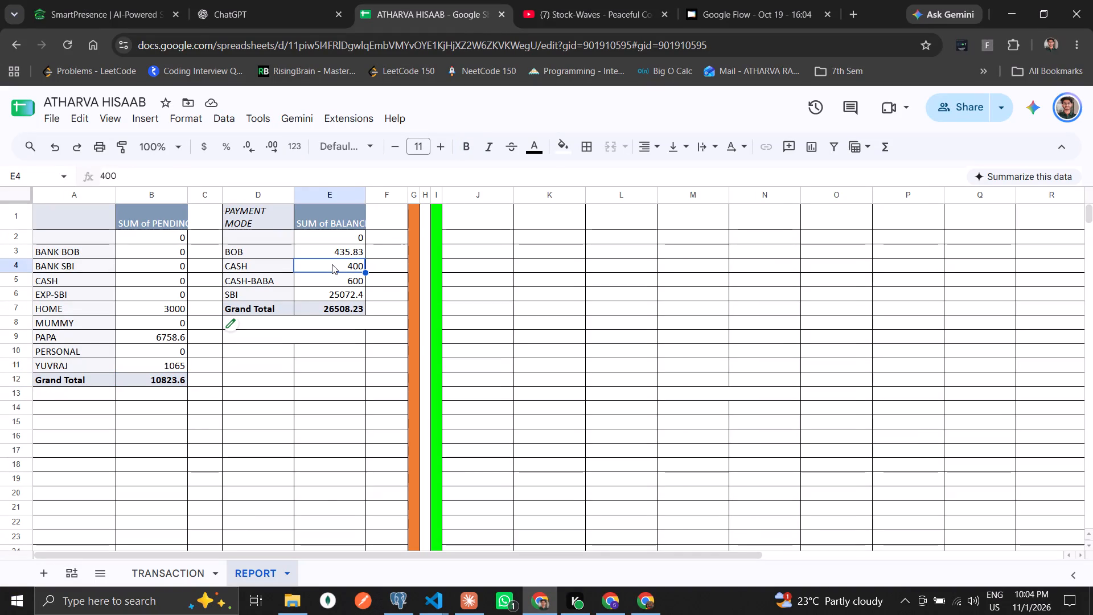
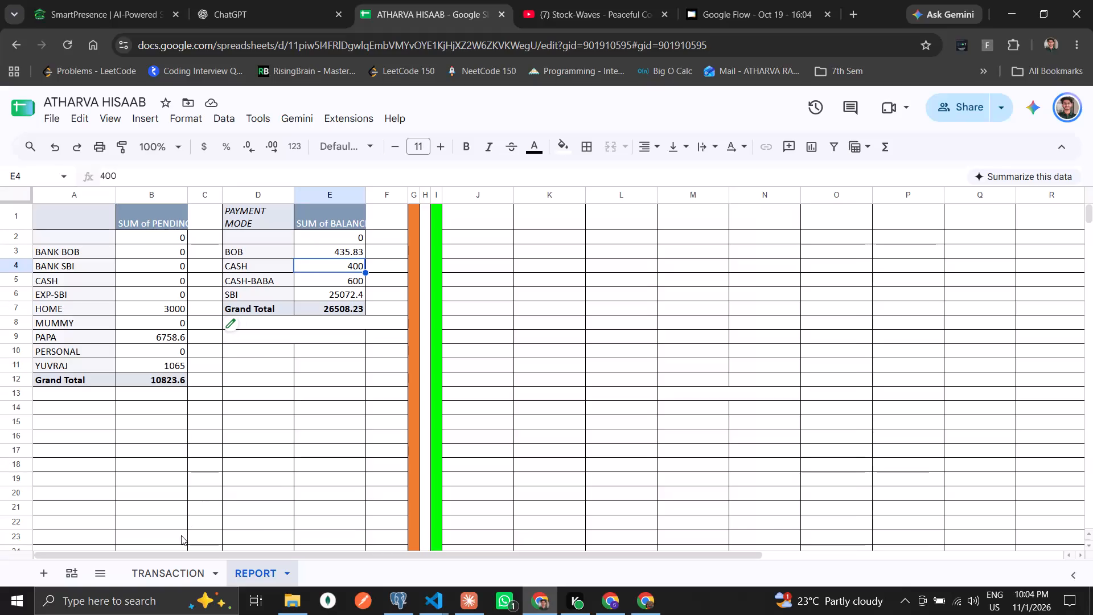
Review the IN/PUT entries on the TRANSACTION sheet from the 24-Oct opening rows down to the last 1-Nov entry.
left_click(181, 583)
left_click(293, 462)
left_click(248, 451)
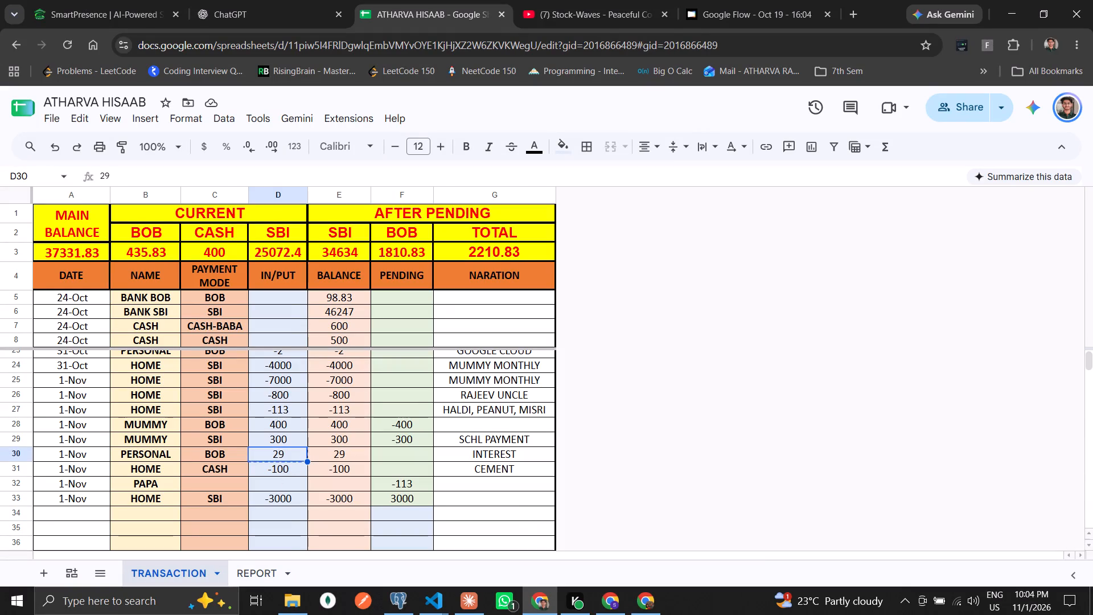
key("Up")
key("Up")
key("Up")
key("Up")
key("Up")
key("Up")
key("Up")
key("Up")
key("Up")
key("Up")
key("Up")
key("Up")
key("Up")
key("Up")
key("Up")
key("Up")
key("Up")
key("Up")
key("Up")
key("Up")
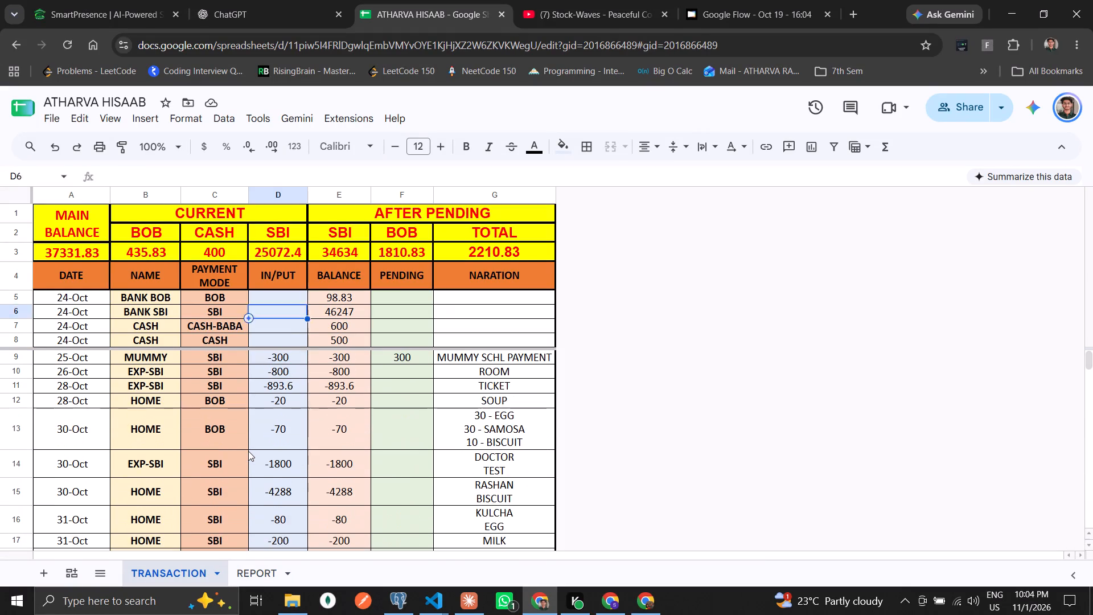
key("Down")
key("Down")
key("Down")
key("Down")
key("Down")
key("Down")
key("Down")
key("Down")
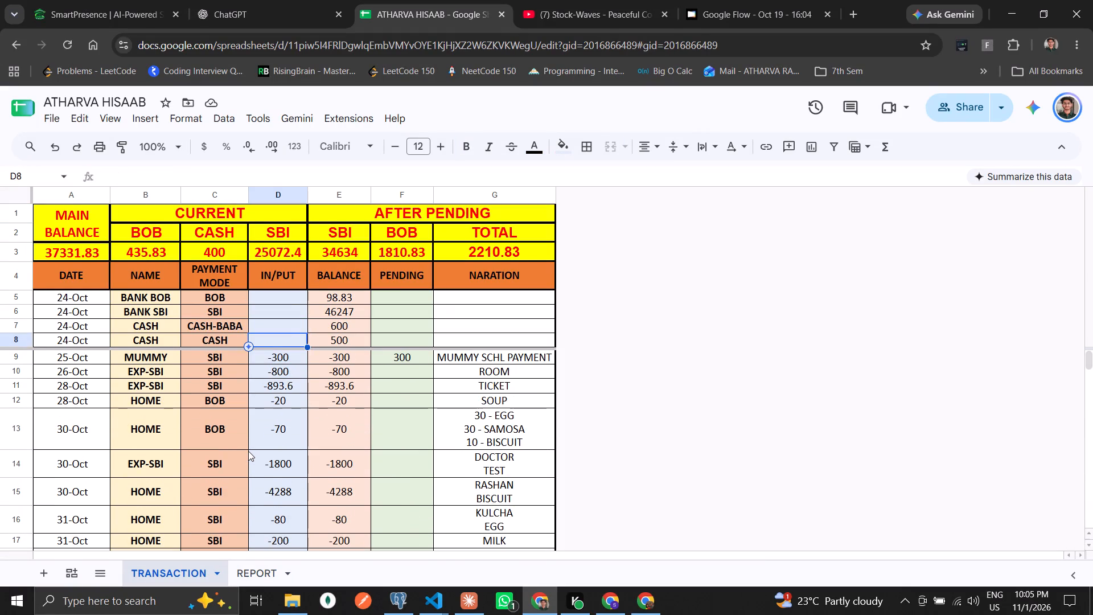
key("Down")
key("Down")
key("Down")
key("Down")
key("Down")
key("Down")
key("Down")
key("Down")
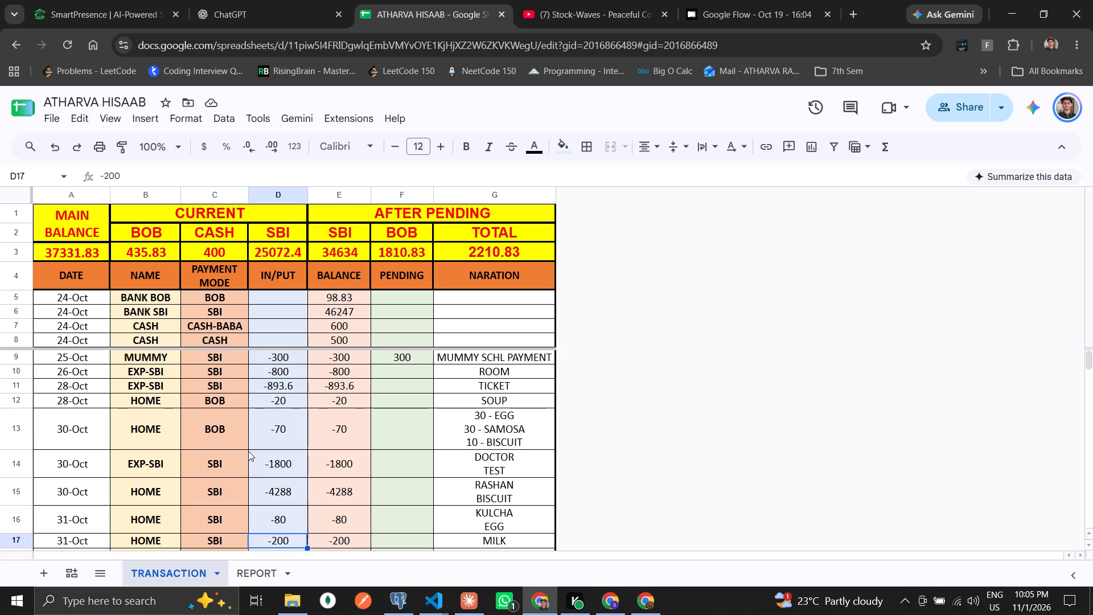
key("Down")
key("Down")
key("Down")
key("Down")
key("Down")
key("Down")
key("Down")
key("Down")
key("Down")
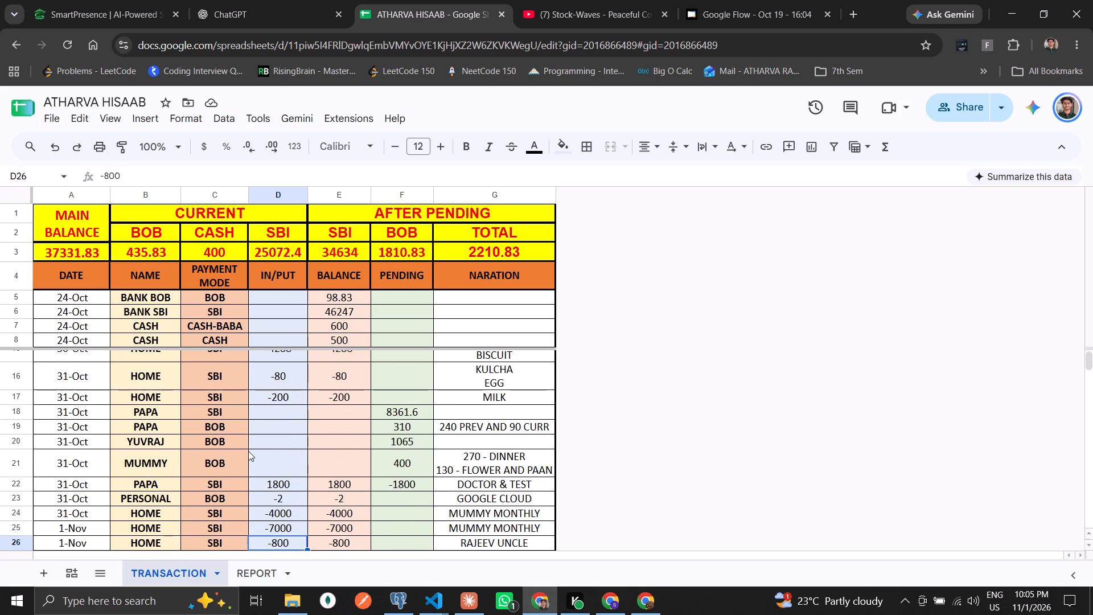
key("Down")
key("Down")
key("Down")
key("Down")
key("Down")
key("Down")
key("Down")
key("Down")
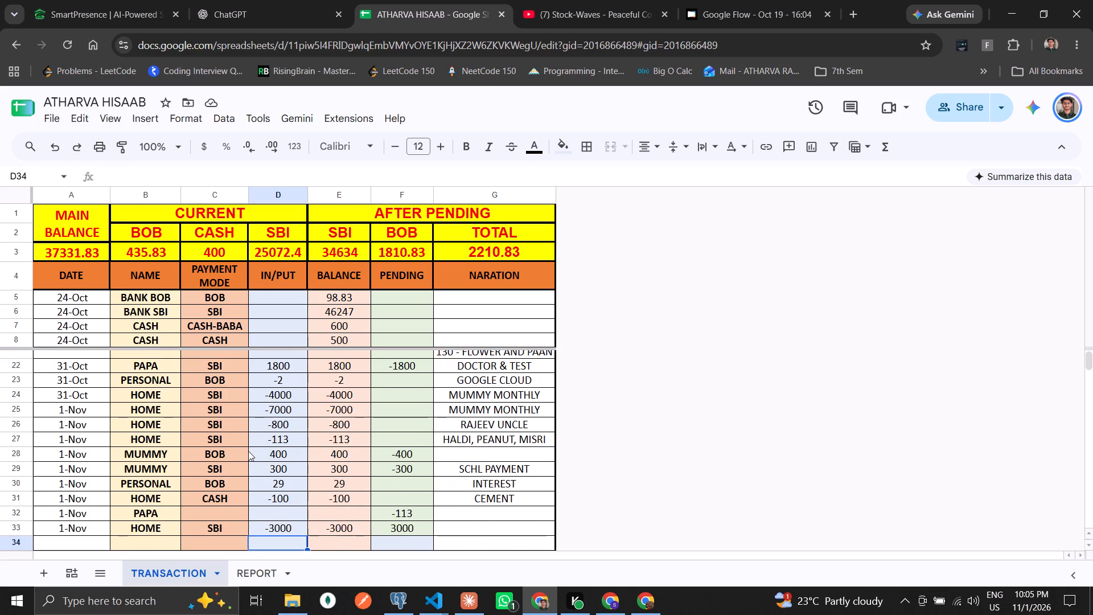
key("Down")
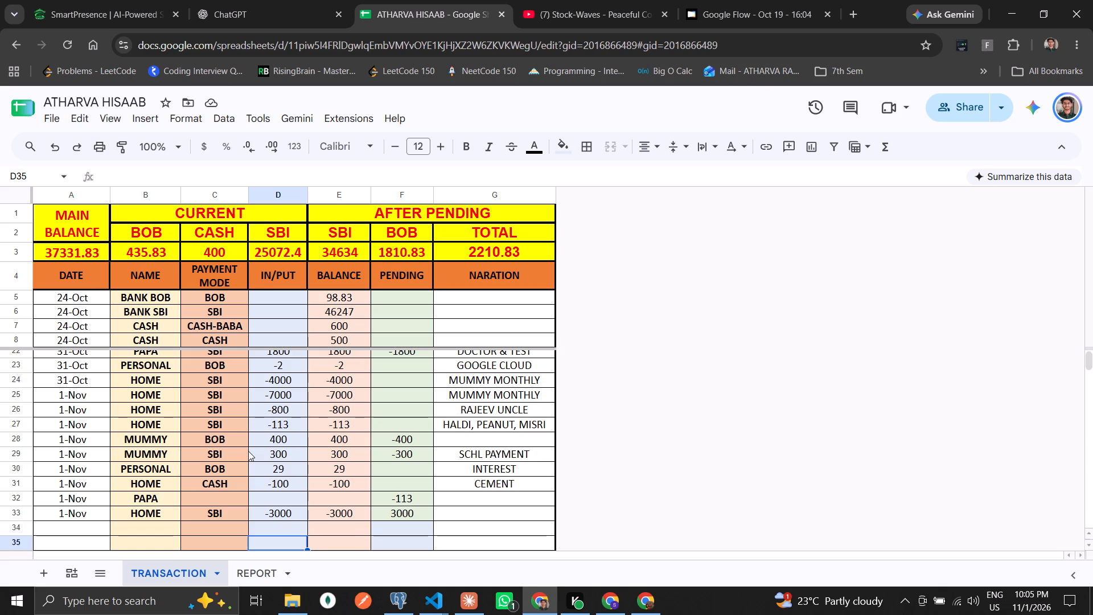
key("Down")
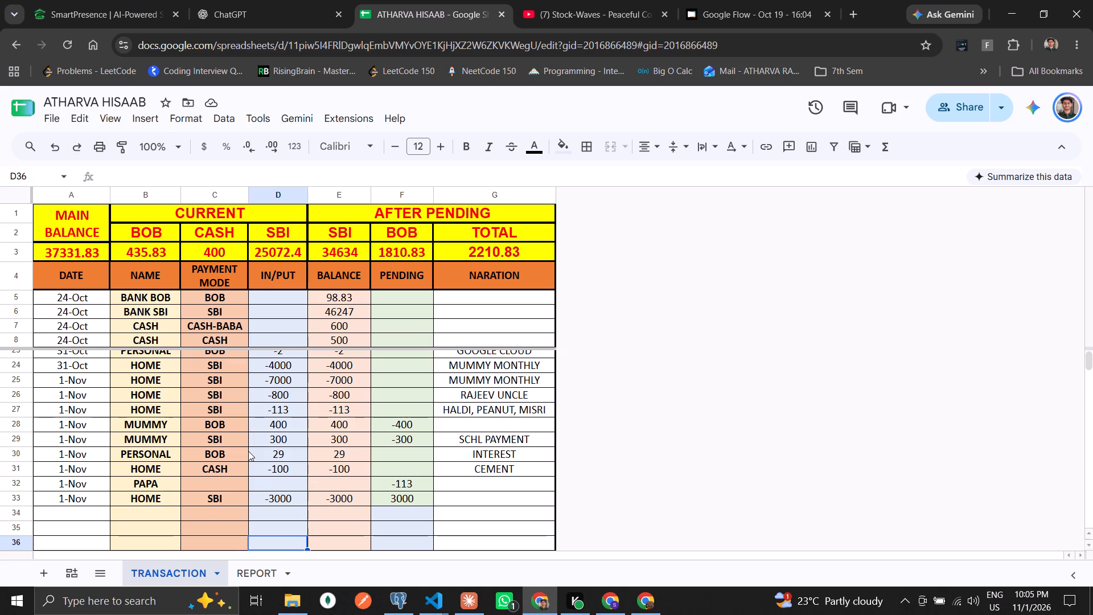
Examine the CURRENT and MAIN BALANCE headings and figures at the top of the TRANSACTION sheet.
key("Up")
key("Up")
key("ctrl+Up")
key("ctrl+Up")
key("ctrl+Up")
key("ctrl+Up")
key("ctrl+Up")
key("ctrl+Up")
key("ctrl+Up")
key("ctrl+Up")
key("ctrl+Up")
key("ctrl+Up")
key("ctrl+Up")
key("ctrl+Up")
key("ctrl+Up")
key("ctrl+Up")
key("ctrl+Up")
key("ctrl+Up")
key("ctrl+Up")
key("ctrl+Up")
key("ctrl+Up")
key("ctrl+Up")
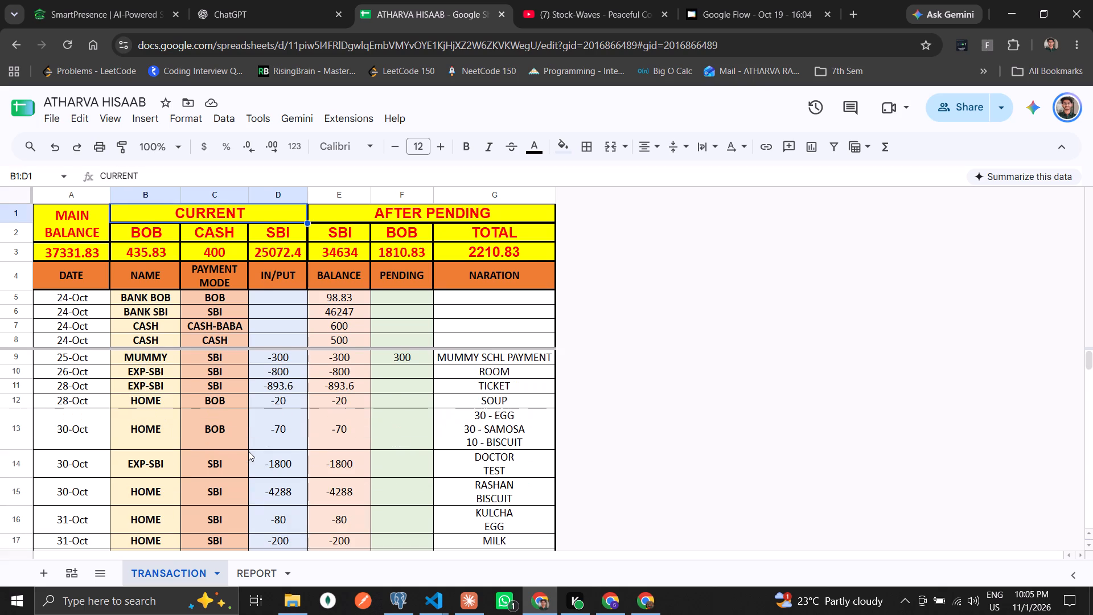
key("Down")
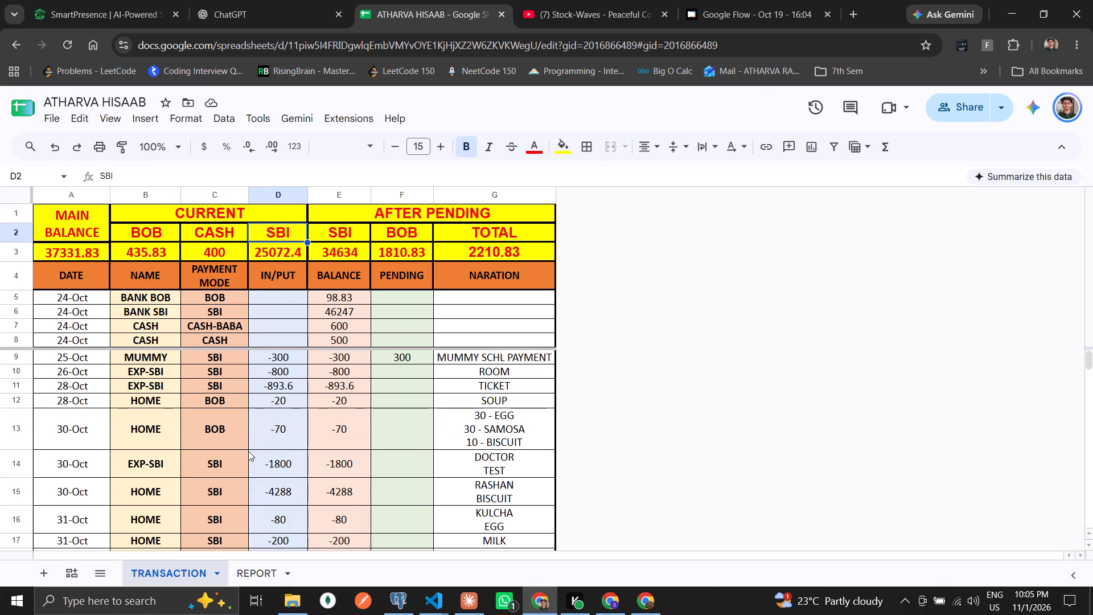
key("Left")
key("Left")
key("Left")
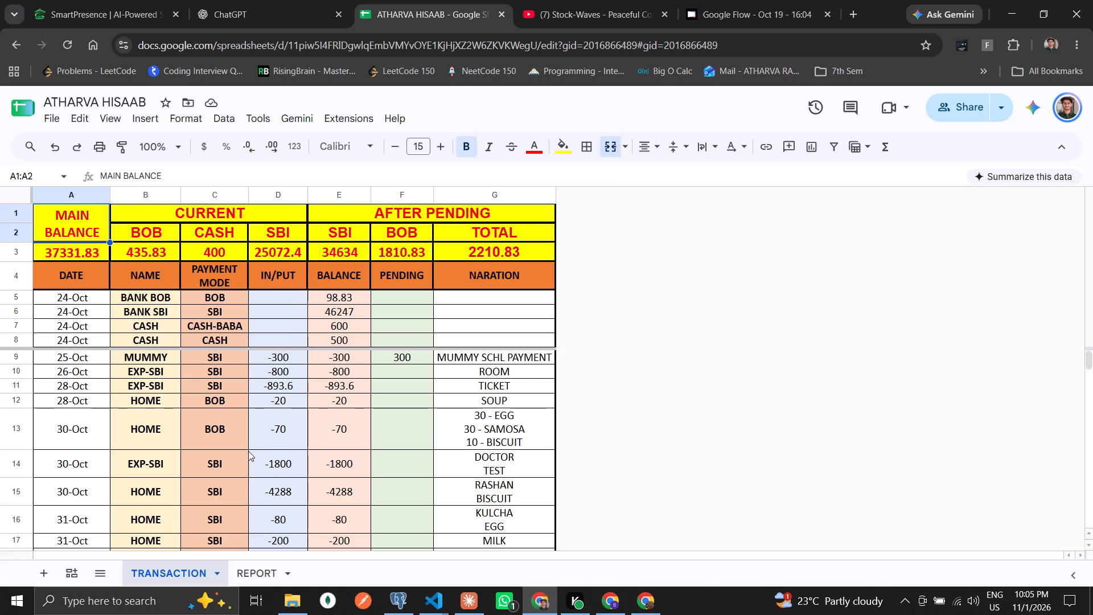
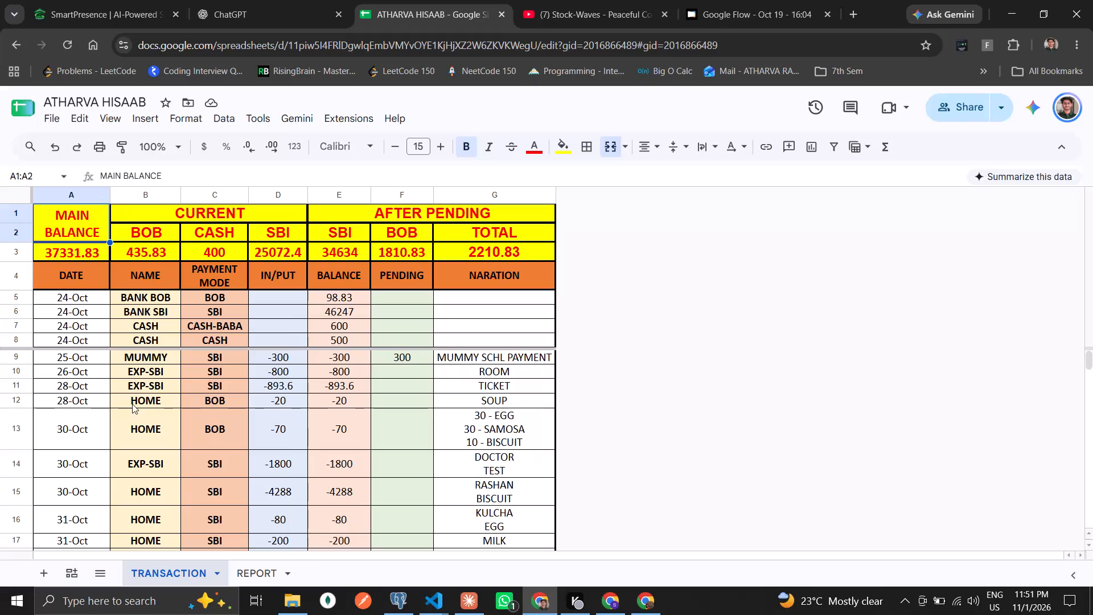
Set the BALANCE of the 24-Oct BANK SBI opening row to 51347.
left_click(158, 326)
key("Right")
key("Right")
key("Right")
key("Down")
key("Down")
key("Down")
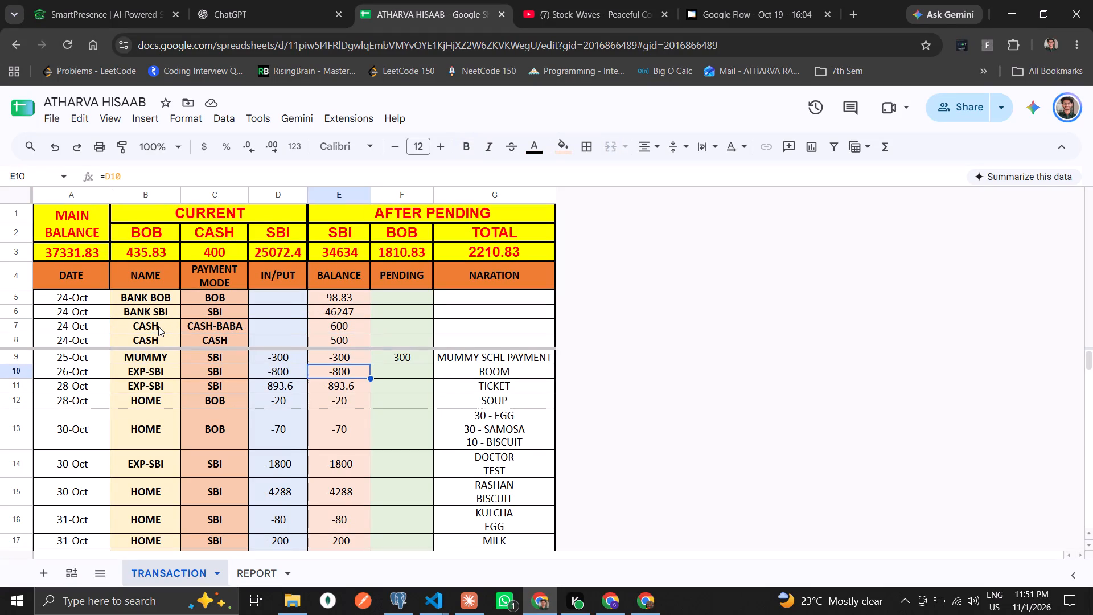
key("Up")
key("Up")
key("Up")
key("Up")
key("Up")
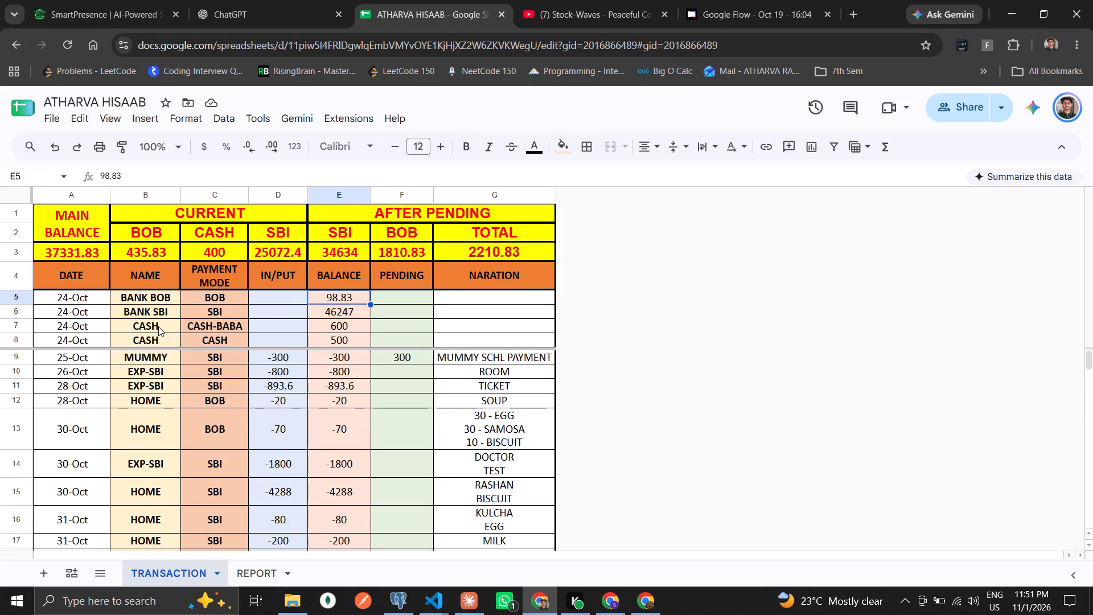
key("Down")
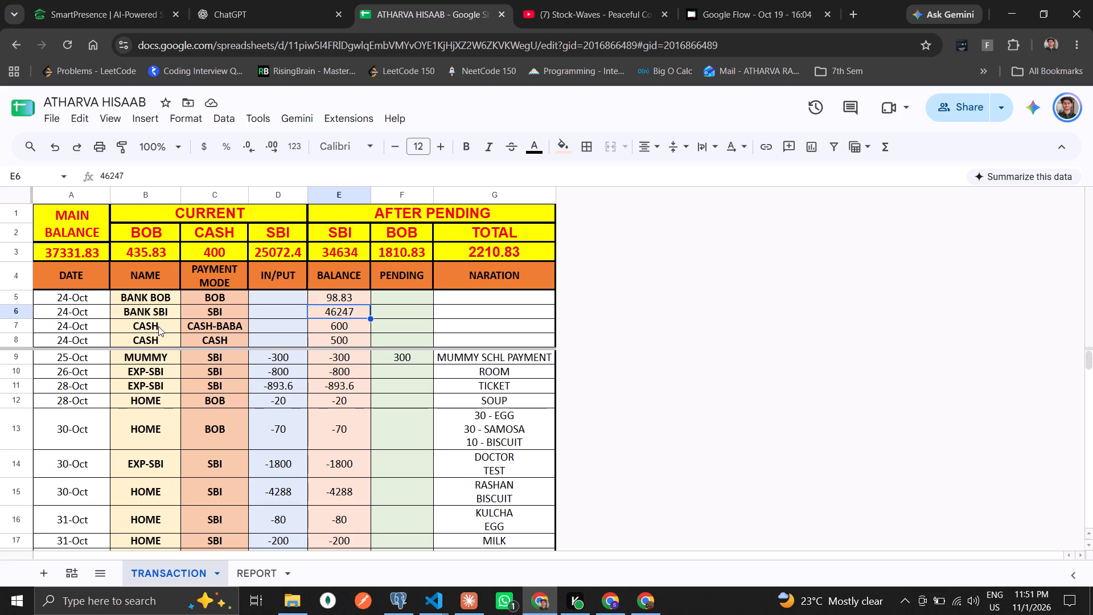
type("513")
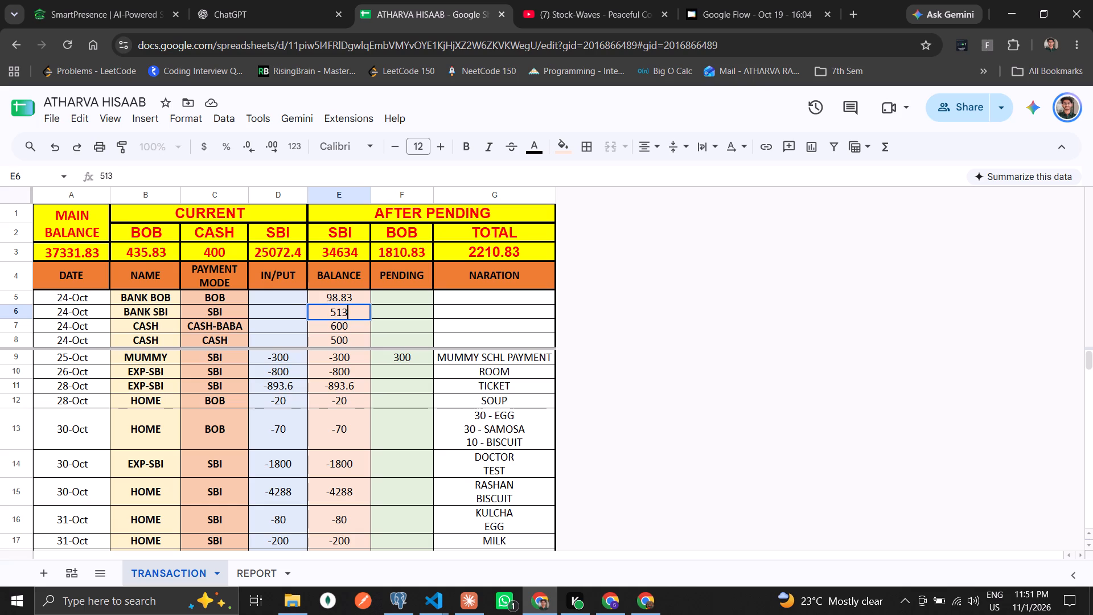
type("47")
key("Down")
key("Down")
key("Up")
key("Up")
key("Down")
key("Down")
key("Down")
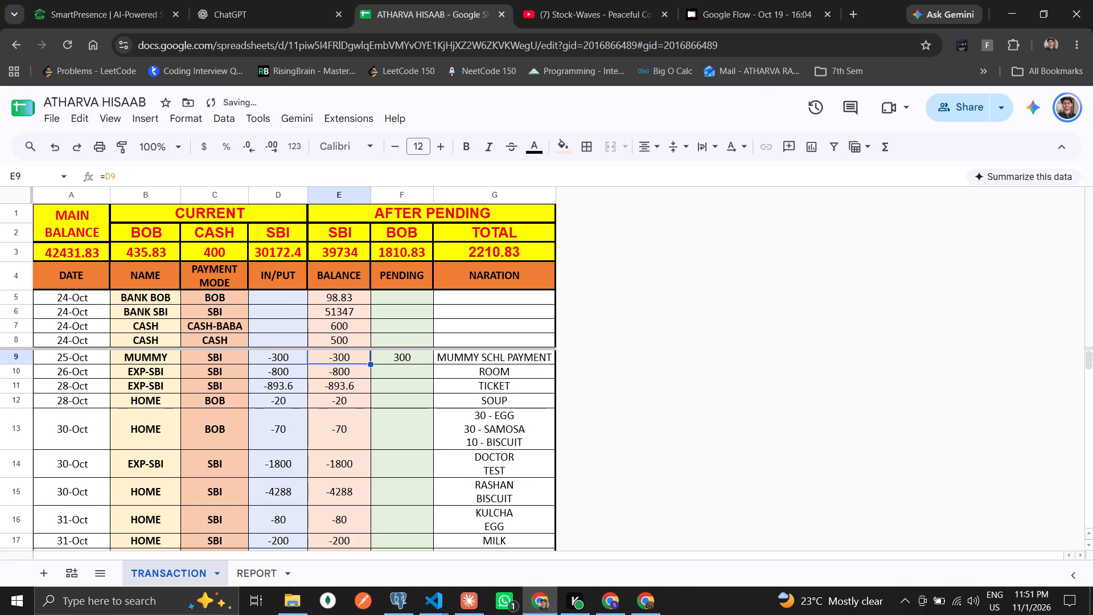
key("Down")
key("Up")
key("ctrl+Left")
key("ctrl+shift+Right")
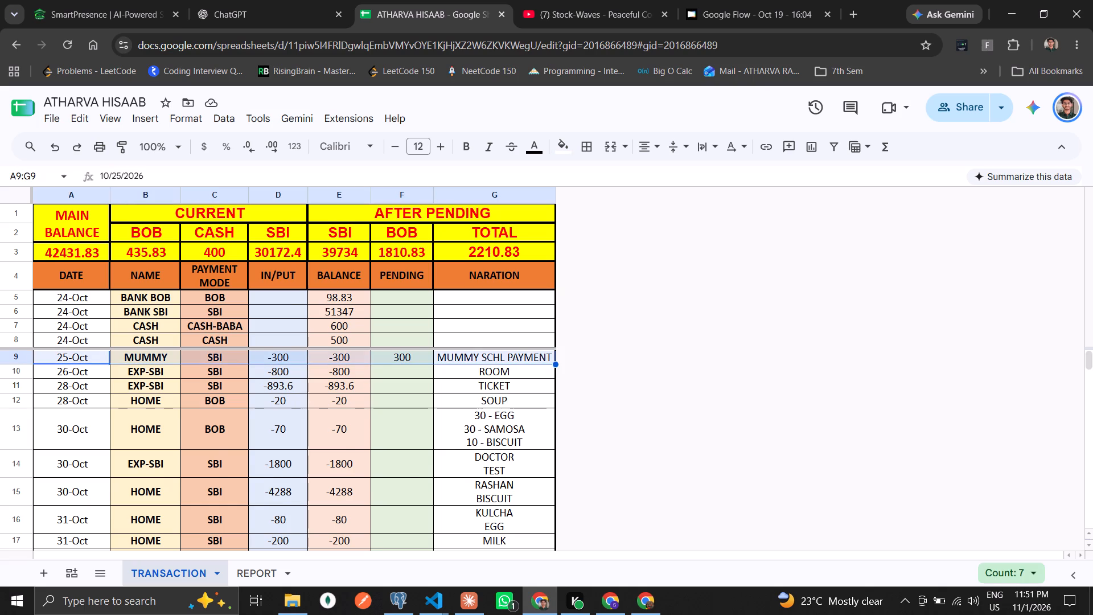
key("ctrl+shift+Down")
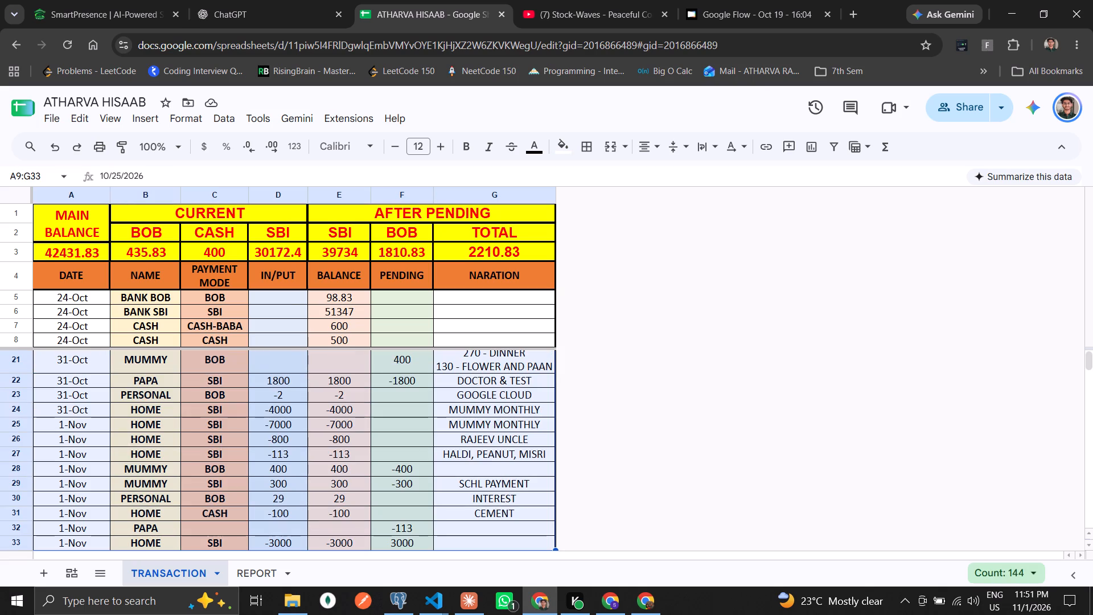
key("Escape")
Review the 24-Oct opening rows for BOB, SBI and cash on the TRANSACTION sheet.
key("Up")
key("Up")
key("Up")
key("Up")
key("Up")
key("Up")
key("Up")
key("Up")
key("Up")
key("Up")
key("Up")
key("Up")
key("Up")
key("Up")
key("Up")
key("Up")
key("Down")
key("Down")
key("Down")
key("Down")
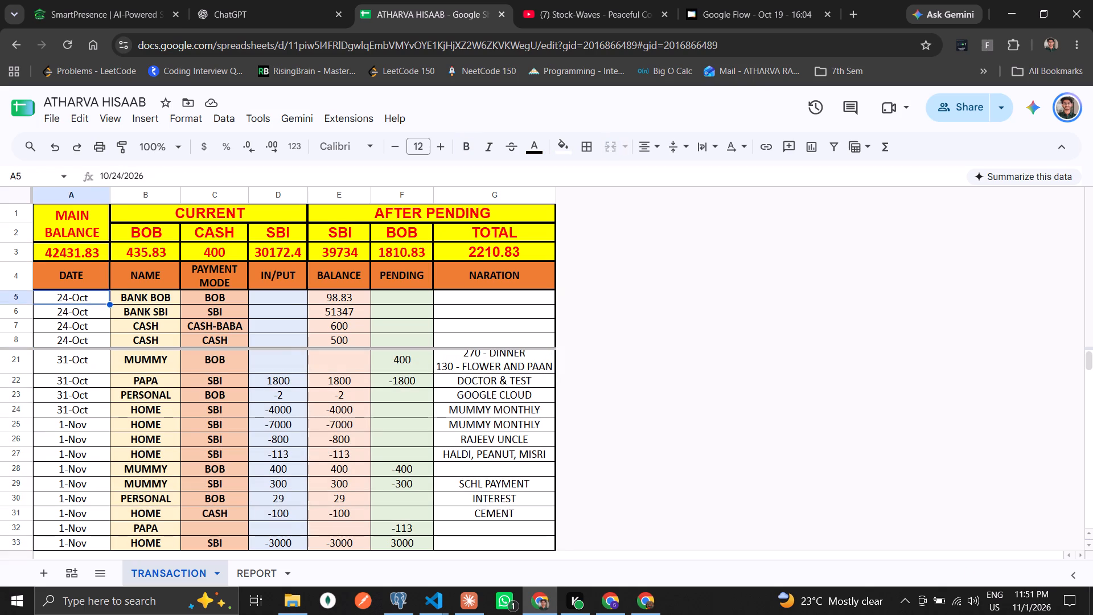
key("Down")
key("Down")
key("Down")
key("Up")
key("Up")
key("Up")
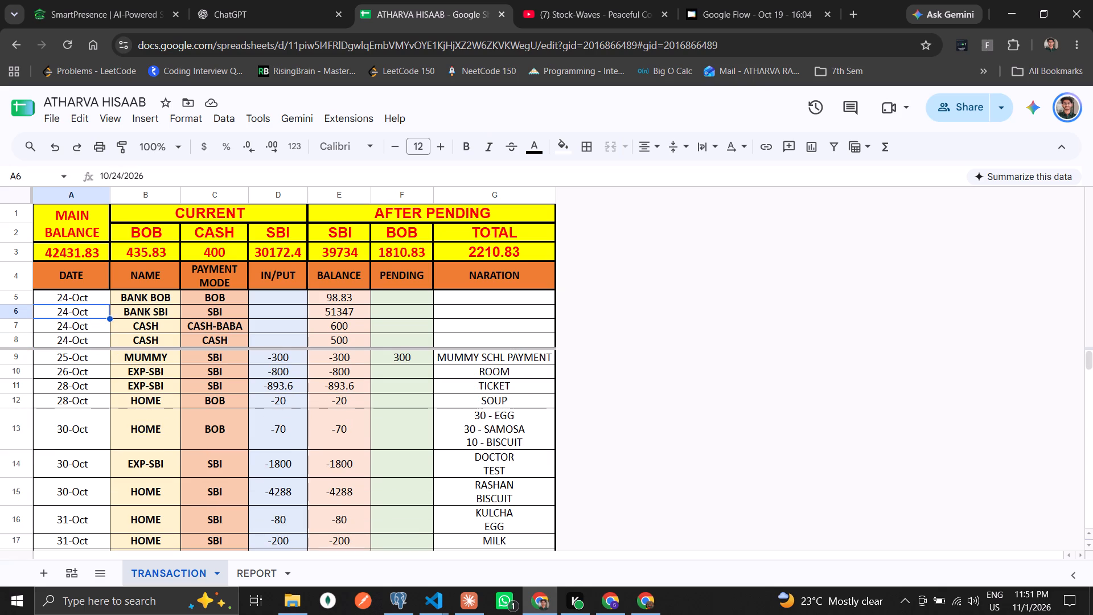
key("Right")
key("Right")
key("Right")
key("Right")
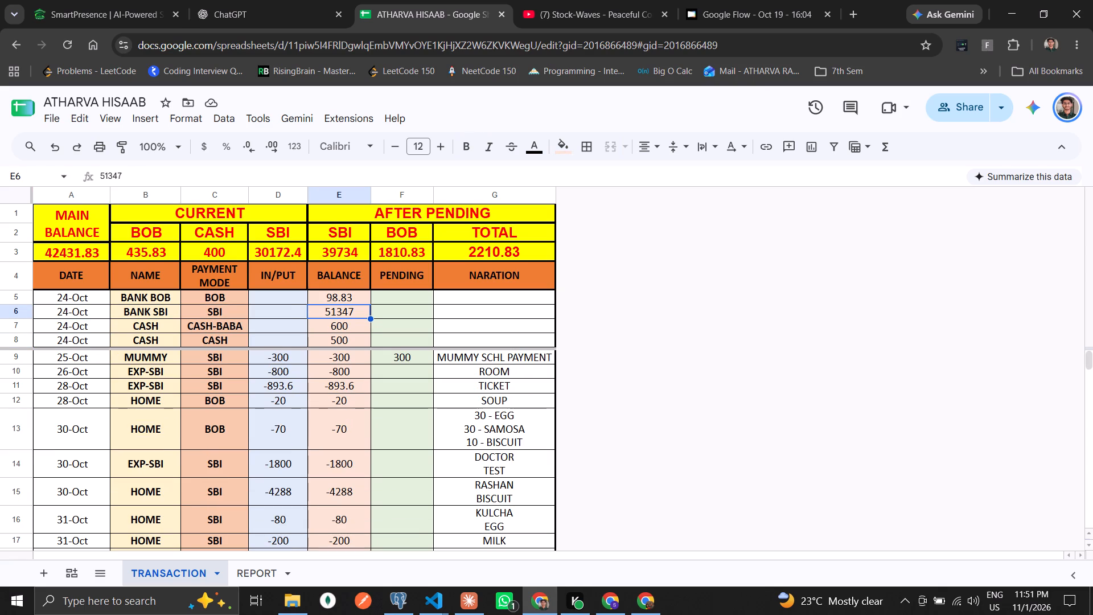
key("Down")
key("Down")
key("Down")
key("Down")
key("Up")
key("Up")
key("Up")
key("Up")
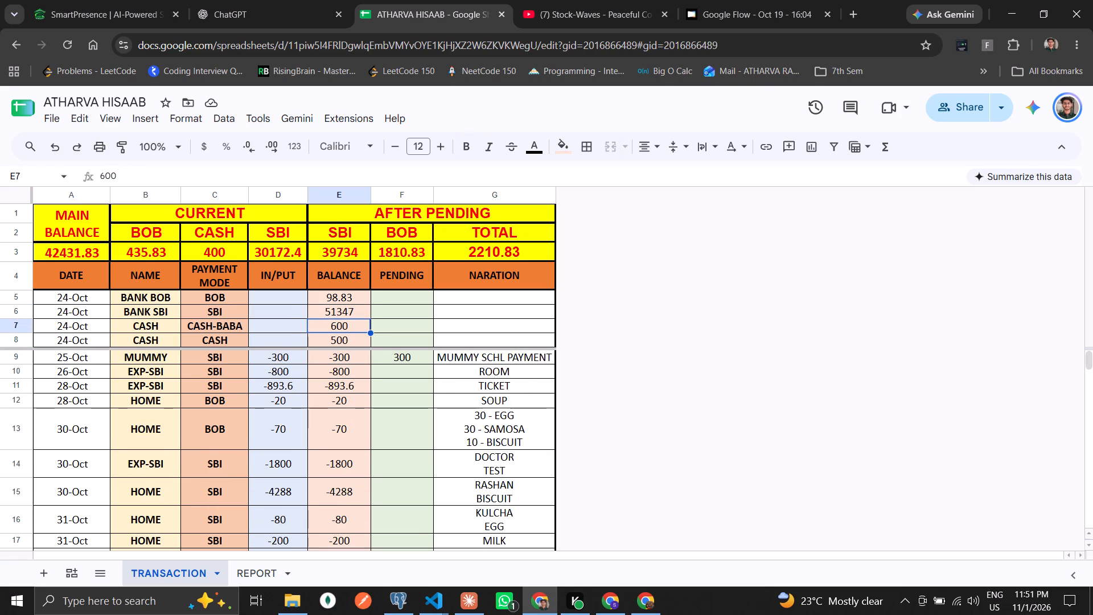
key("Up")
key("ctrl+Left")
key("ctrl+Left")
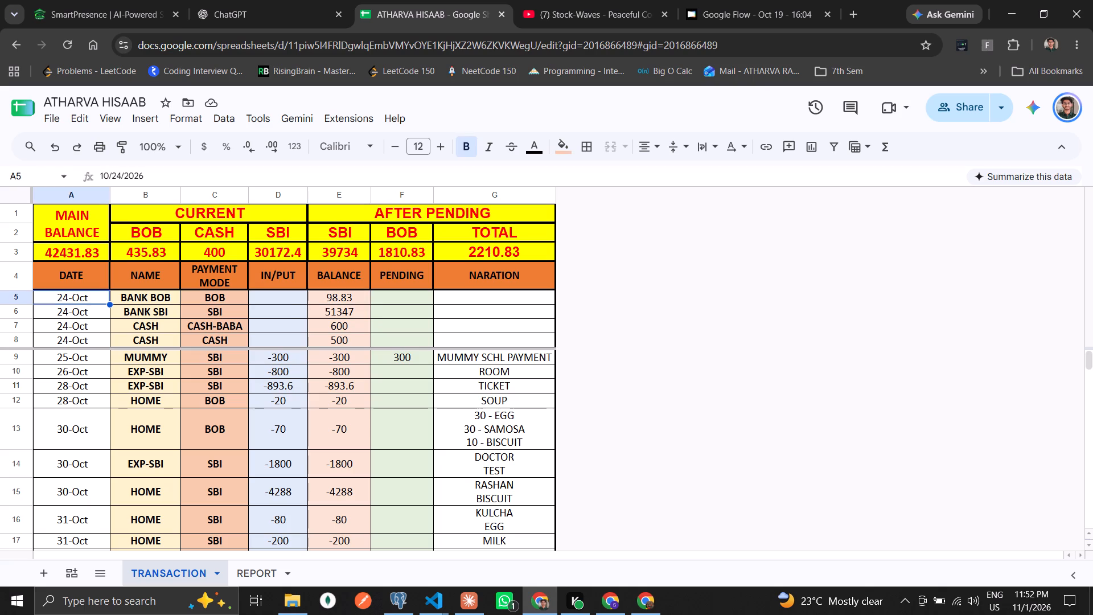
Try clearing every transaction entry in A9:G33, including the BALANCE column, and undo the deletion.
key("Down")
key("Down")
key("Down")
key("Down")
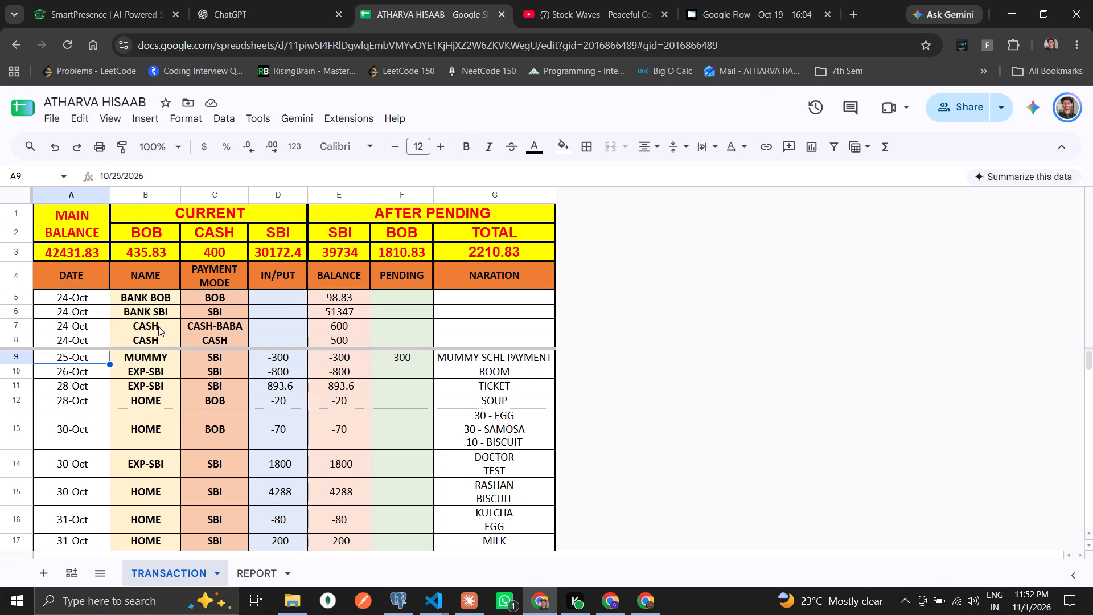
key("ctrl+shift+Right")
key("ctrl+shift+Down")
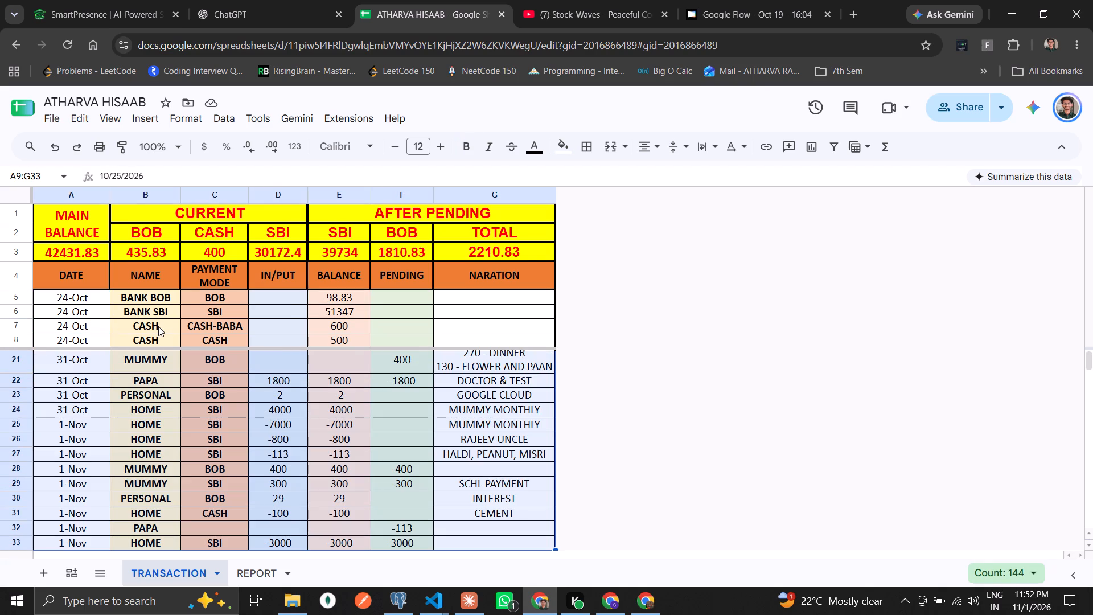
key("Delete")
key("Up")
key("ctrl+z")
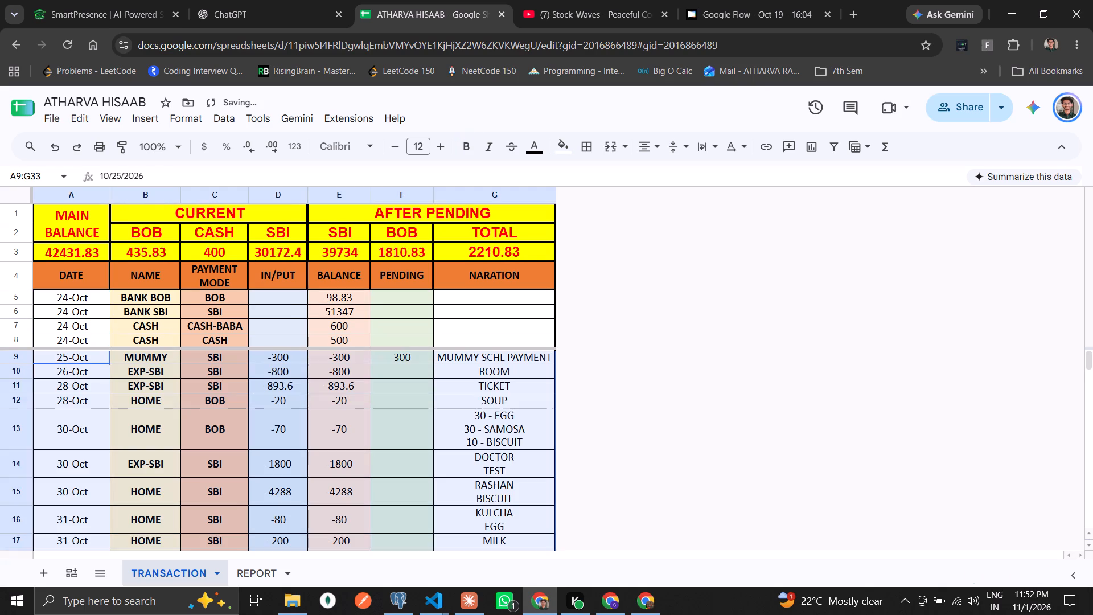
Clear the DATE, NAME, PAYMENT MODE and IN/PUT entries in A9:D33, leaving out the BALANCE formulas.
key("Left")
key("shift+Right")
key("shift+Right")
key("shift+Right")
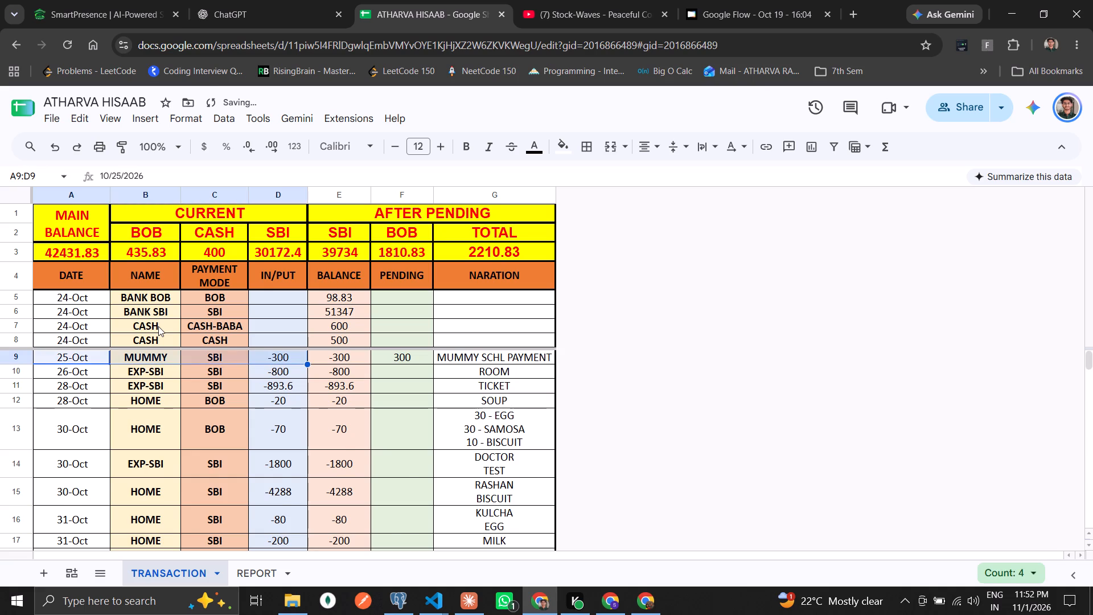
key("ctrl+shift+Down")
key("Delete")
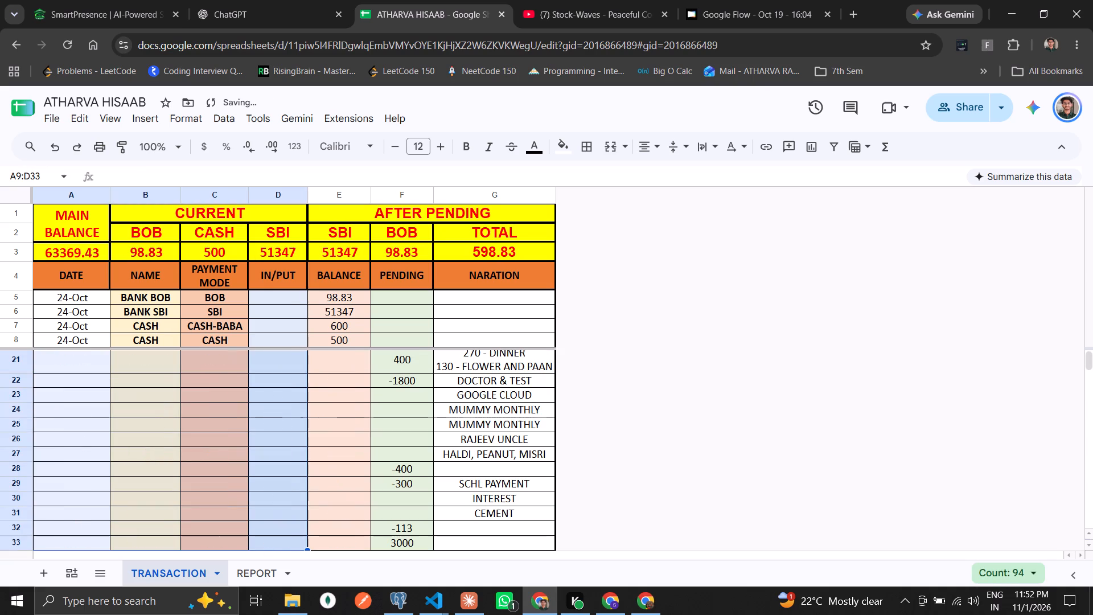
Clear the PENDING amounts from row 9 down to row 33.
key("Up")
key("Right")
key("ctrl+Right")
key("Right")
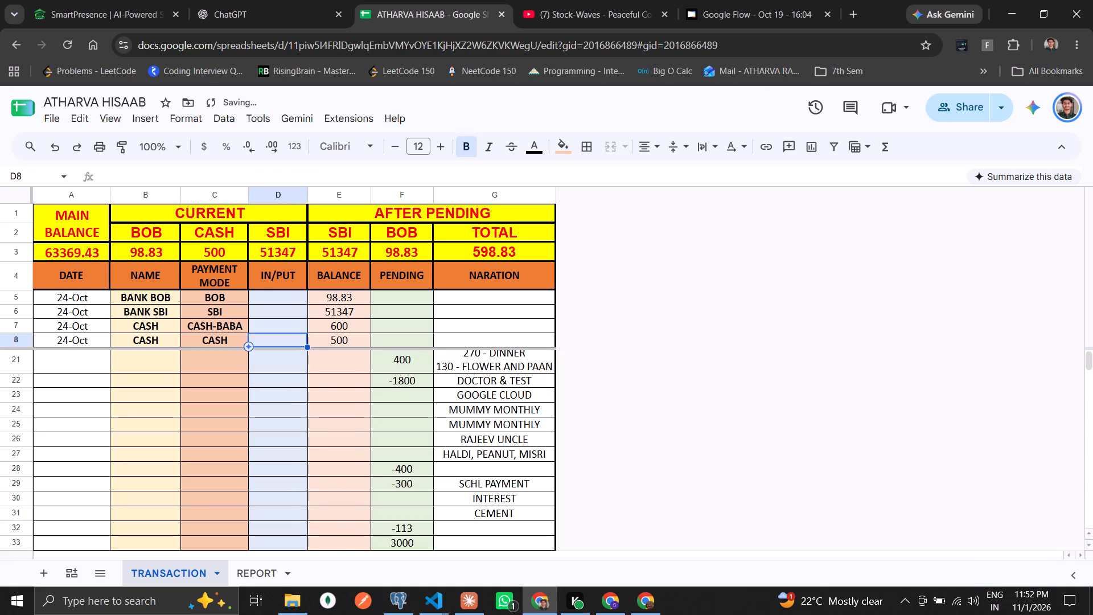
key("Right")
key("Right")
key("Down")
key("ctrl+shift+Down")
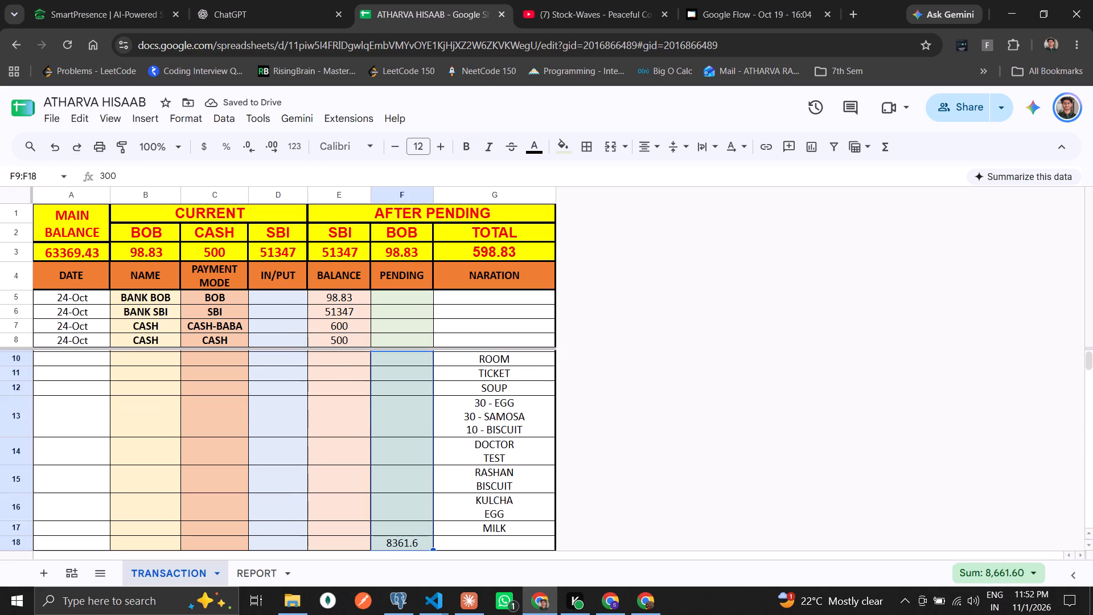
key("shift+Down")
key("shift+Down")
key("shift+Down")
key("shift+Down")
key("ctrl+shift+Down")
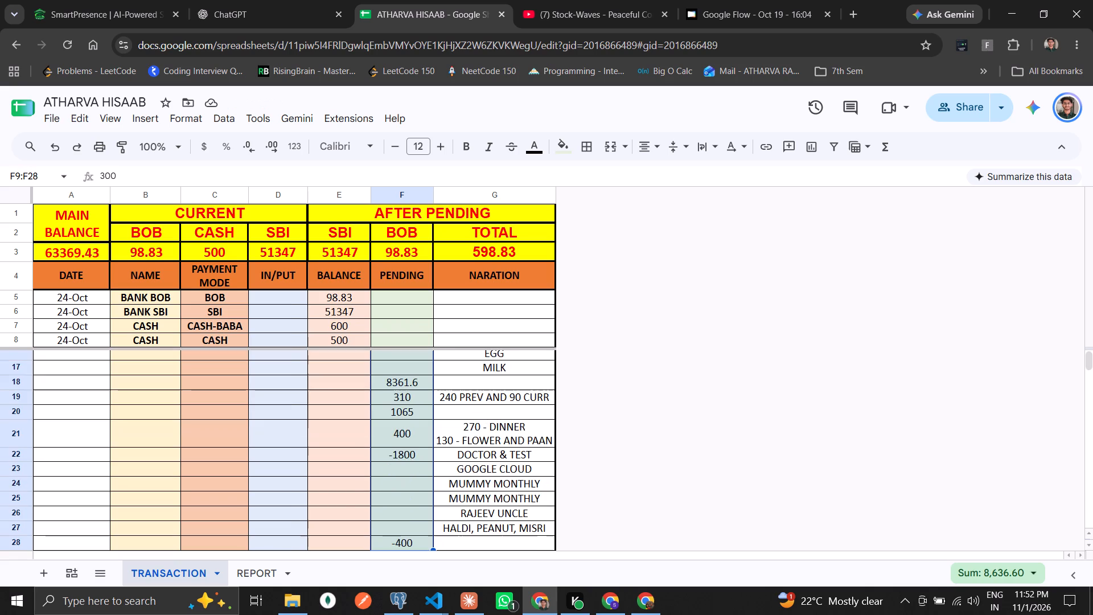
key("shift+Down")
key("shift+Down")
key("shift+Down")
key("shift+Down")
key("shift+Down")
key("shift+Down")
key("shift+Down")
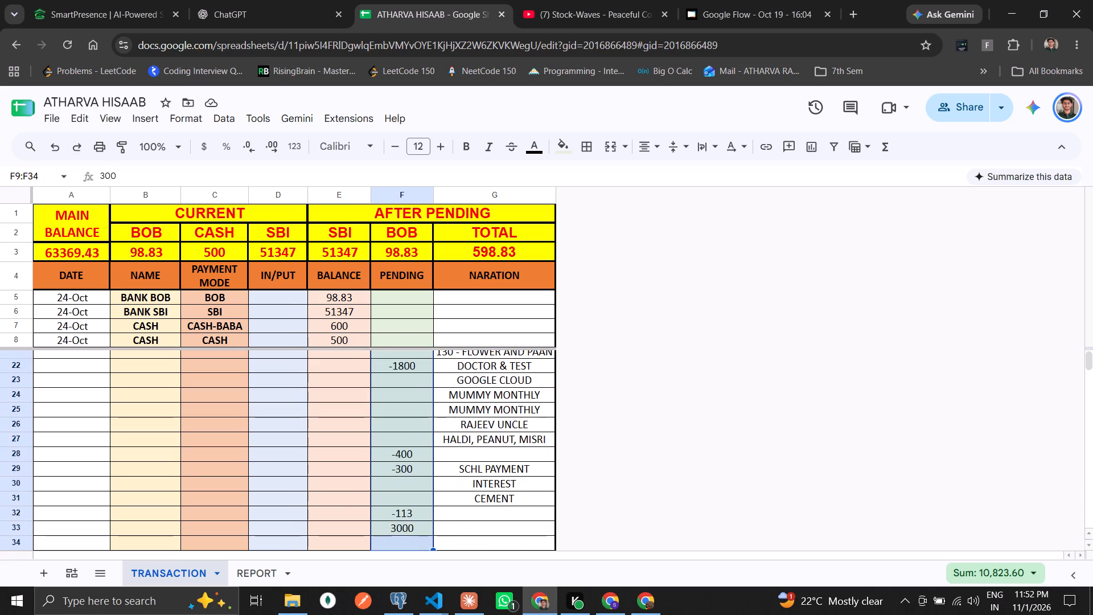
key("shift+Up")
key("shift+Up")
key("Delete")
key("Up")
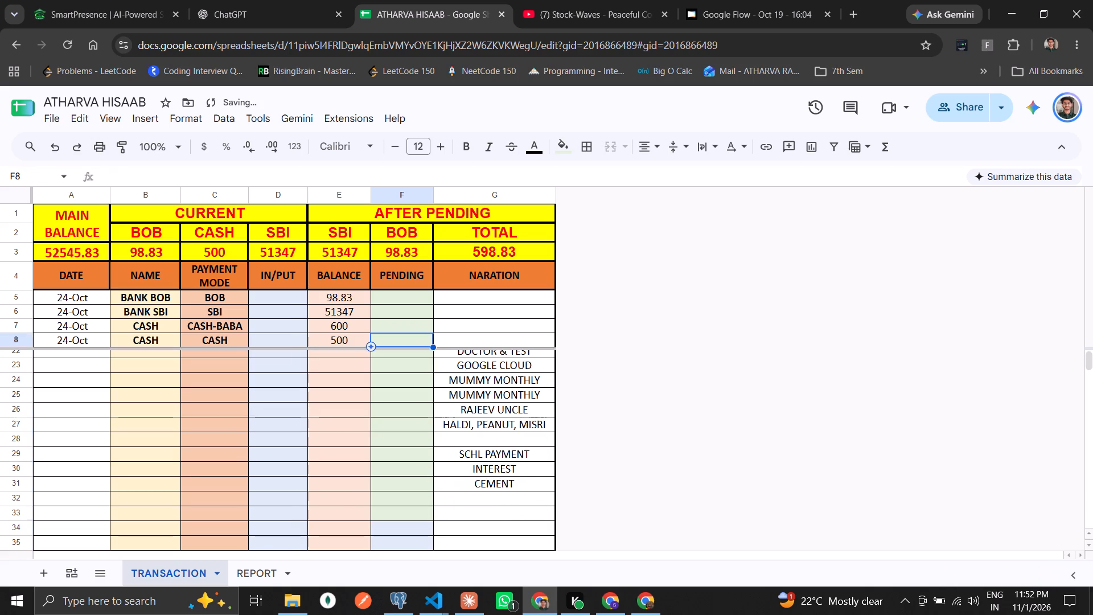
Clear the NARATION notes from row 9 down to row 31.
key("Down")
key("Right")
key("ctrl+shift+Down")
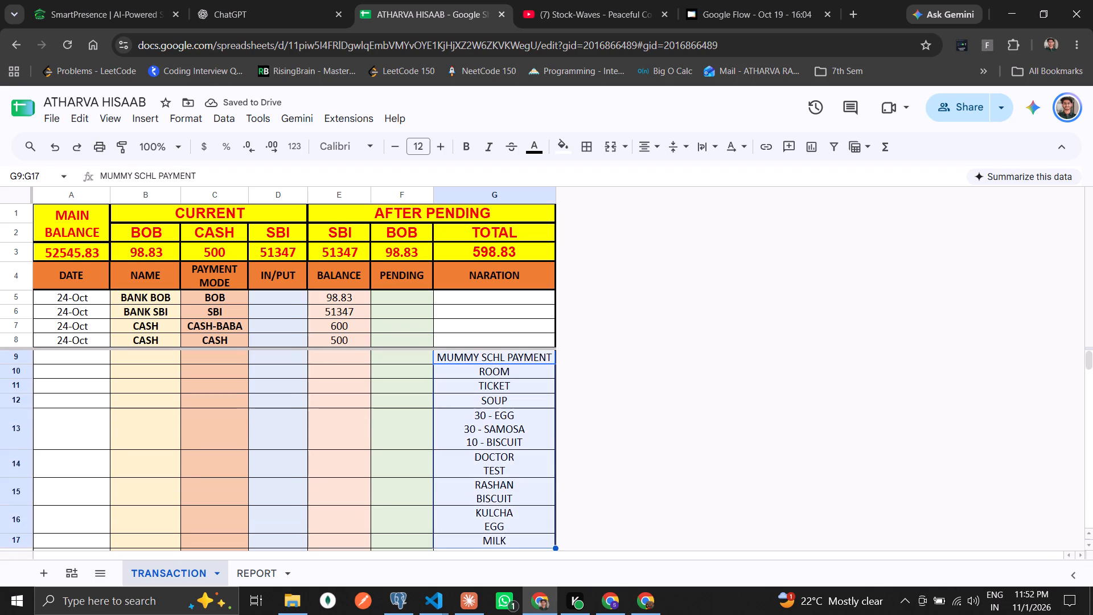
key("Delete")
key("Down")
key("ctrl+shift+Down")
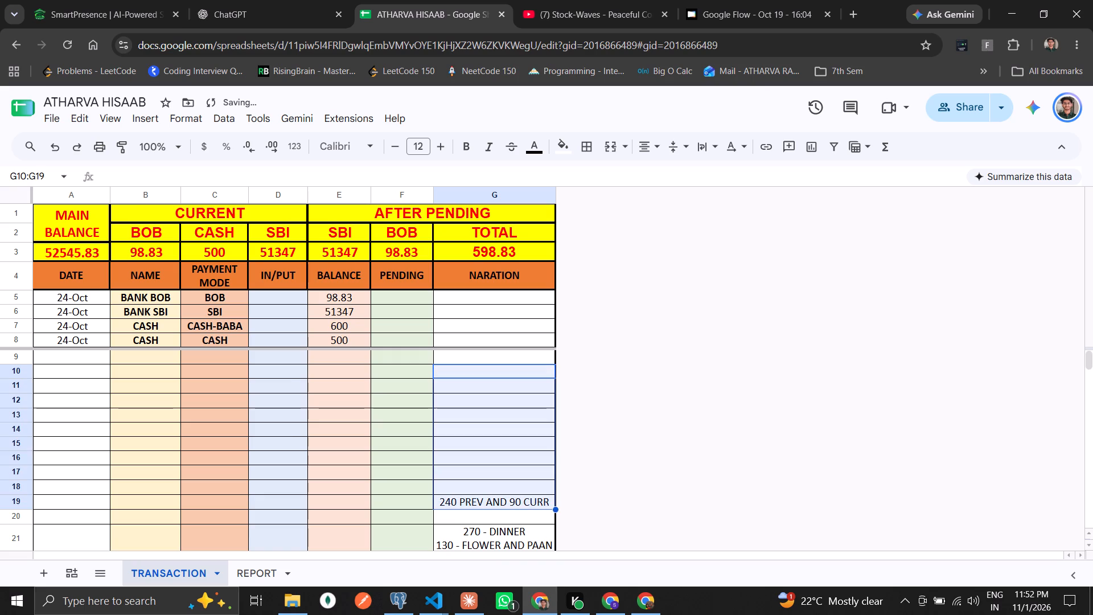
key("ctrl+shift+Down")
key("ctrl+shift+Down")
key("ctrl+shift+Down")
key("ctrl+shift+Down")
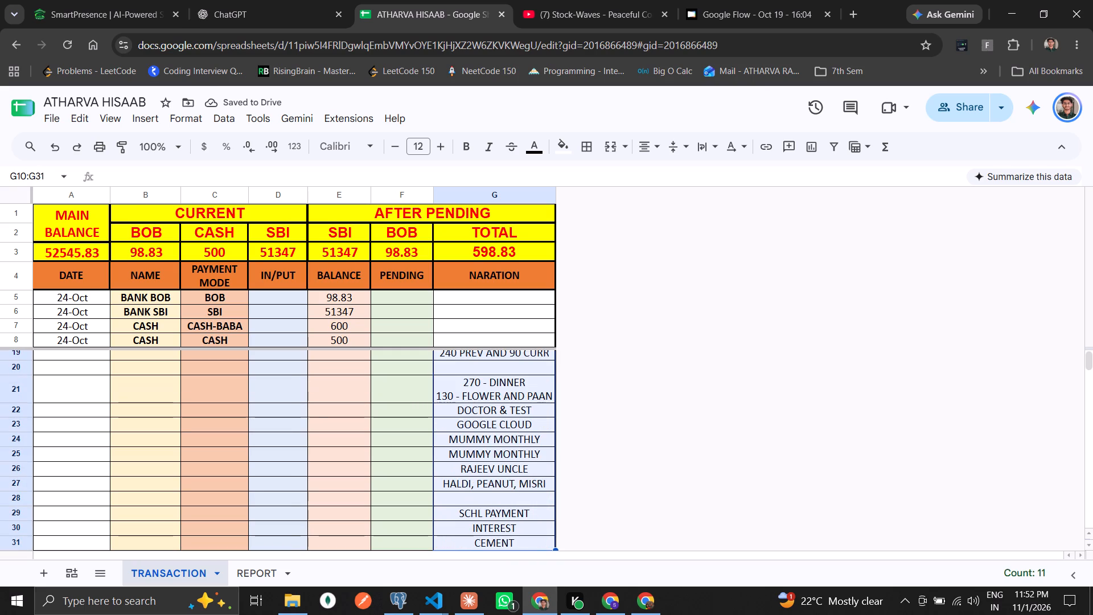
key("Delete")
Check the TRANSACTION rows below the opening balances for leftover entries and return to the header.
key("Down")
key("Down")
key("Down")
key("Down")
key("Down")
key("Down")
key("Down")
key("Down")
key("Down")
key("Down")
key("Down")
key("Down")
key("Down")
key("Down")
key("Down")
key("Down")
key("Down")
key("Down")
key("Down")
key("Down")
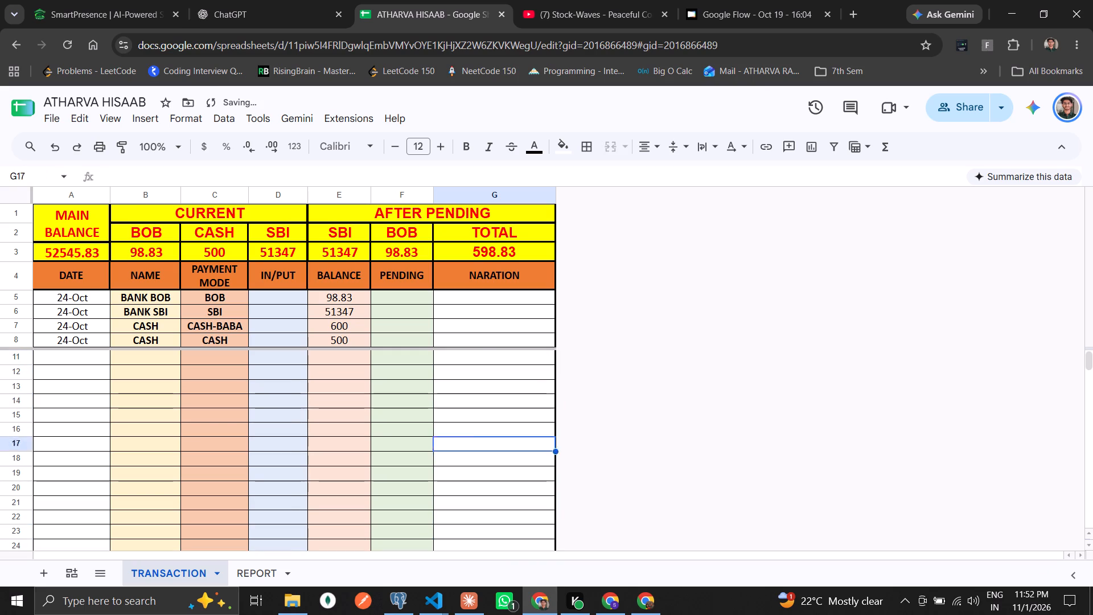
key("ctrl+Up")
key("ctrl+Up")
key("ctrl+Up")
key("ctrl+Up")
key("ctrl+Up")
key("ctrl+Up")
key("ctrl+Up")
key("ctrl+Up")
key("ctrl+Up")
key("ctrl+Up")
key("ctrl+Up")
key("ctrl+Up")
key("ctrl+Up")
key("ctrl+Up")
key("ctrl+Up")
key("ctrl+Up")
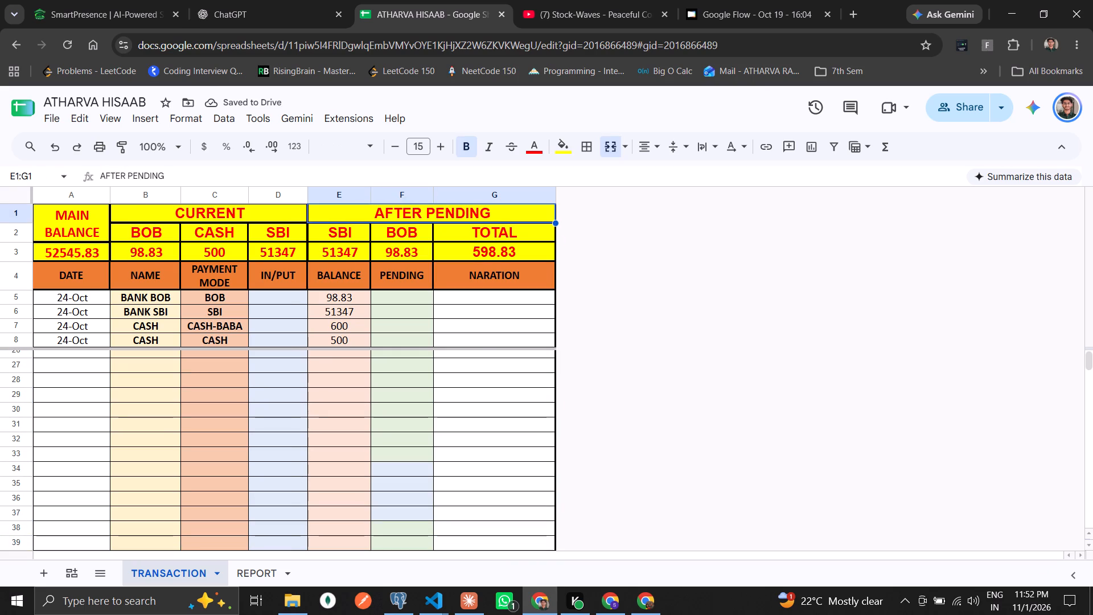
Check the cells of the BALANCE column in the cleared rows from row 9 downward for their remaining formulas.
key("Down")
key("Down")
key("Down")
key("Down")
key("Down")
key("Down")
key("Down")
key("Down")
key("Down")
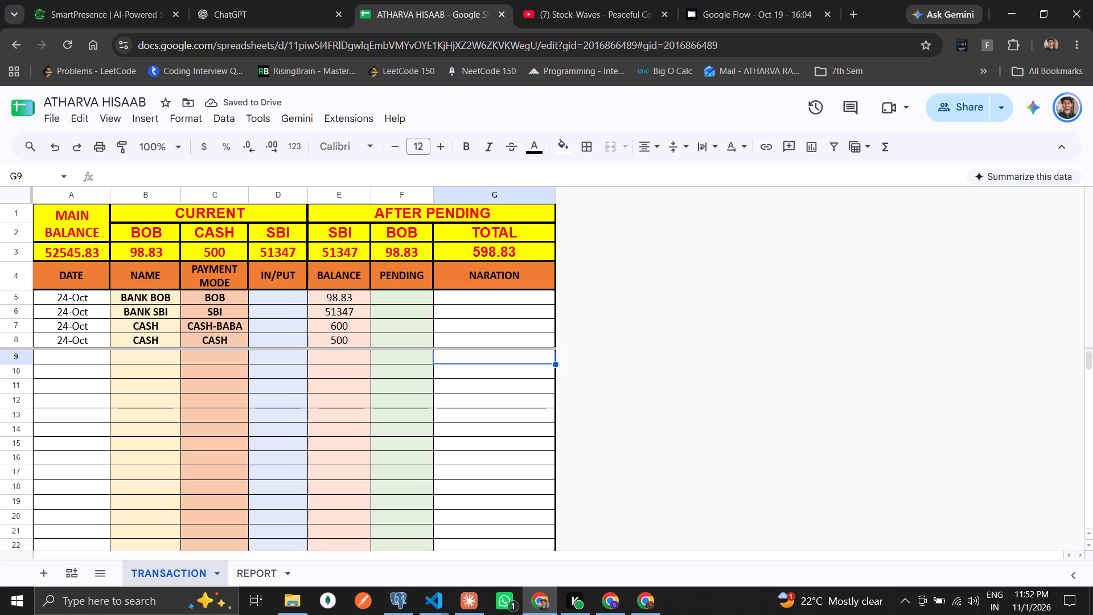
key("Down")
key("Up")
key("Left")
key("Left")
key("Down")
key("Down")
key("Down")
key("Down")
key("Down")
key("Down")
key("Down")
key("Down")
key("Down")
key("Down")
key("Down")
key("Down")
key("Down")
key("Down")
key("Down")
key("Down")
key("Down")
key("Down")
key("Down")
key("Down")
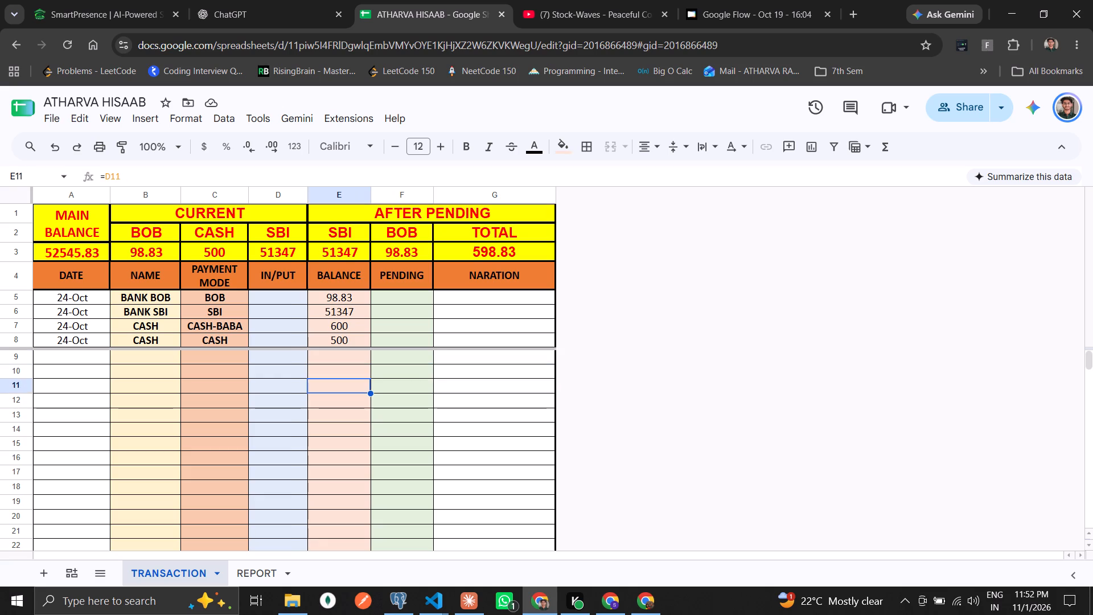
key("Down")
key("Up")
key("Up")
key("Up")
key("Up")
key("Up")
key("Up")
key("Up")
key("Up")
key("Up")
key("Up")
key("Up")
key("Up")
key("Up")
key("Up")
key("Up")
key("Up")
key("Up")
key("Up")
key("Up")
key("Up")
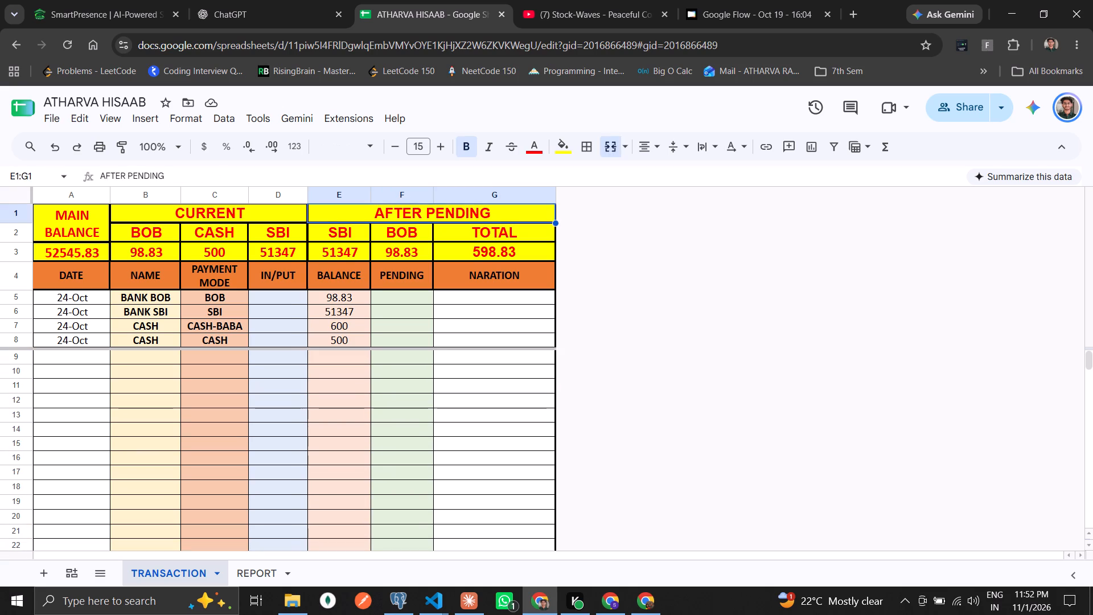
Review the opening balances of BANK BOB, BANK SBI and the two CASH rows in the BALANCE column.
key("Down")
key("Down")
key("Down")
key("Down")
key("Down")
key("Down")
key("Down")
key("Down")
key("Down")
key("Down")
key("Up")
key("Up")
key("Up")
key("Up")
key("Up")
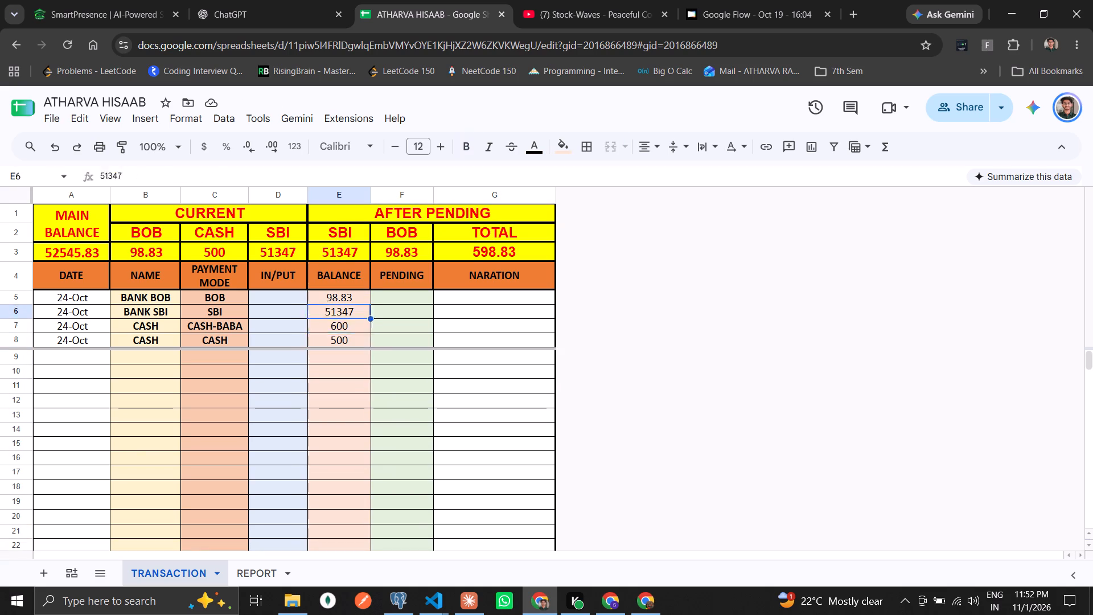
key("Up")
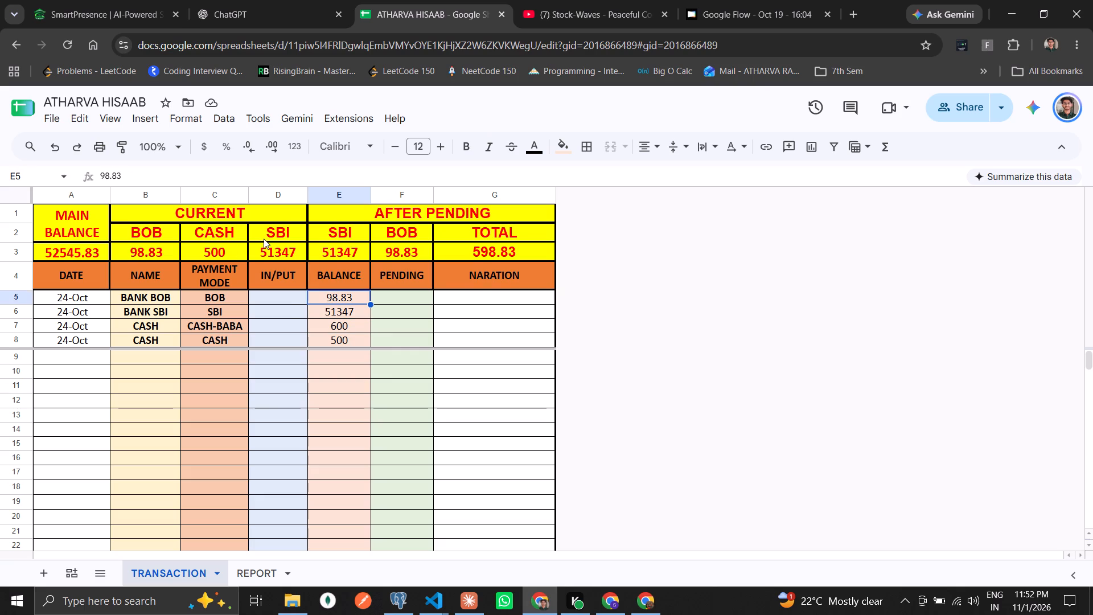
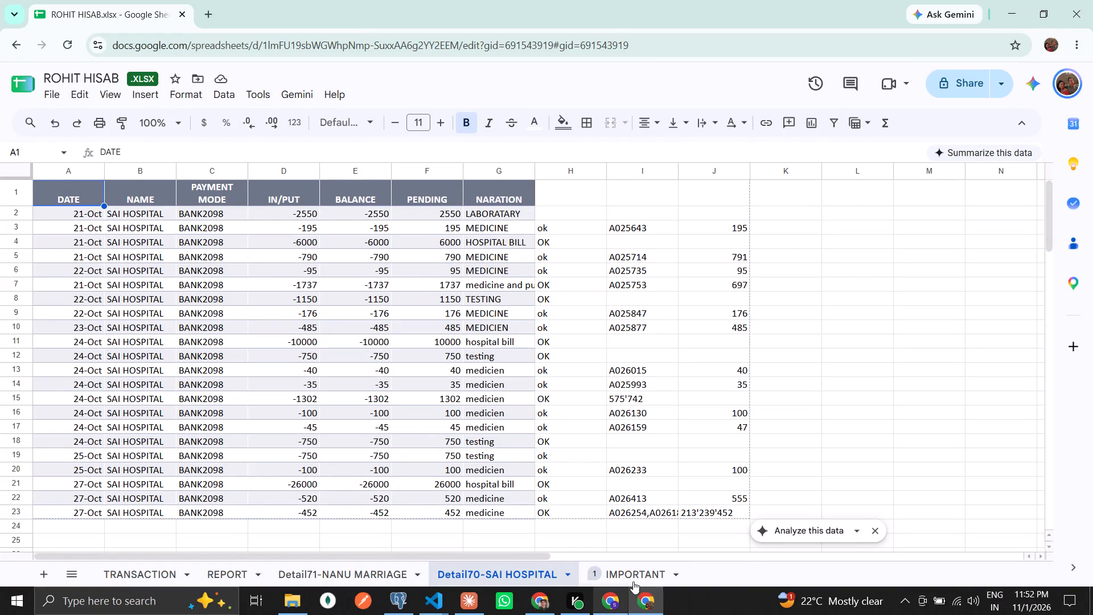
Close the ROHIT HISAB spreadsheet window and the UptimeRobot window, leaving the ATHARVA HISAAB spreadsheet in front.
left_click(1092, 0)
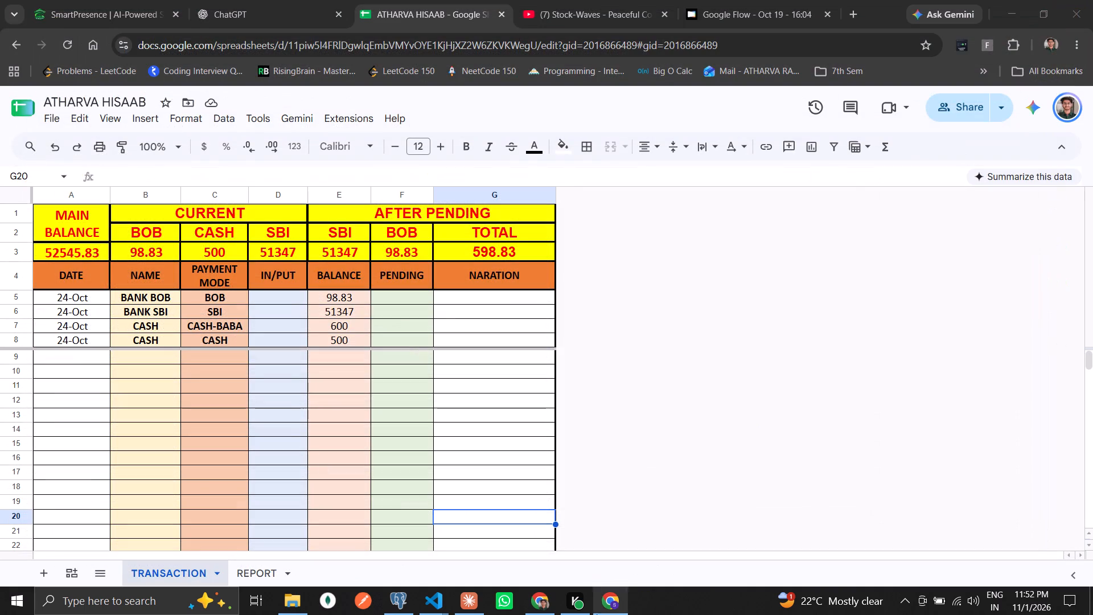
left_click(607, 605)
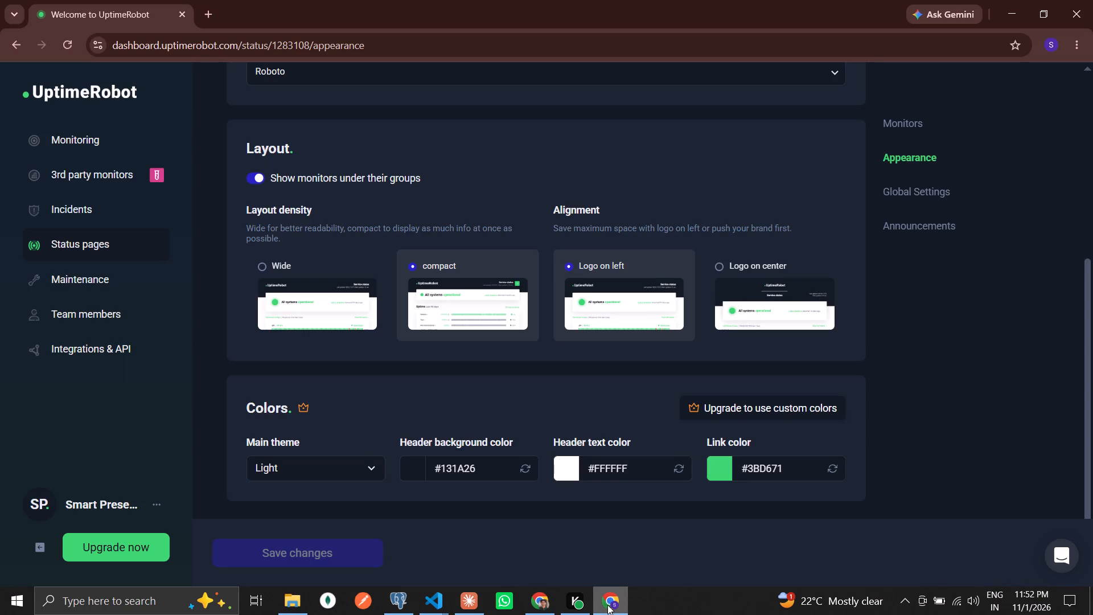
left_click(1092, 0)
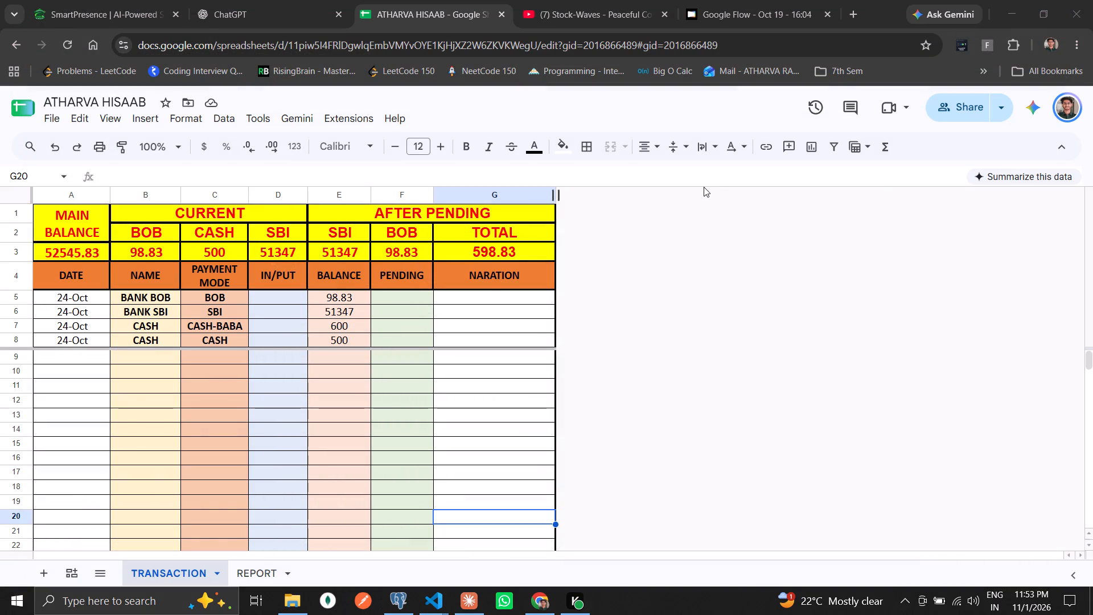
Set the DATE of the BANK BOB opening row to 1-Nov.
left_click(265, 393)
key("ctrl+Up")
key("Down")
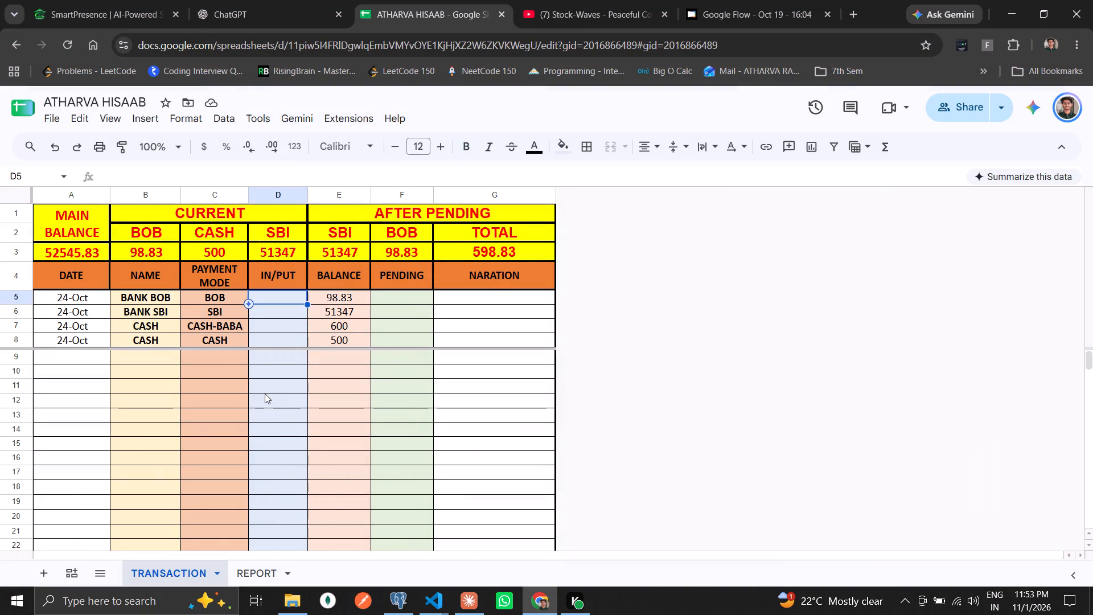
key("Down")
key("Down")
key("Down")
key("Down")
key("Left")
key("Left")
key("Left")
key("Left")
key("Up")
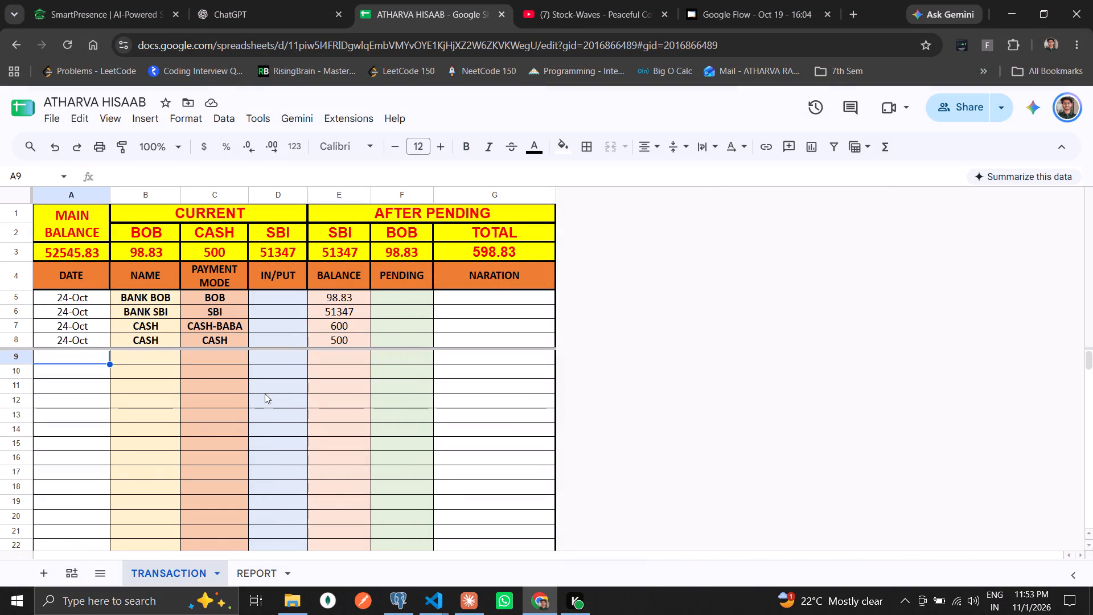
key("Up")
key("Up")
key("Up")
key("1")
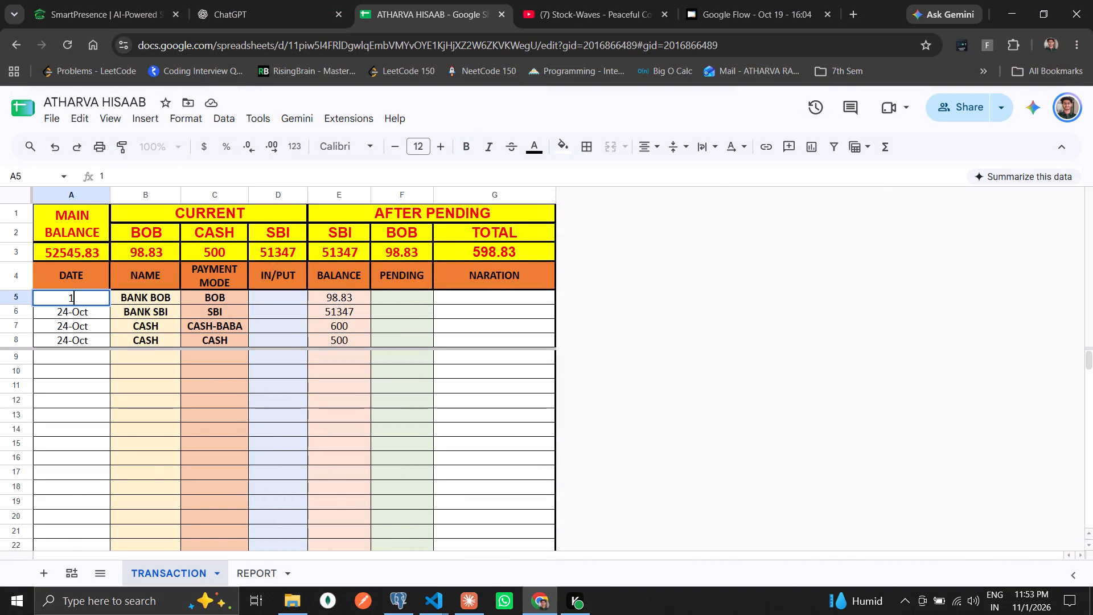
type("-nOV")
key("BackSpace")
key("BackSpace")
type("Nov")
key("Return")
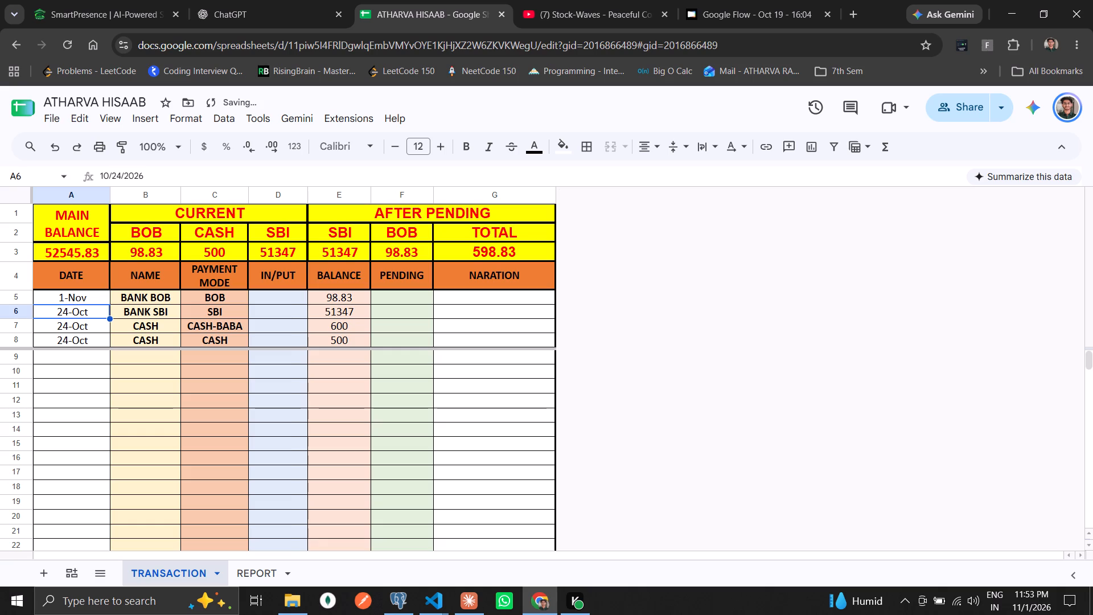
Fill the BANK BOB date down to the BANK SBI row and both CASH opening rows.
key("ctrl+d")
key("Down")
key("ctrl+d")
key("Down")
key("ctrl+d")
Check the opening entries in the BALANCE column from the CASH-BABA row up to BANK BOB.
key("Up")
key("Up")
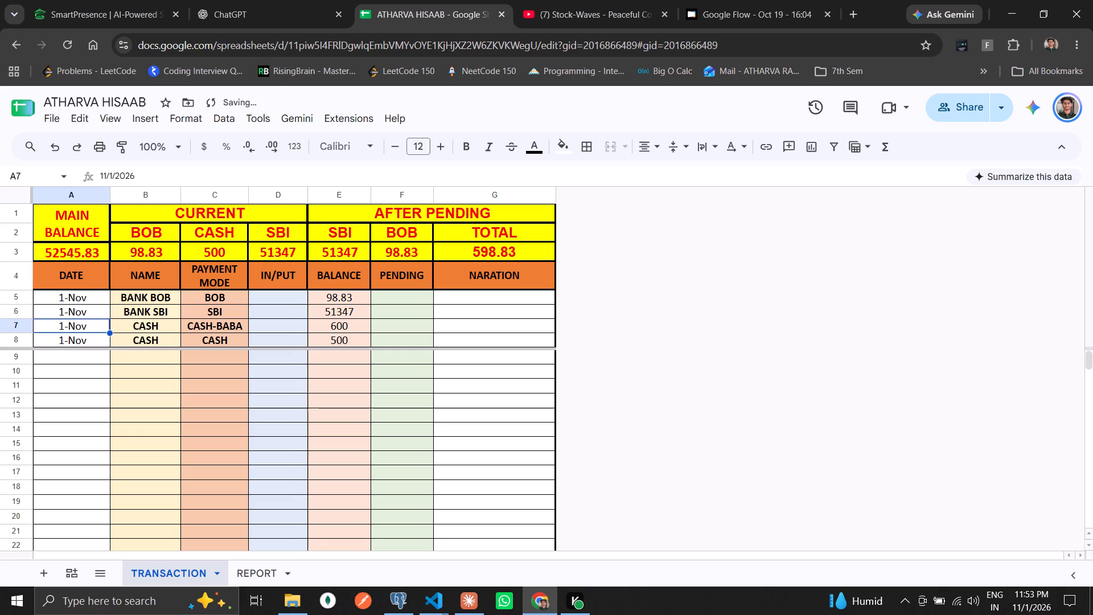
key("Right")
key("Right")
key("Down")
key("Right")
key("Right")
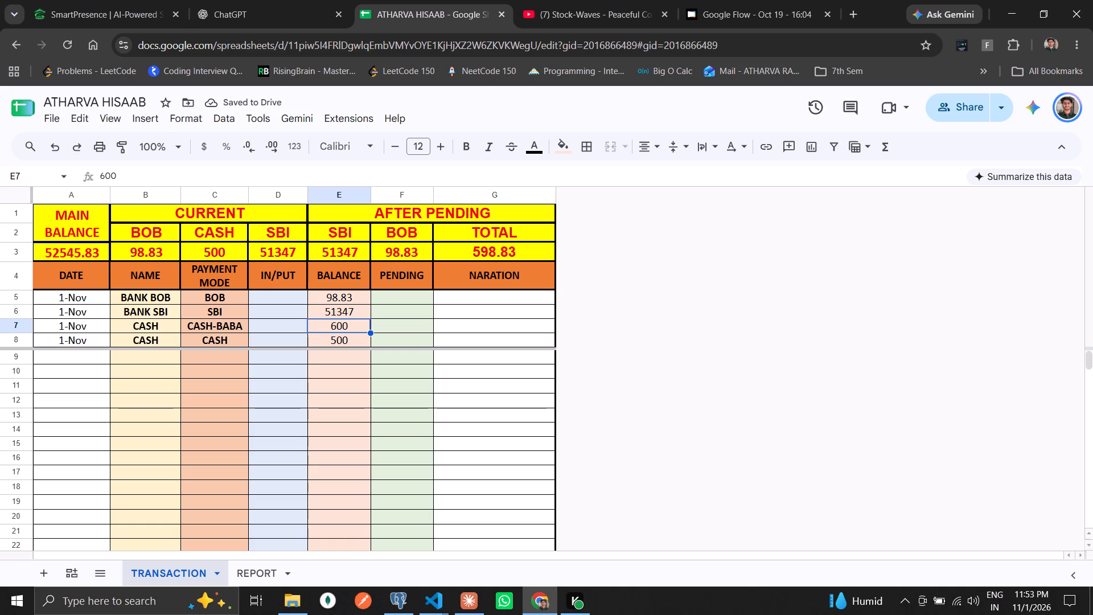
key("Up")
key("Up")
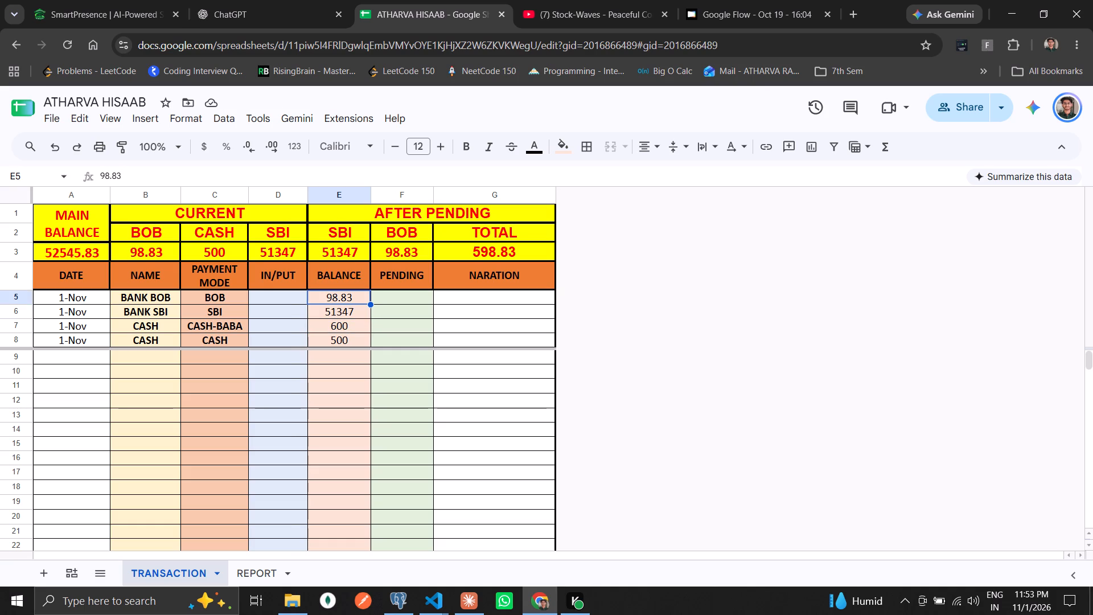
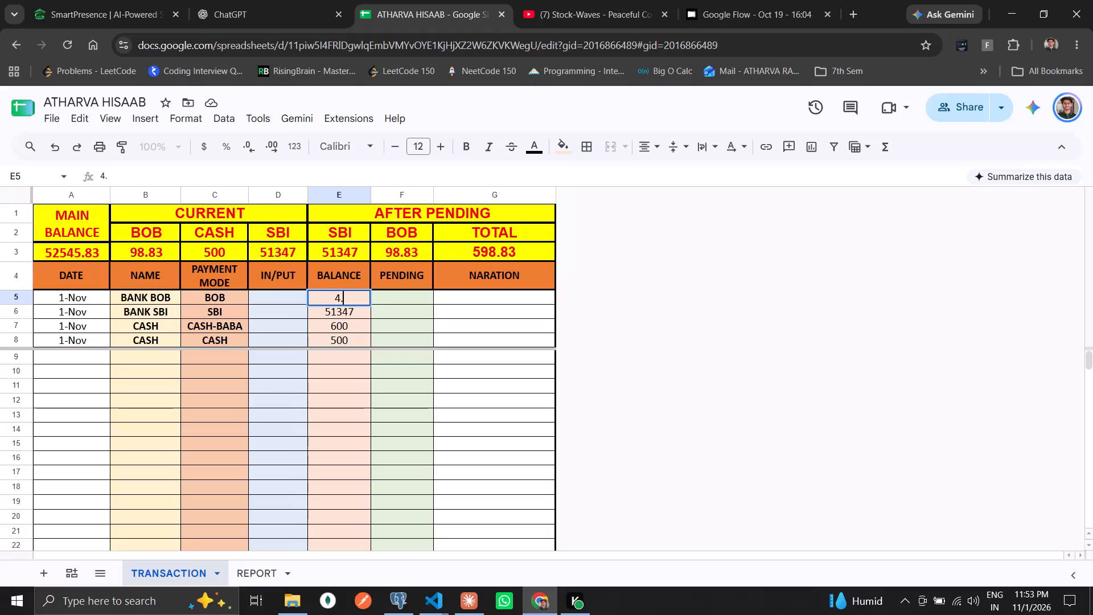
Set the BALANCE of the BANK BOB opening row to 4.83.
key("Return")
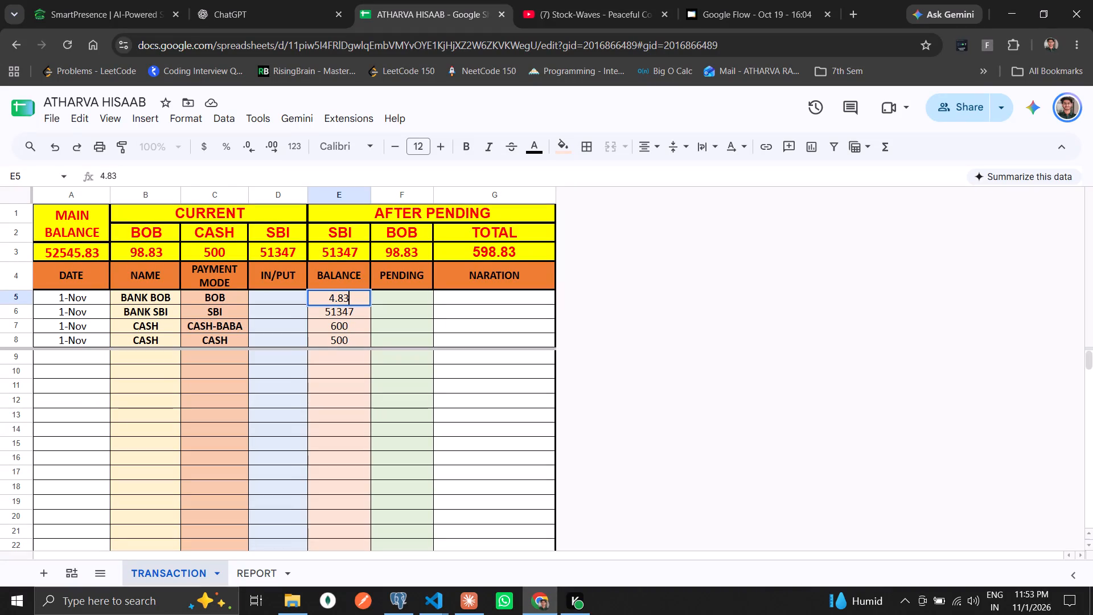
Fill the 1-Nov DATE down from the CASH opening row into rows 9 and 10.
key("Down")
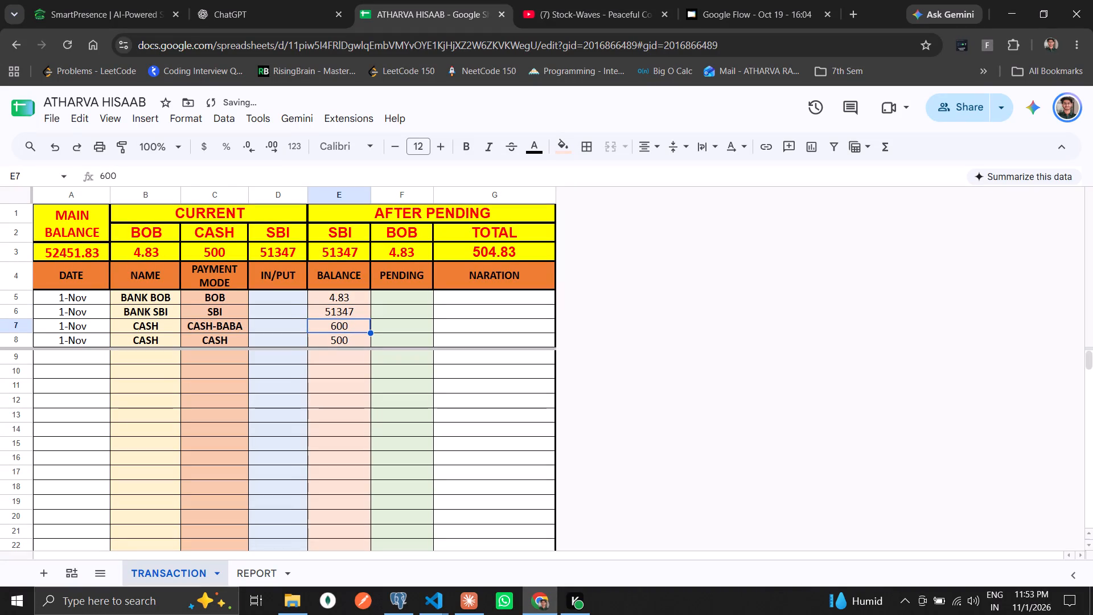
key("Down")
key("Down")
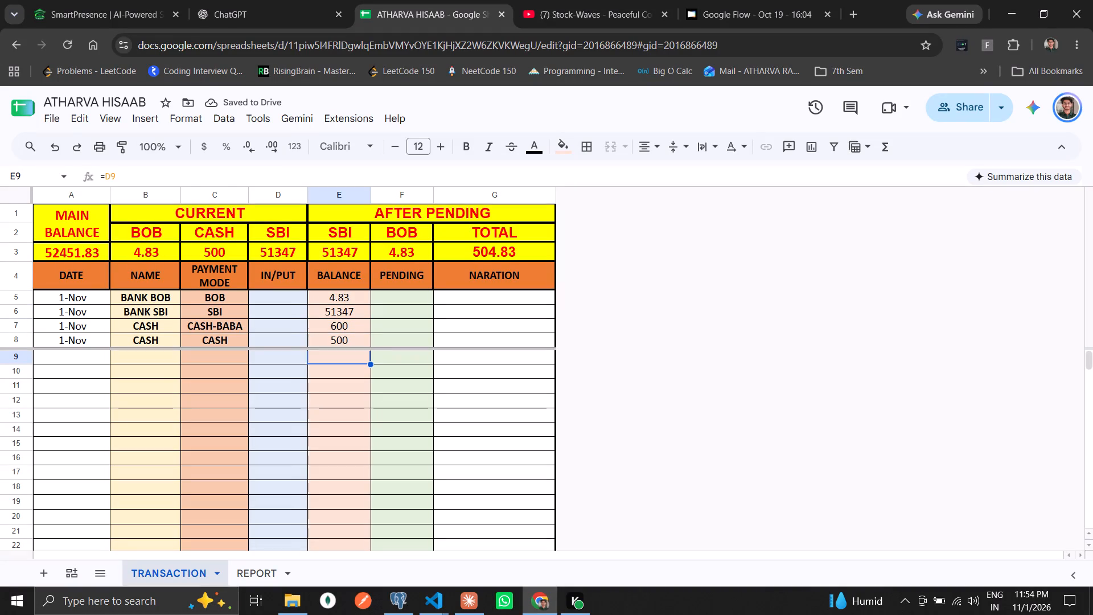
key("ctrl+Left")
key("ctrl+d")
key("Down")
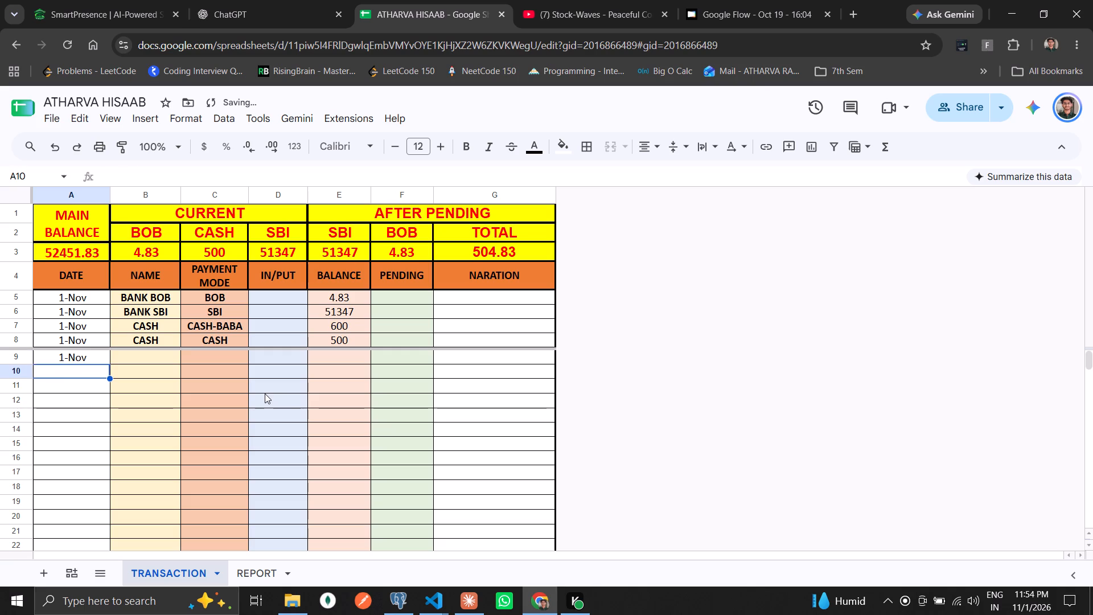
key("ctrl+d")
Enter MUMMY as the NAME in row 9.
key("Down")
key("Up")
key("Right")
key("Right")
key("Up")
key("Left")
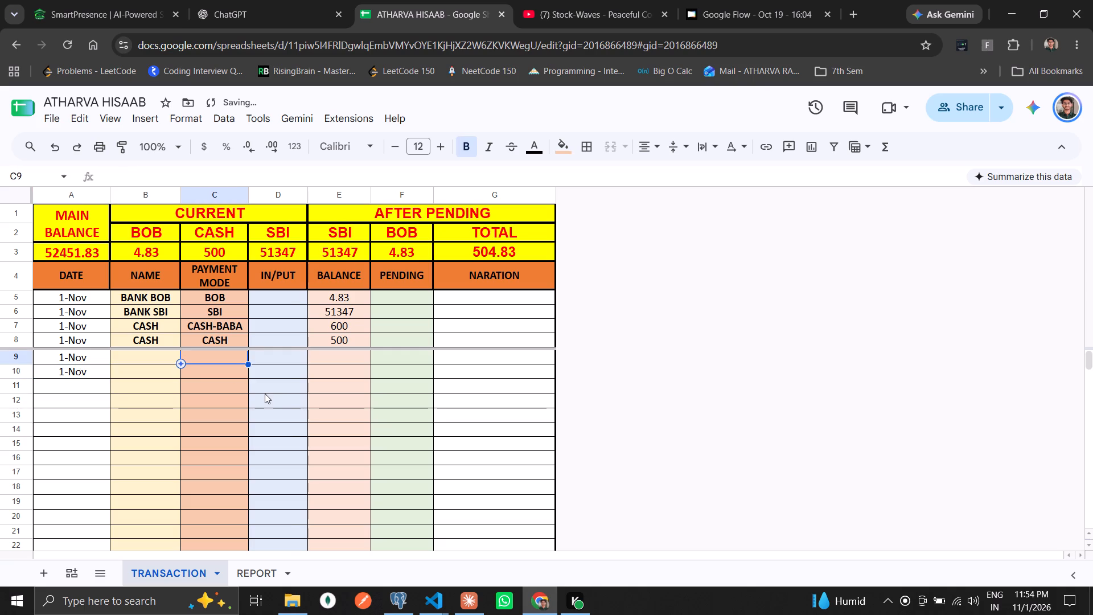
type("mumy")
key("BackSpace")
key("BackSpace")
key("BackSpace")
key("BackSpace")
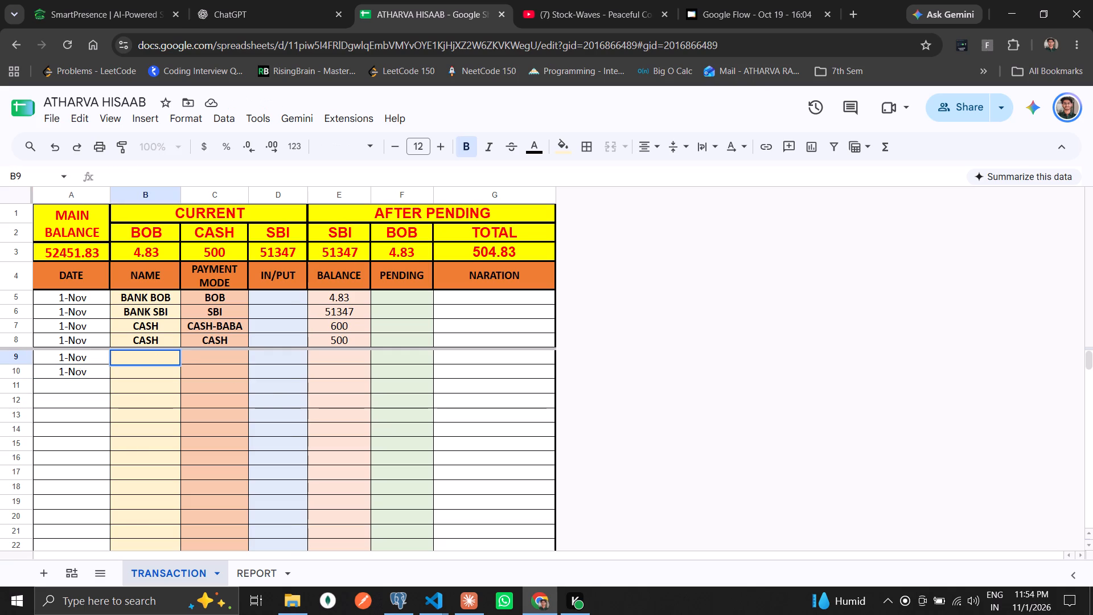
type("MUMMY")
key("Right")
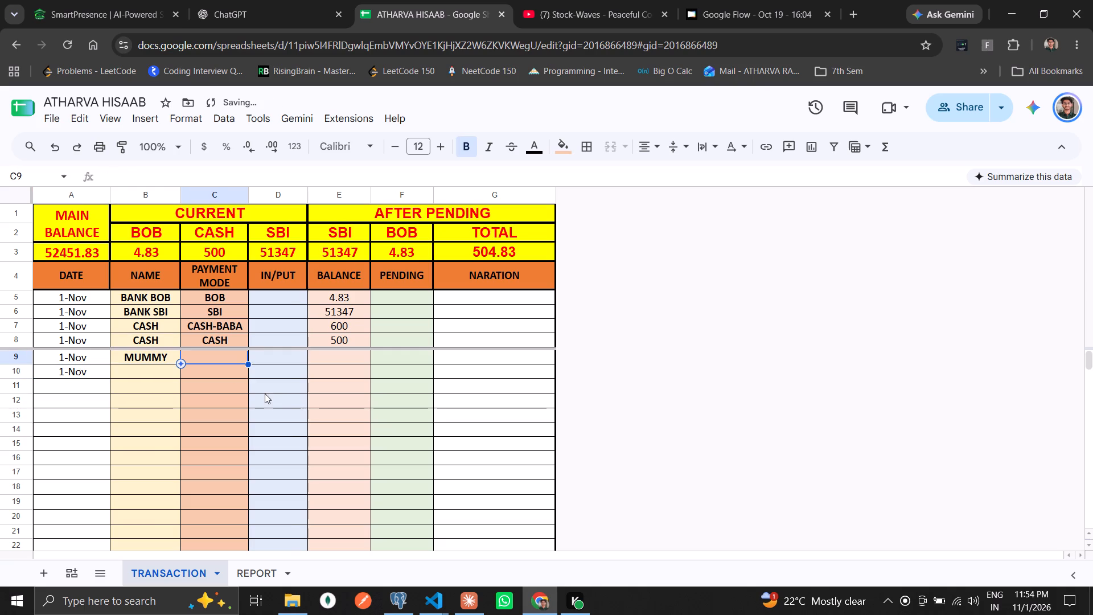
Enter 400 as the PENDING amount in the MUMMY row.
key("Right")
key("Left")
key("Right")
key("Right")
key("Right")
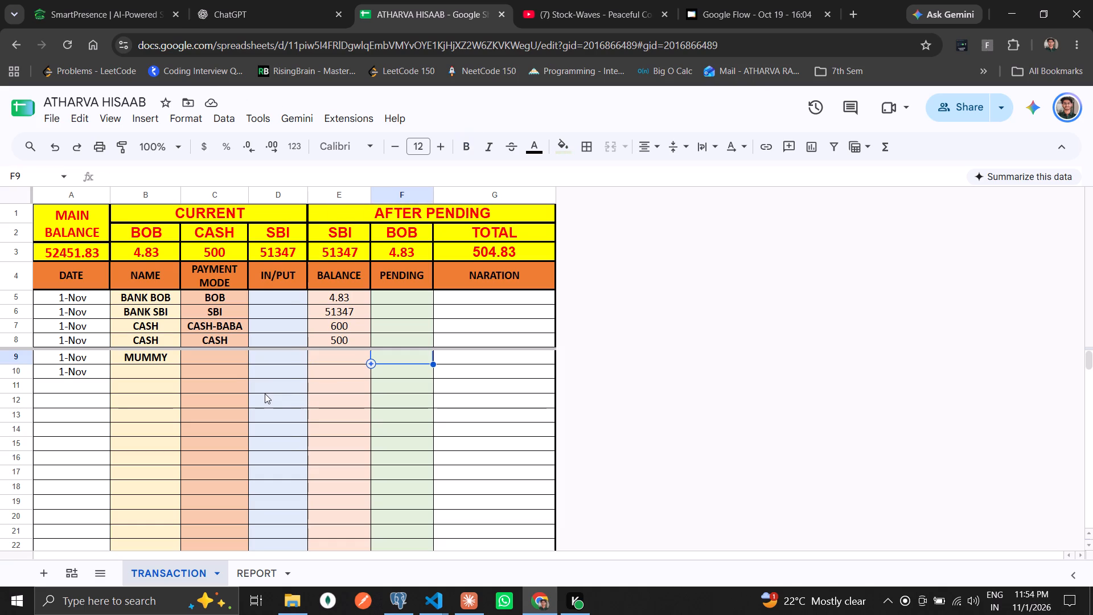
type("400")
key("Return")
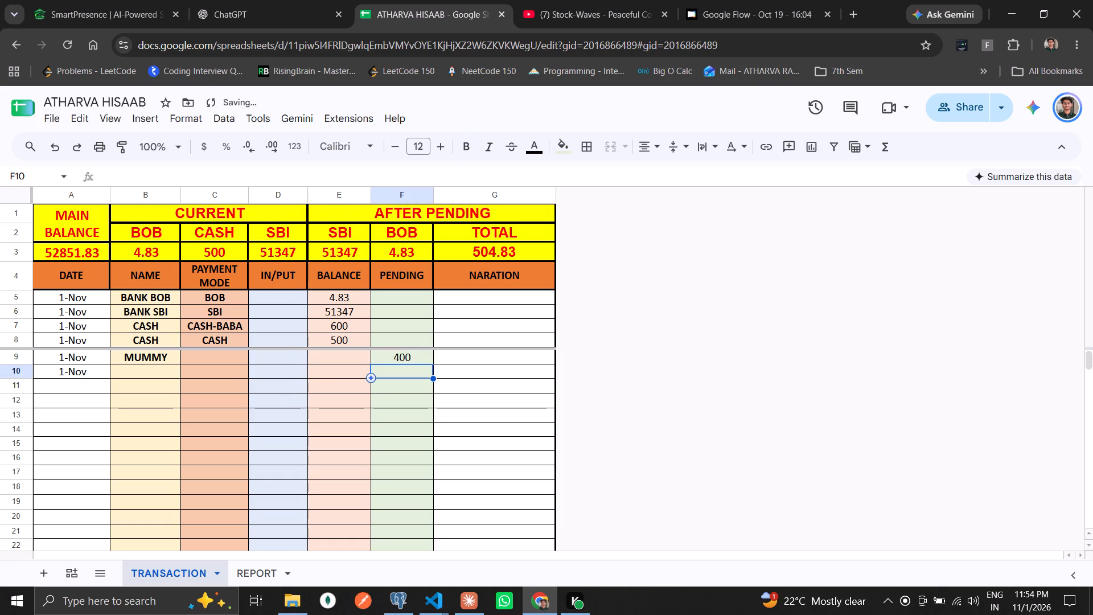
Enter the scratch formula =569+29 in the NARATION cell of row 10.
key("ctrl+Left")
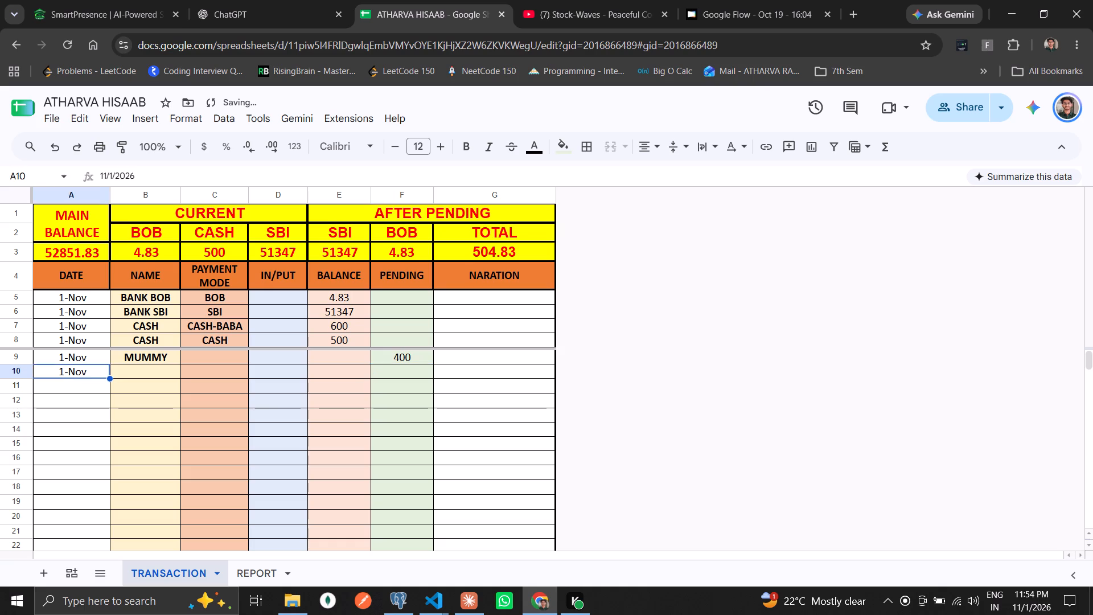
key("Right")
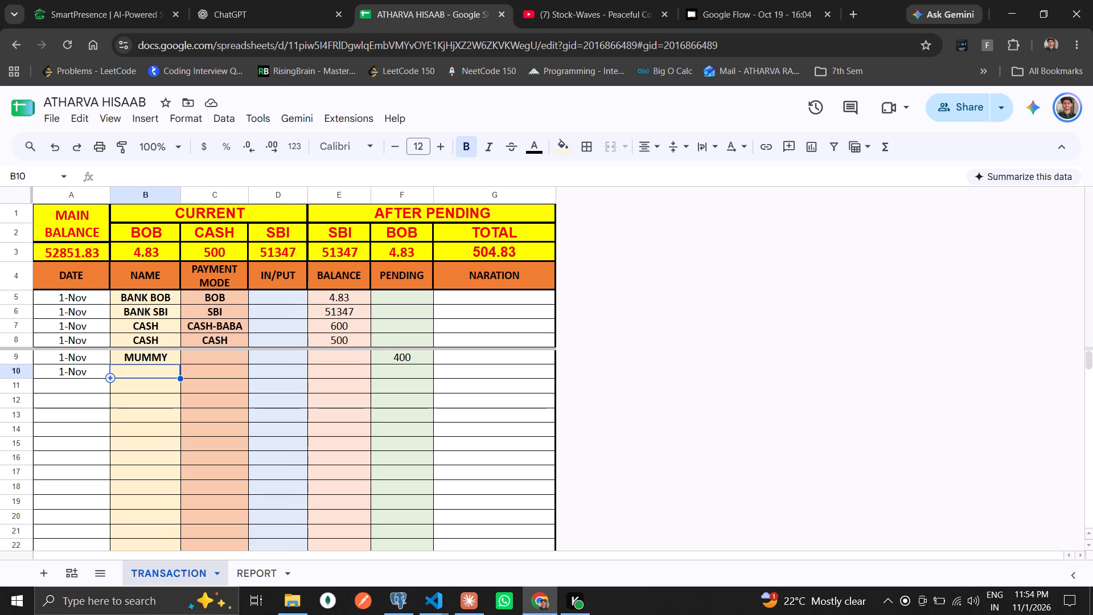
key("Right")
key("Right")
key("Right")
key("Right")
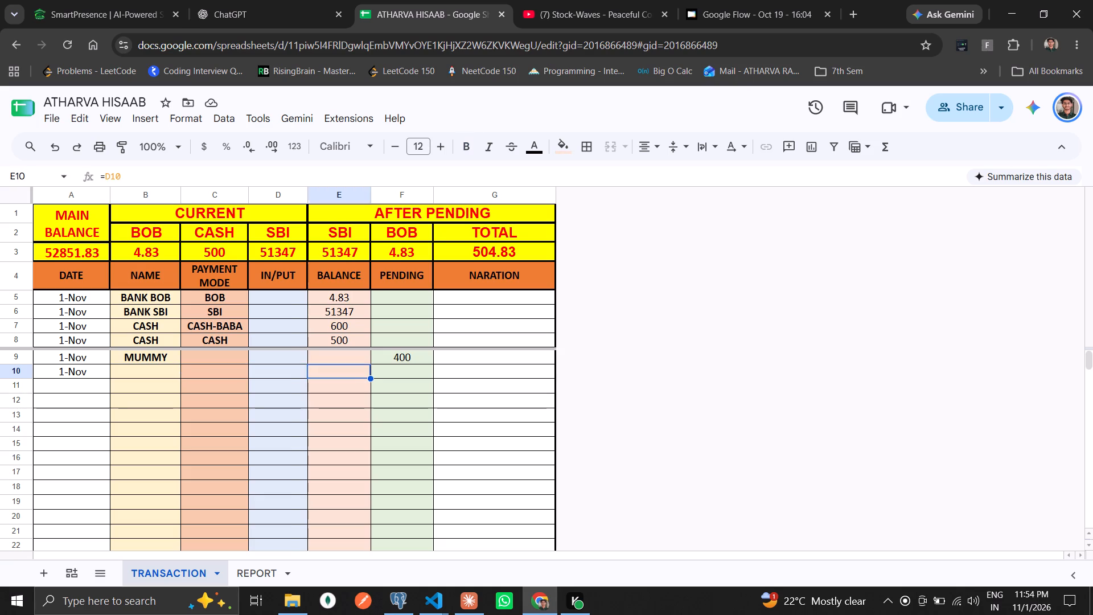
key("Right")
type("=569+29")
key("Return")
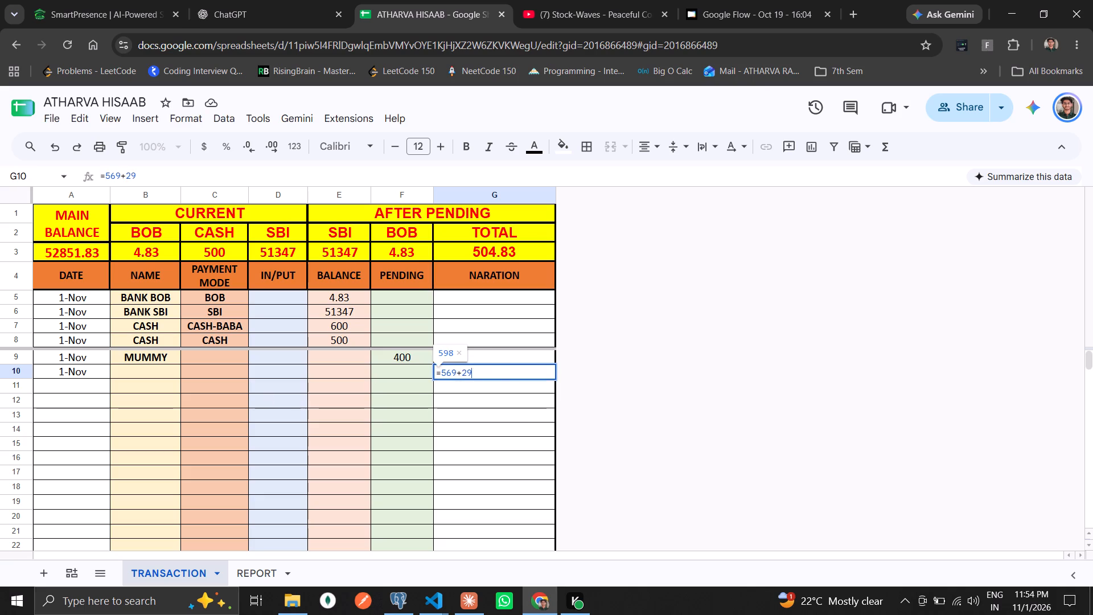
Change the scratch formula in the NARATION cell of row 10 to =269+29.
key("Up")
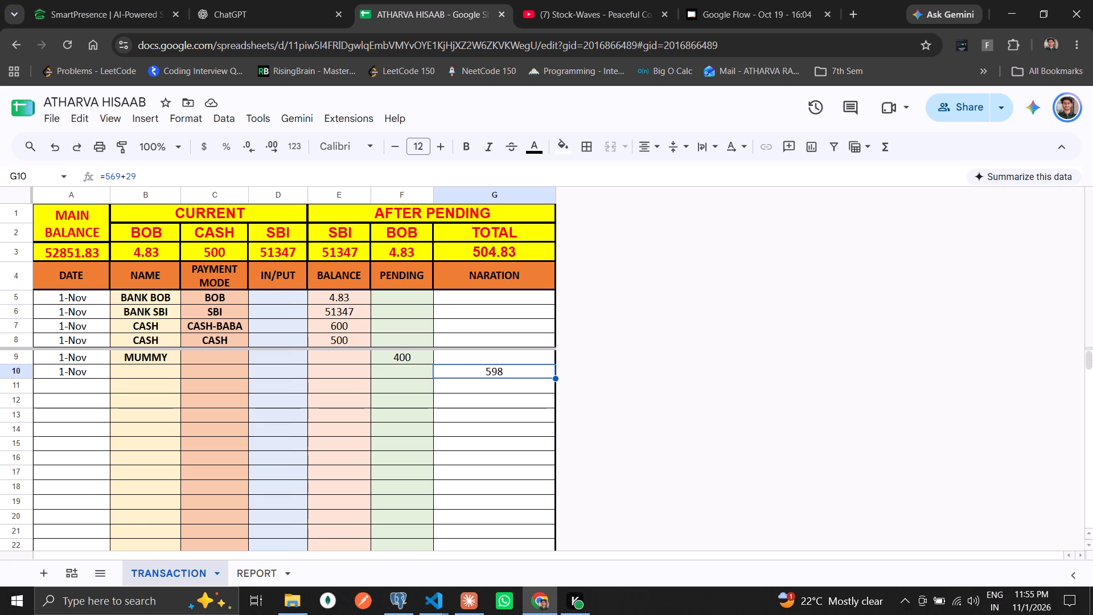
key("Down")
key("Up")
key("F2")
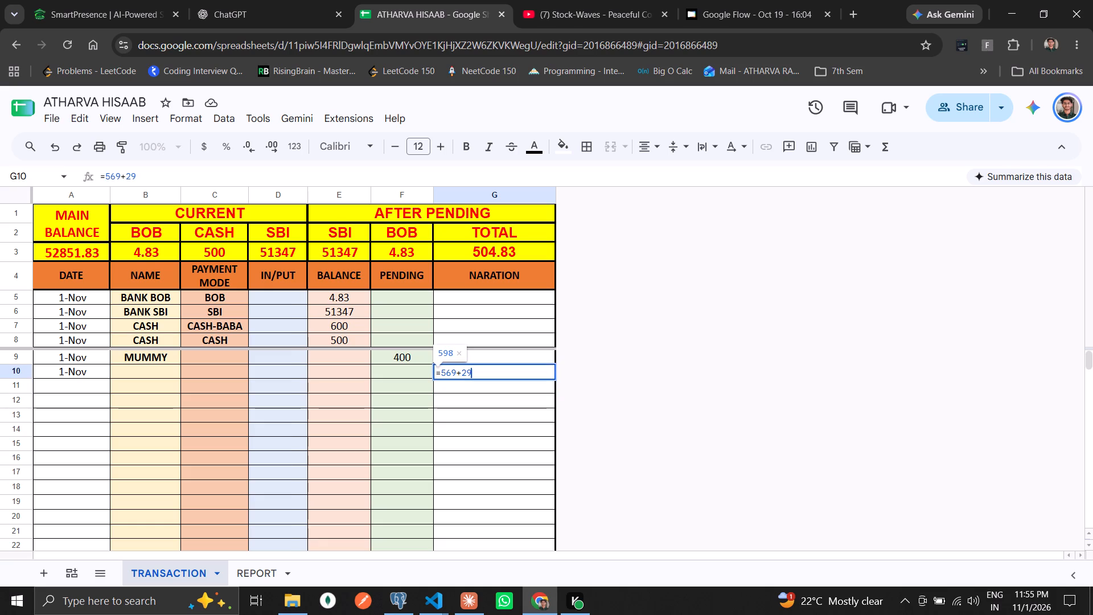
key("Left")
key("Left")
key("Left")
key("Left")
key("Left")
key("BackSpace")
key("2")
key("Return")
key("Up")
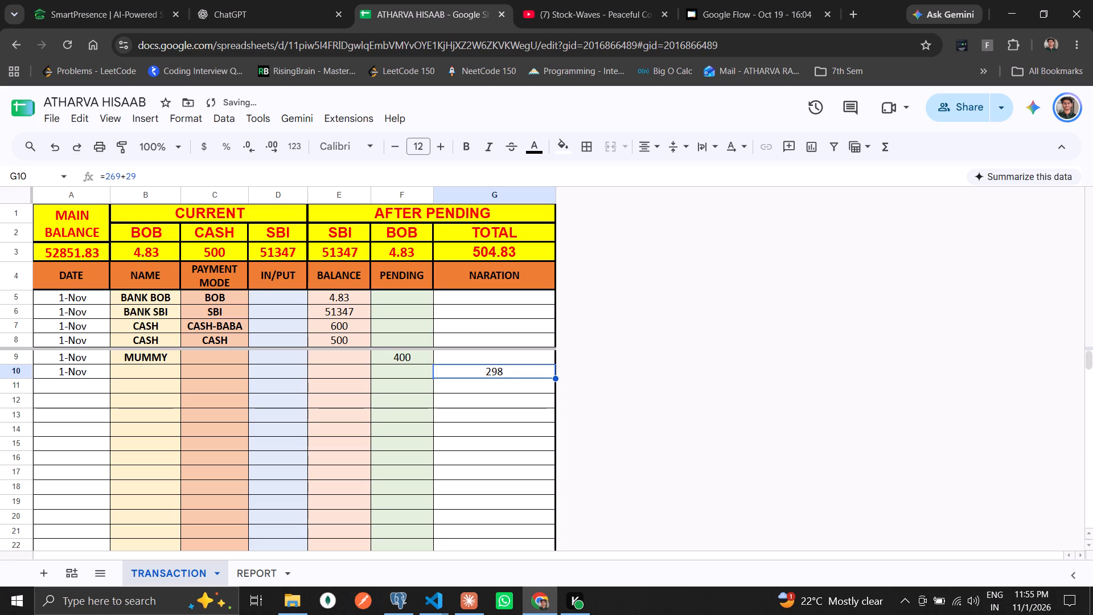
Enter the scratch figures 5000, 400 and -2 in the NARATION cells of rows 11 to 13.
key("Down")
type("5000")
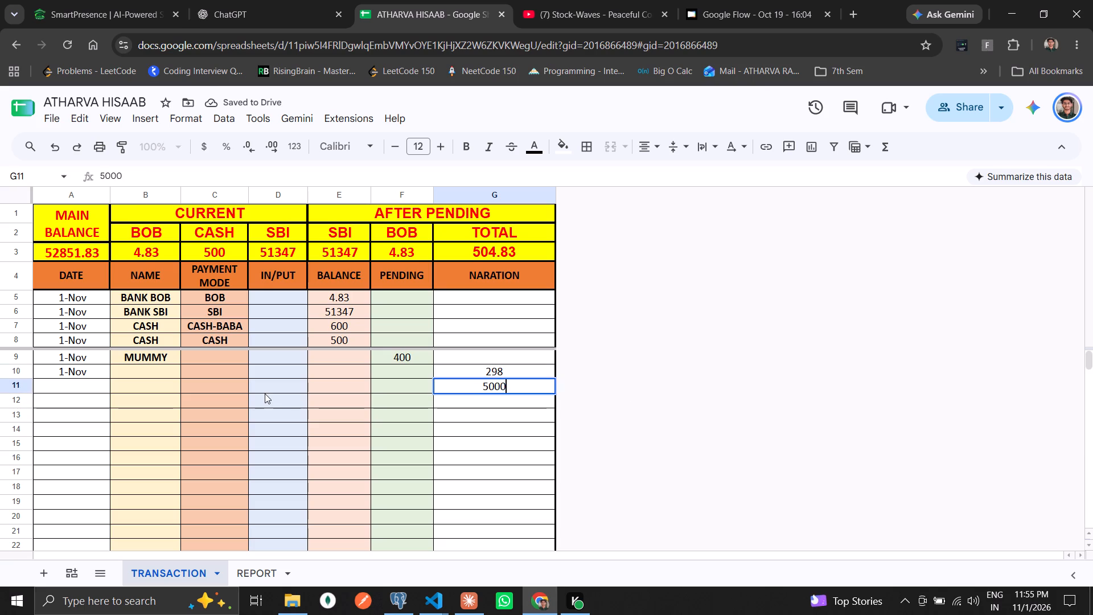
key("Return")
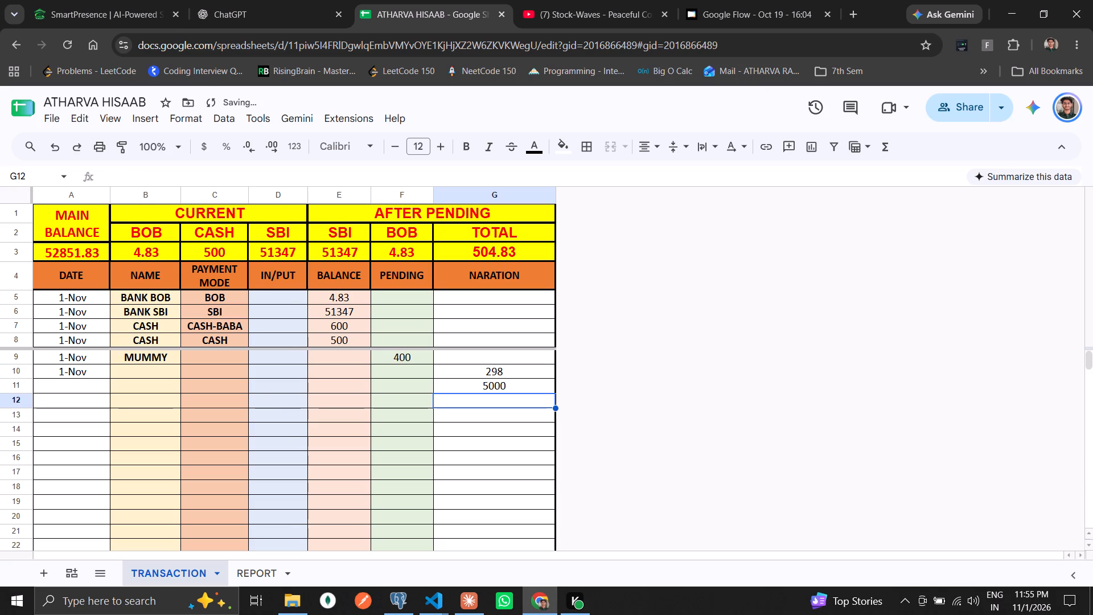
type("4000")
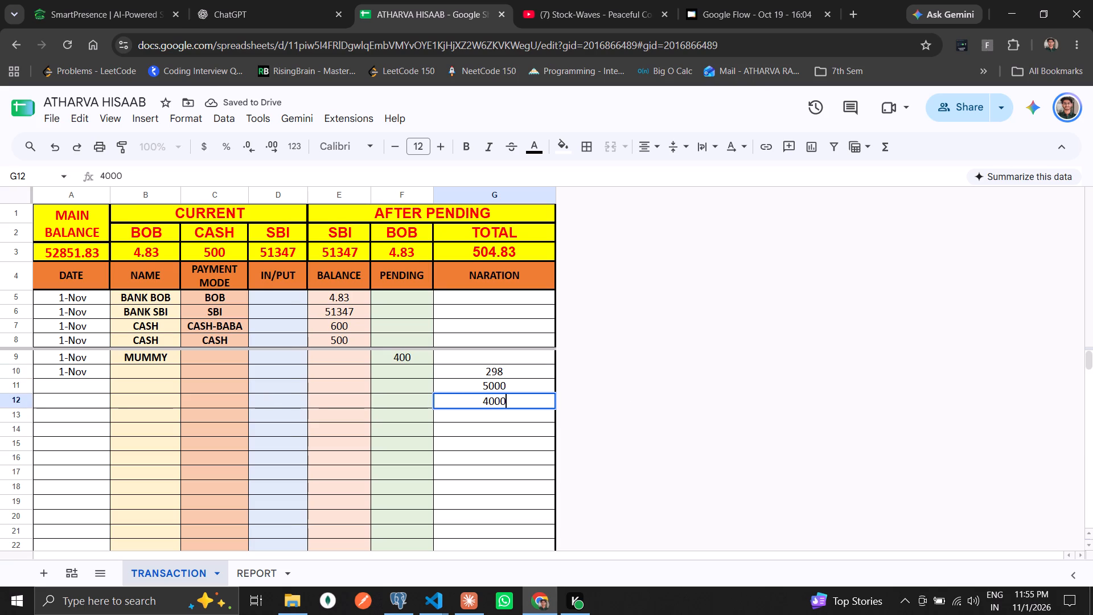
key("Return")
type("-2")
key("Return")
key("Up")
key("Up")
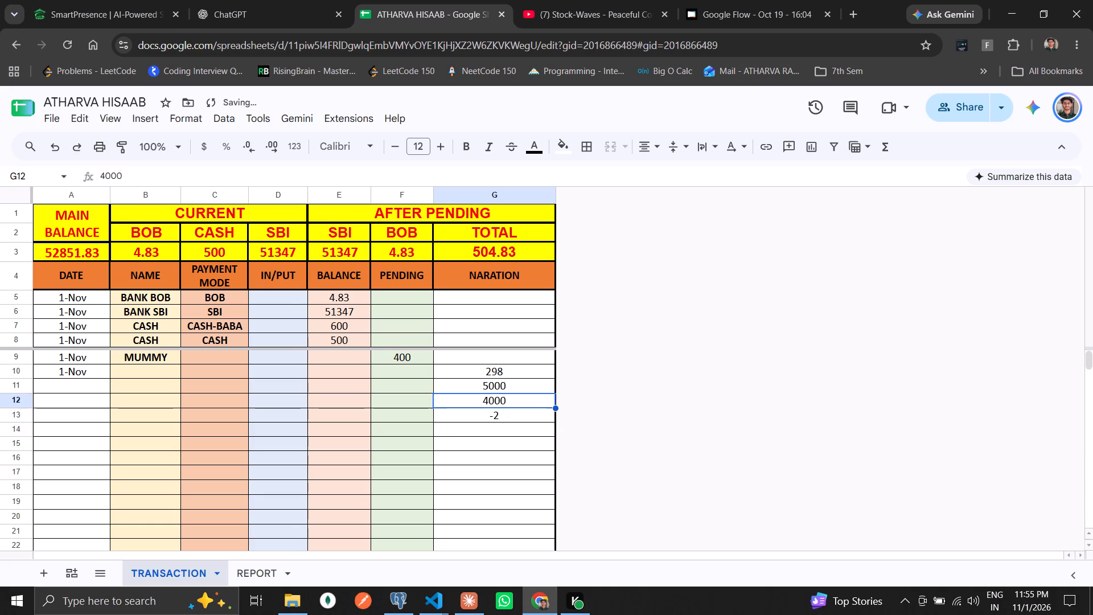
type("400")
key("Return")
Check the sum of the scratch figures in the NARATION cells of rows 10 to 13.
key("Up")
key("Up")
key("Up")
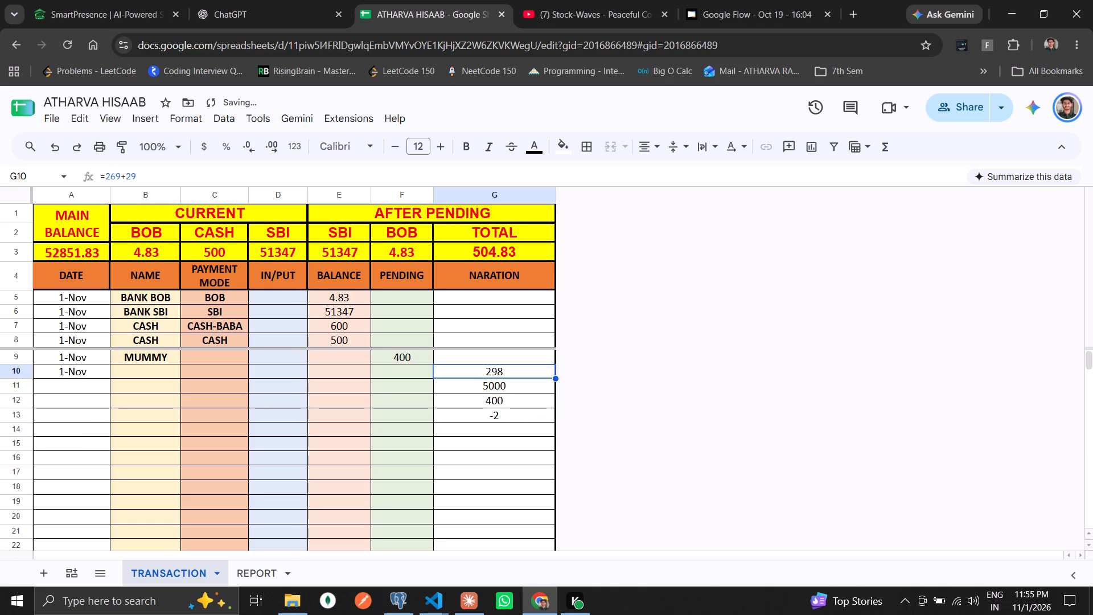
key("shift+Down")
key("shift+Down")
key("shift+Down")
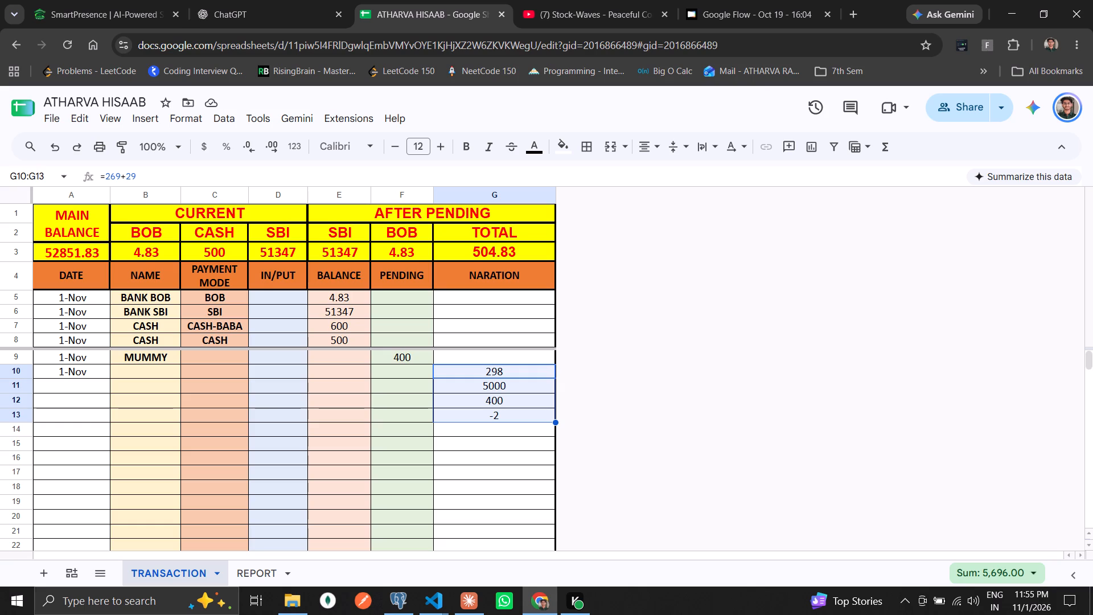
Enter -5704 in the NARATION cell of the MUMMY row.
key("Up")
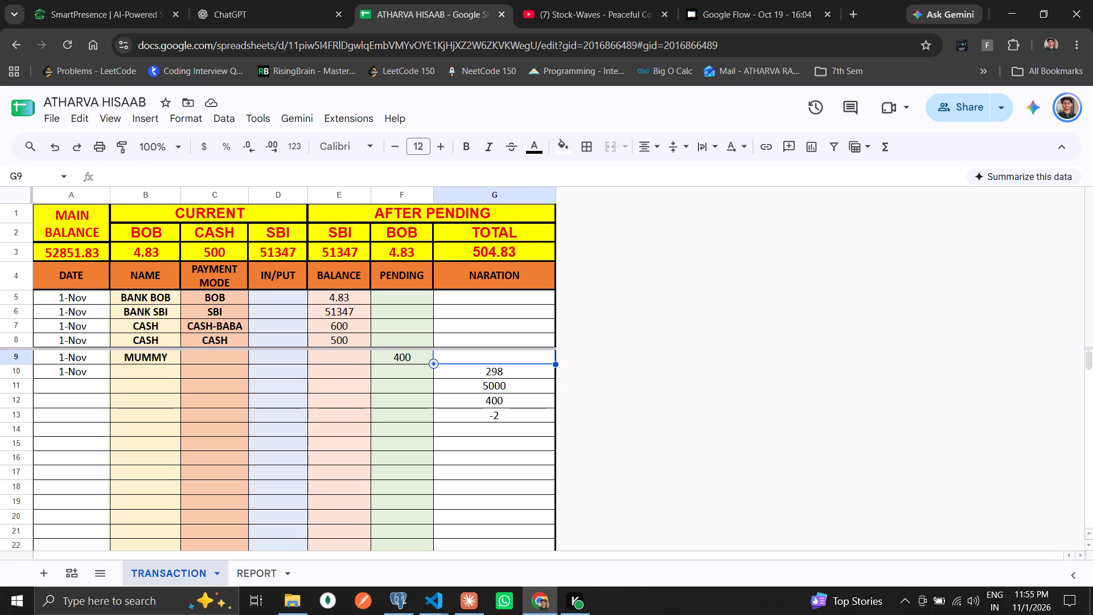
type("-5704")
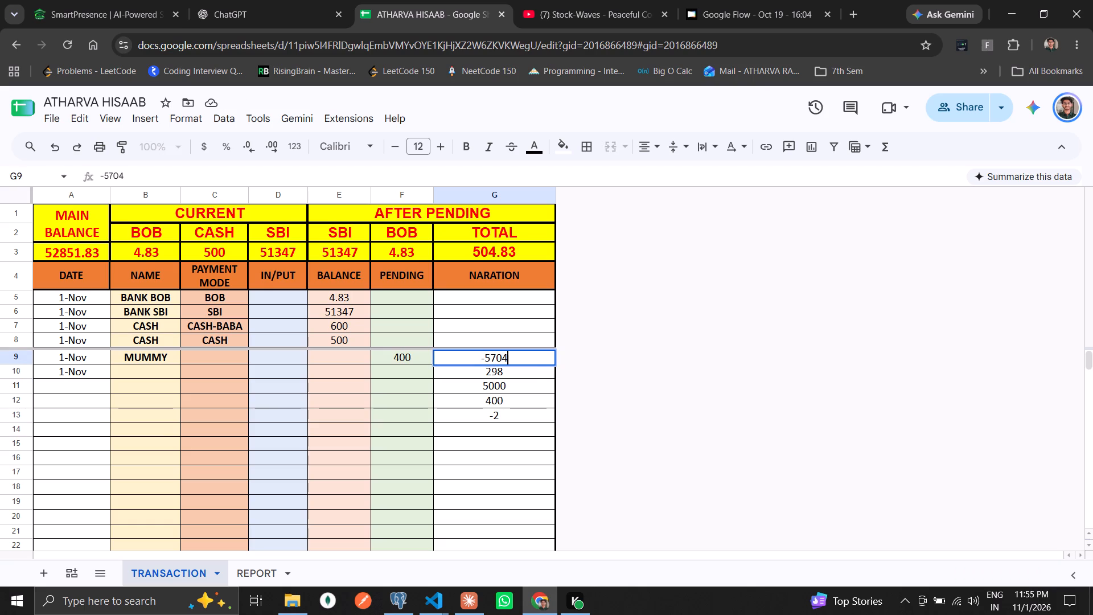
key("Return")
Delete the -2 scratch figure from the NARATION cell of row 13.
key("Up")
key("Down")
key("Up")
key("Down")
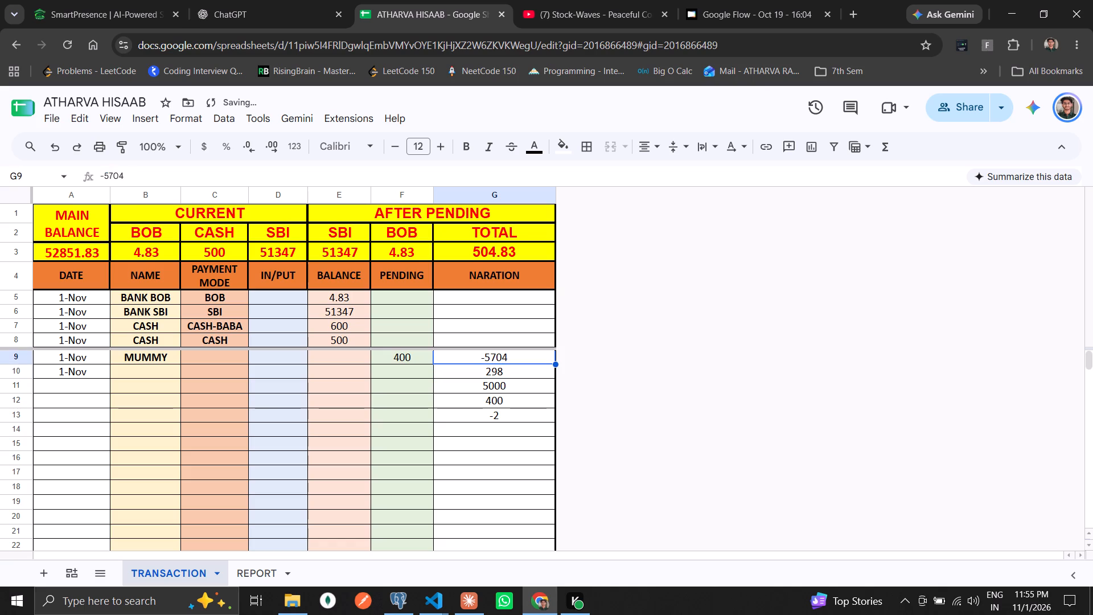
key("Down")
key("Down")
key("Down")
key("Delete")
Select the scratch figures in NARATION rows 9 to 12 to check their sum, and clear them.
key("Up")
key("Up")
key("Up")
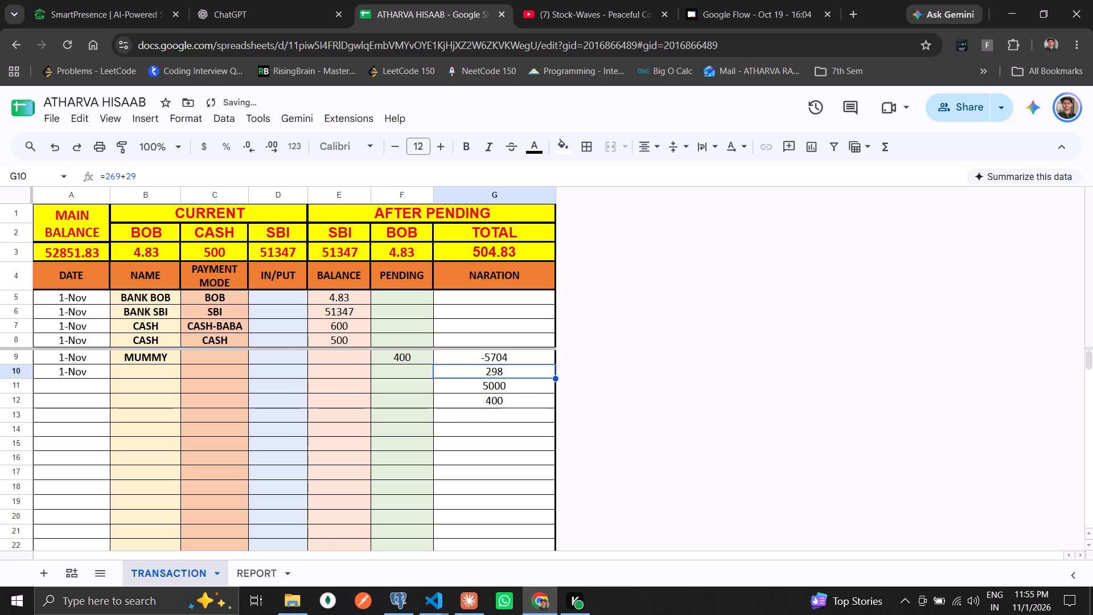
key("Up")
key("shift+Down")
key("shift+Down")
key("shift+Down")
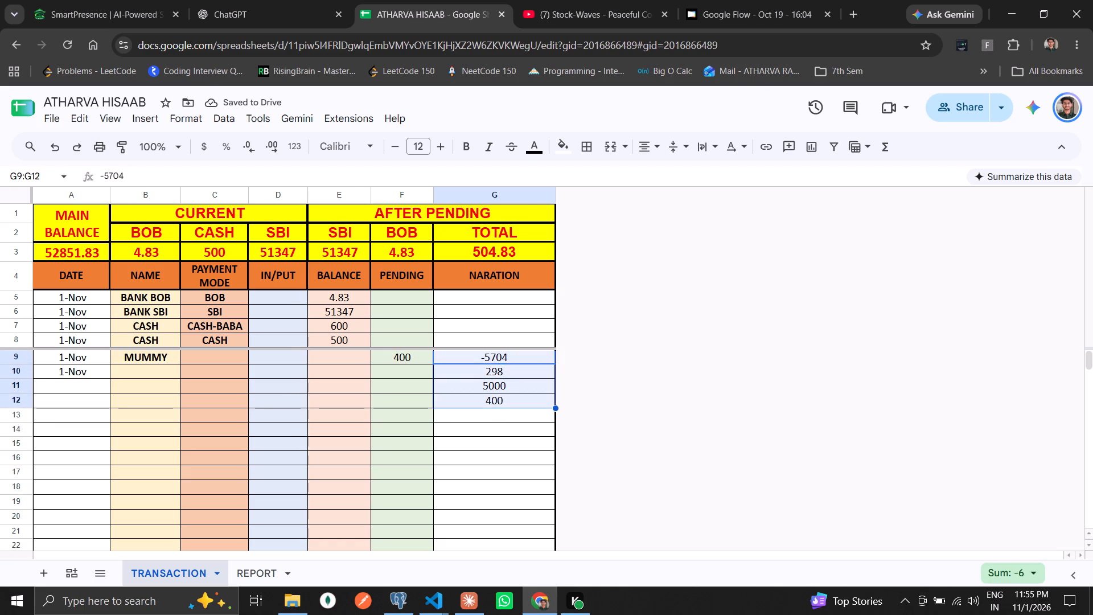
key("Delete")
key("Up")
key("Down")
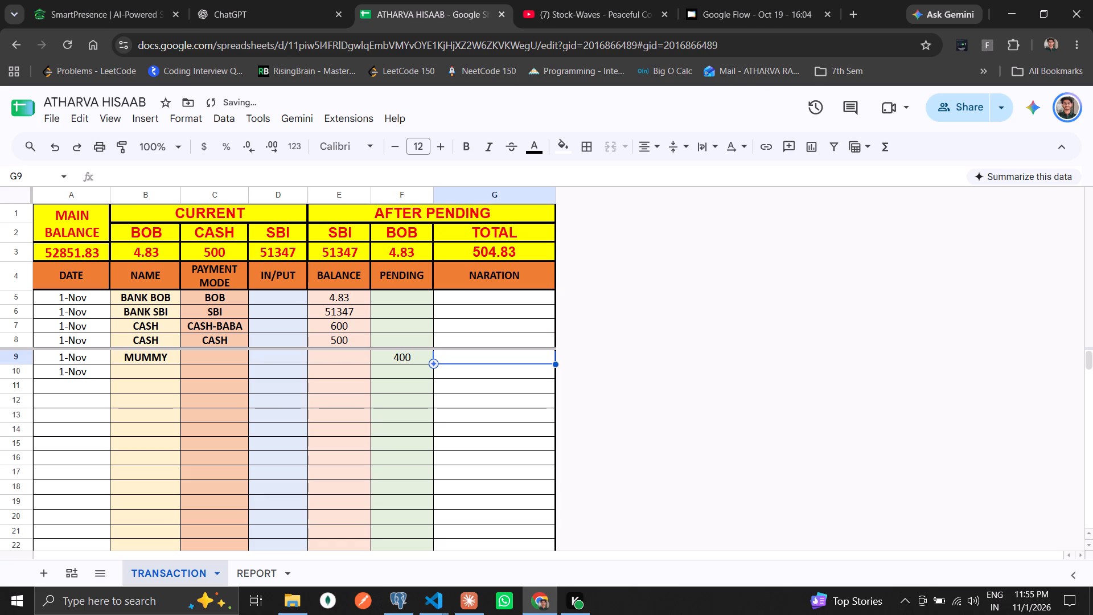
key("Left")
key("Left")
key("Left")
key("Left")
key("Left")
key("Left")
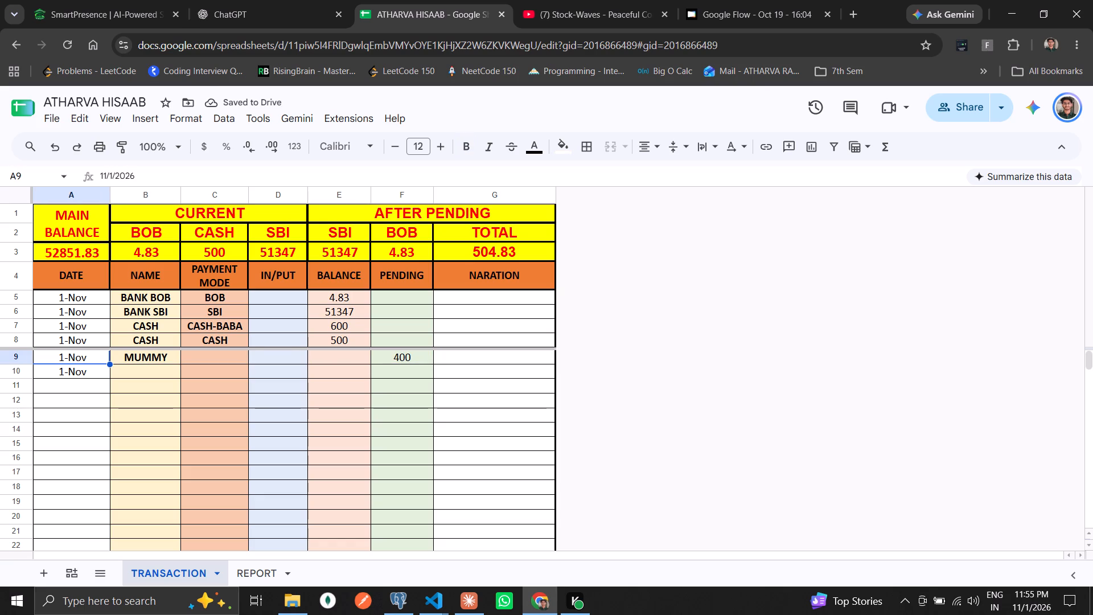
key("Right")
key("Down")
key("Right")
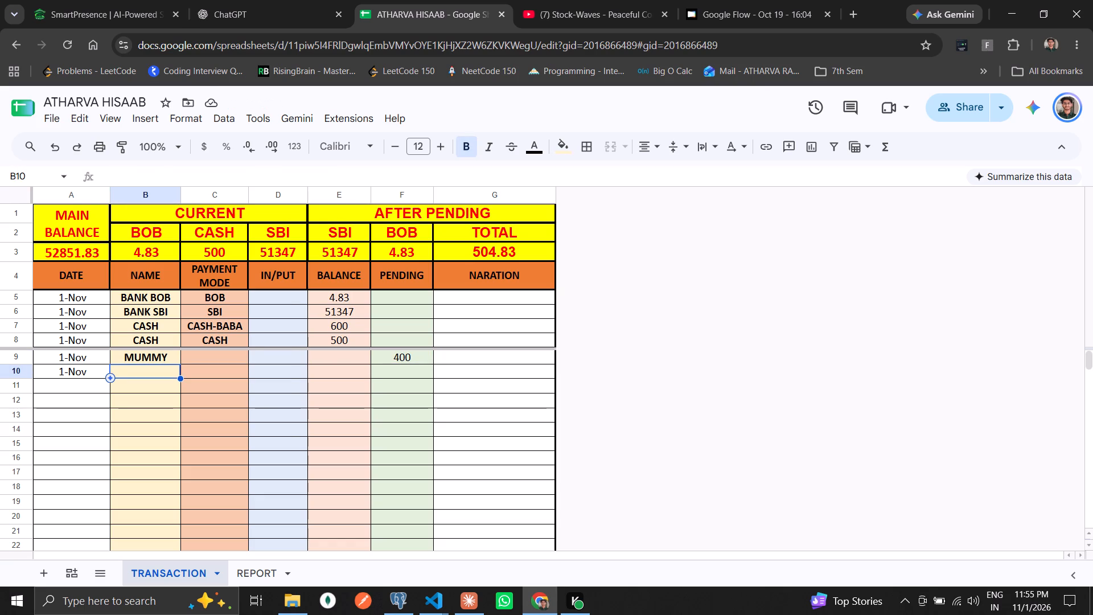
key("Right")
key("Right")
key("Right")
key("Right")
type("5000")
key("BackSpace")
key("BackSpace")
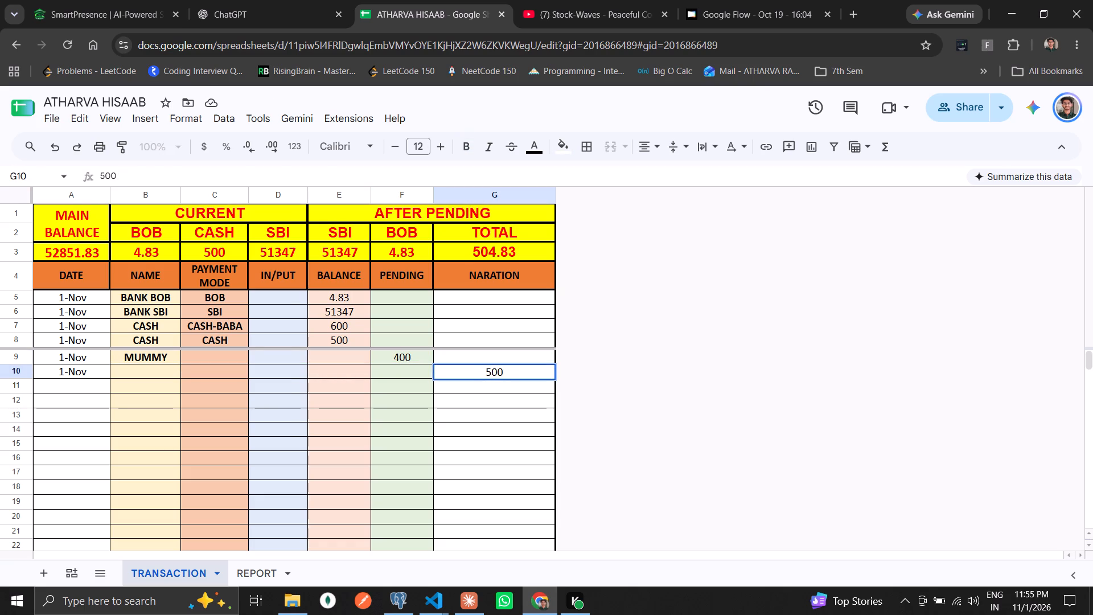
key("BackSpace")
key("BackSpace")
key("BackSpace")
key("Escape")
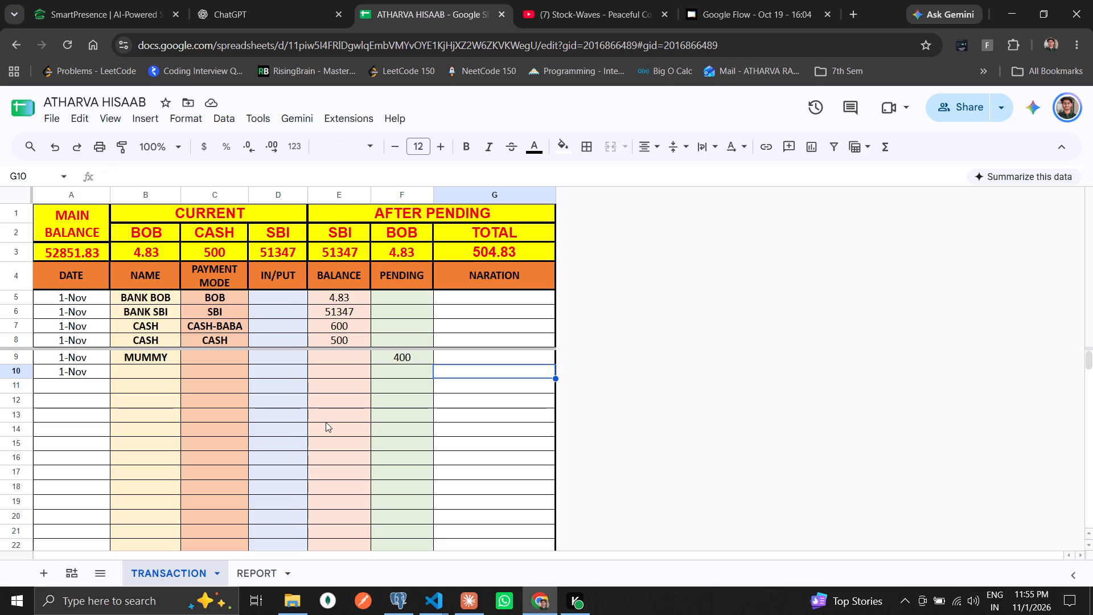
Complete the 1-Nov entry in row 10 with the name PAPA and a PENDING amount of 300.
key("Left")
key("Left")
key("Left")
key("Left")
key("Left")
type("PAPA")
key("Down")
key("Right")
key("Right")
key("Up")
key("Right")
key("Right")
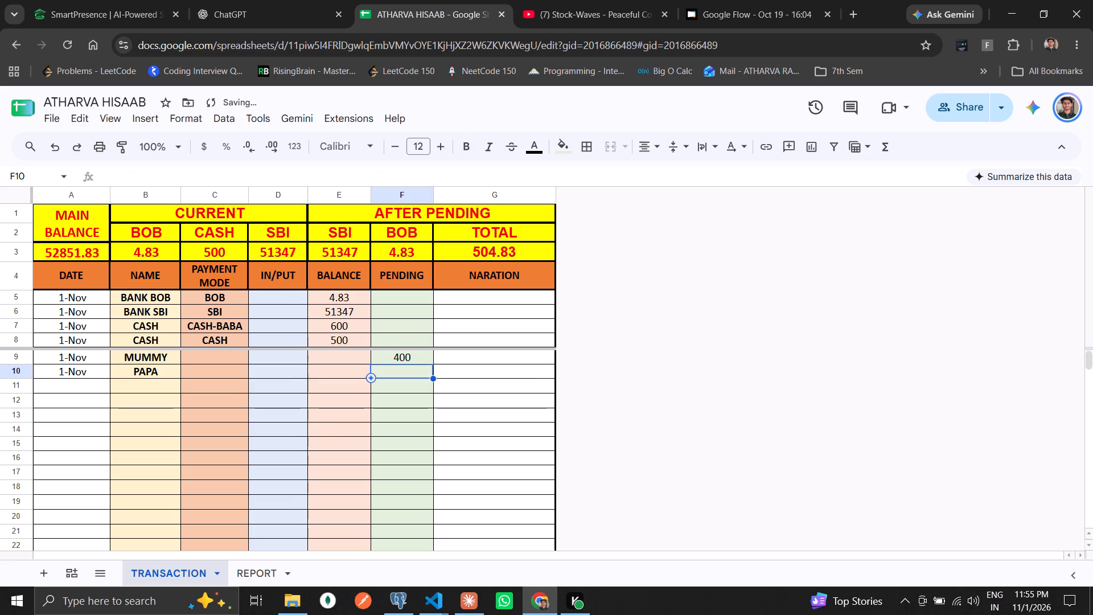
type("300")
key("Down")
key("Left")
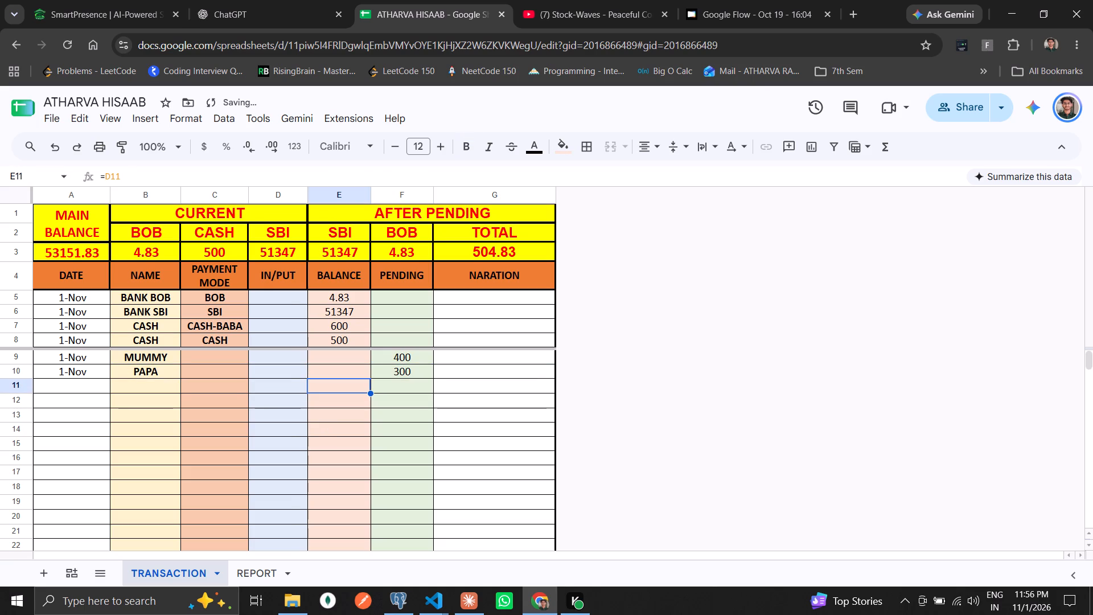
Check the pending and balance summaries in the REPORT sheet and return to the TRANSACTION sheet.
left_click(260, 565)
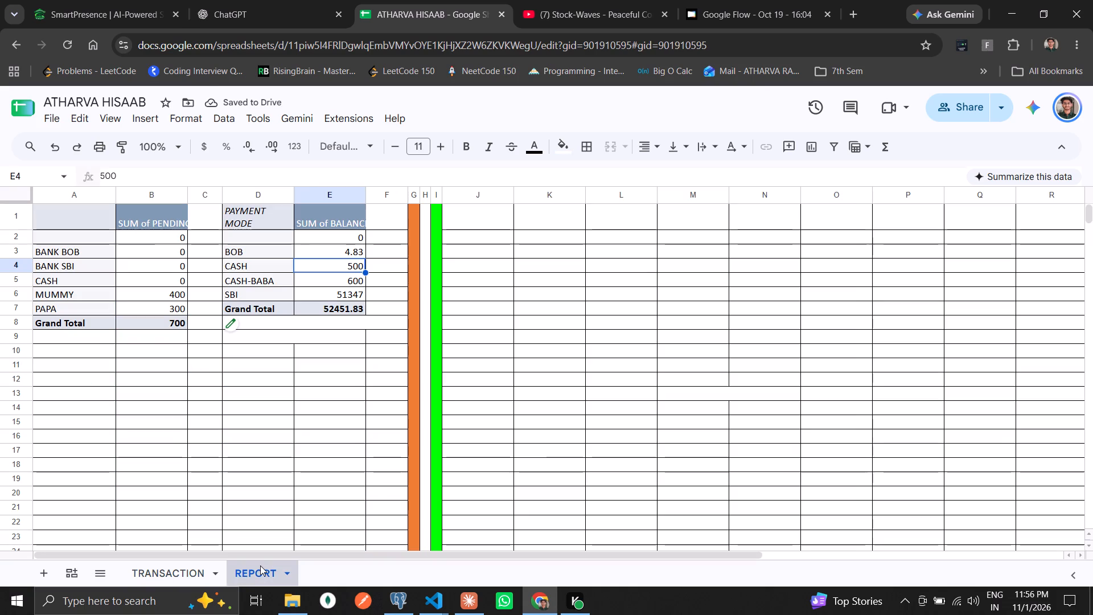
left_click(202, 581)
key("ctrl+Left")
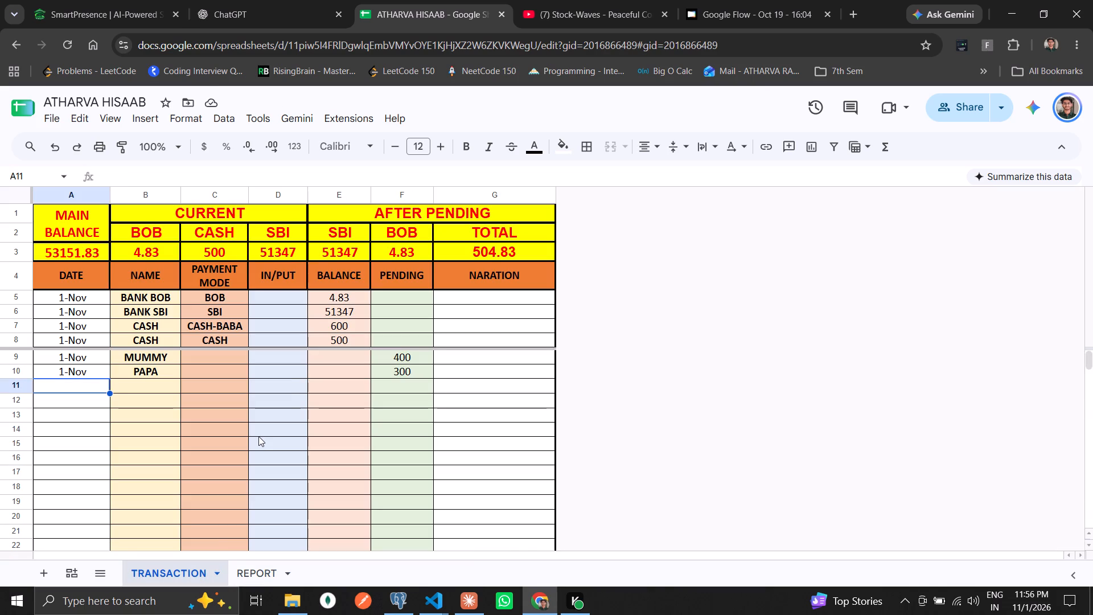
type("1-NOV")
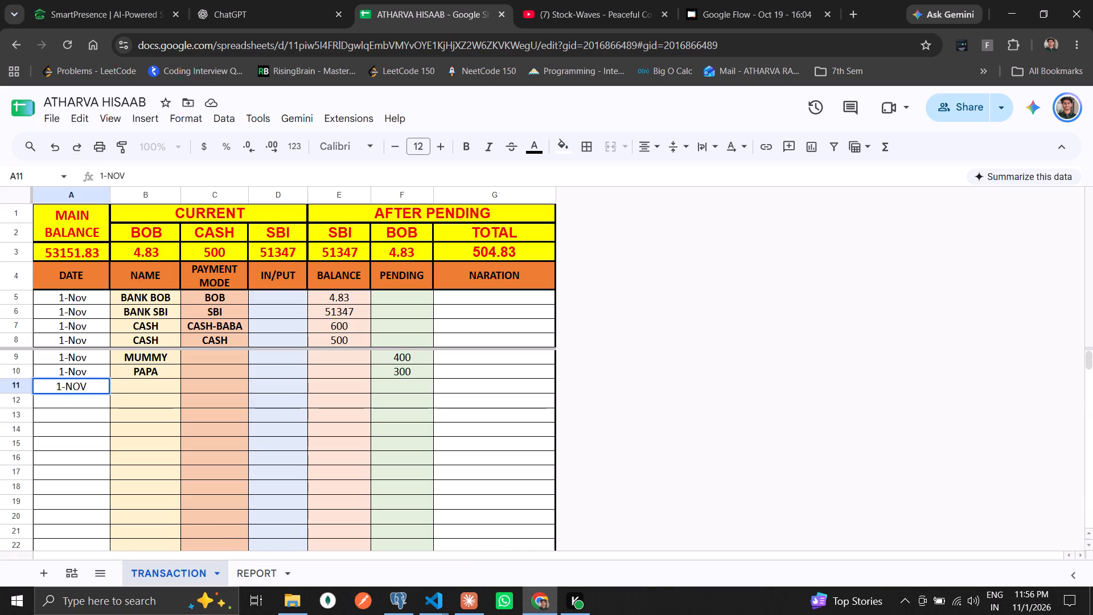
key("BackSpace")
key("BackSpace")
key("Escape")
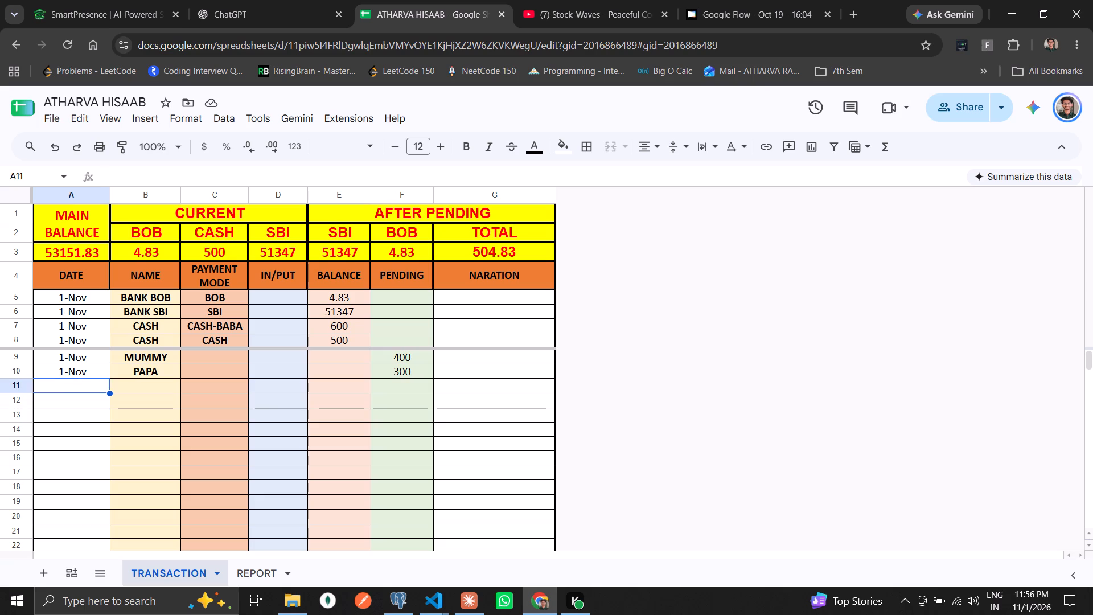
Start the row 11 entry with date 1-Nov, name HOME and payment mode CASH.
key("ctrl+d")
key("Right")
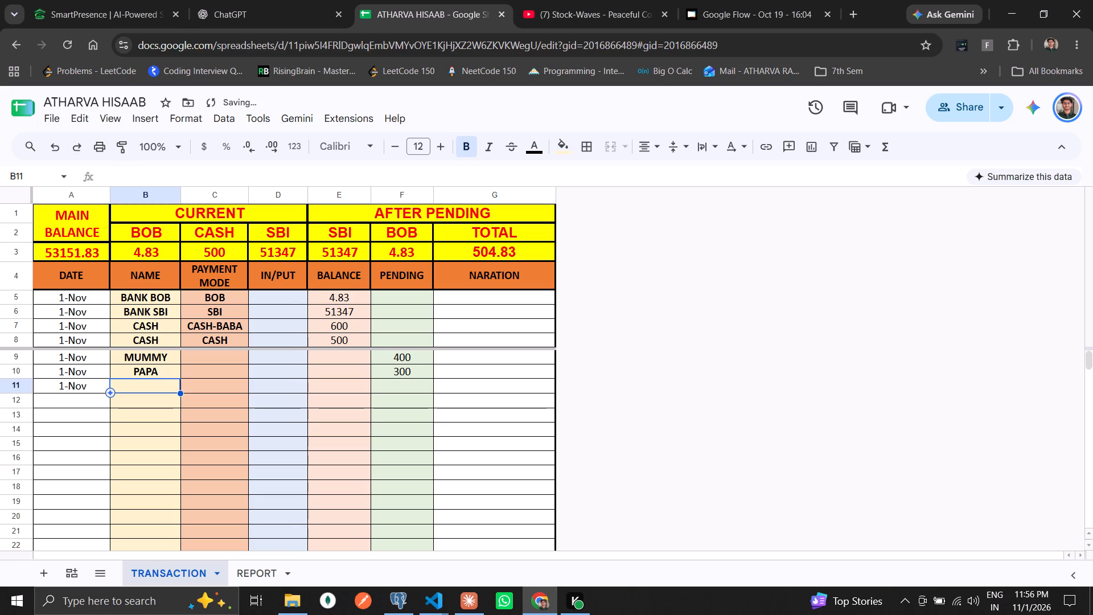
type("HOME")
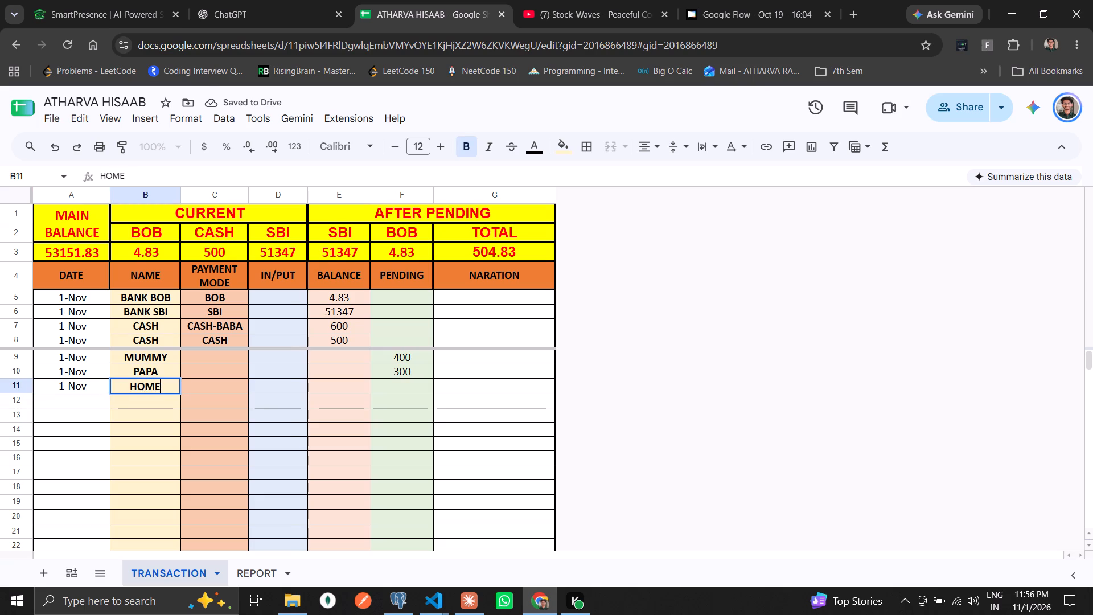
key("Right")
type("BOB")
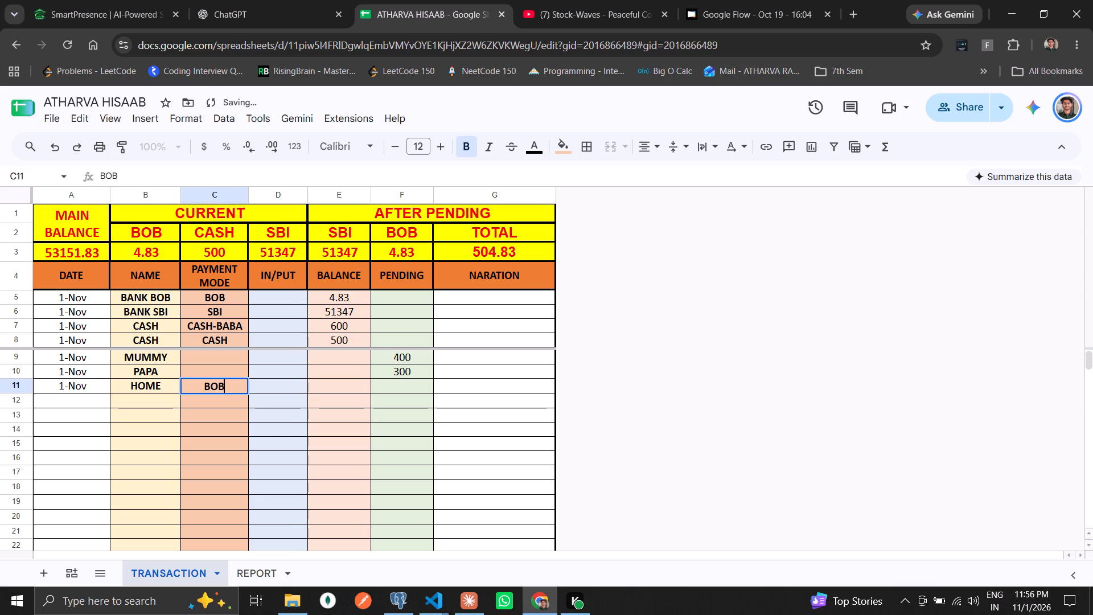
key("Right")
key("Left")
key("Left")
key("Right")
type("CASH")
key("Right")
Enter -100 as the HOME row's IN/PUT amount and CEMENT as its NARATION.
type("-100")
key("Down")
key("Up")
key("Right")
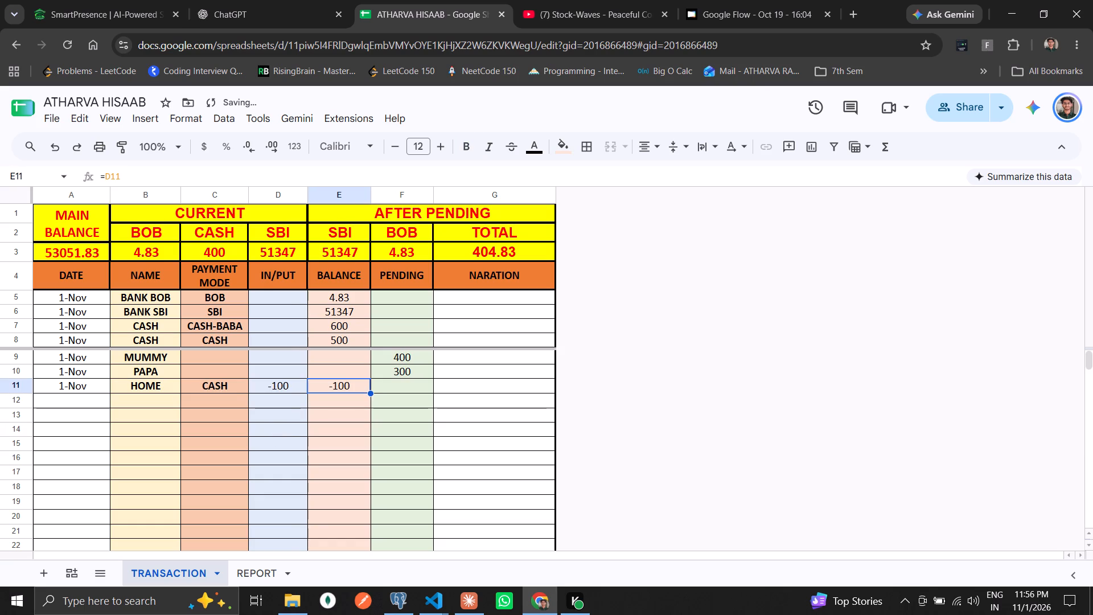
key("Down")
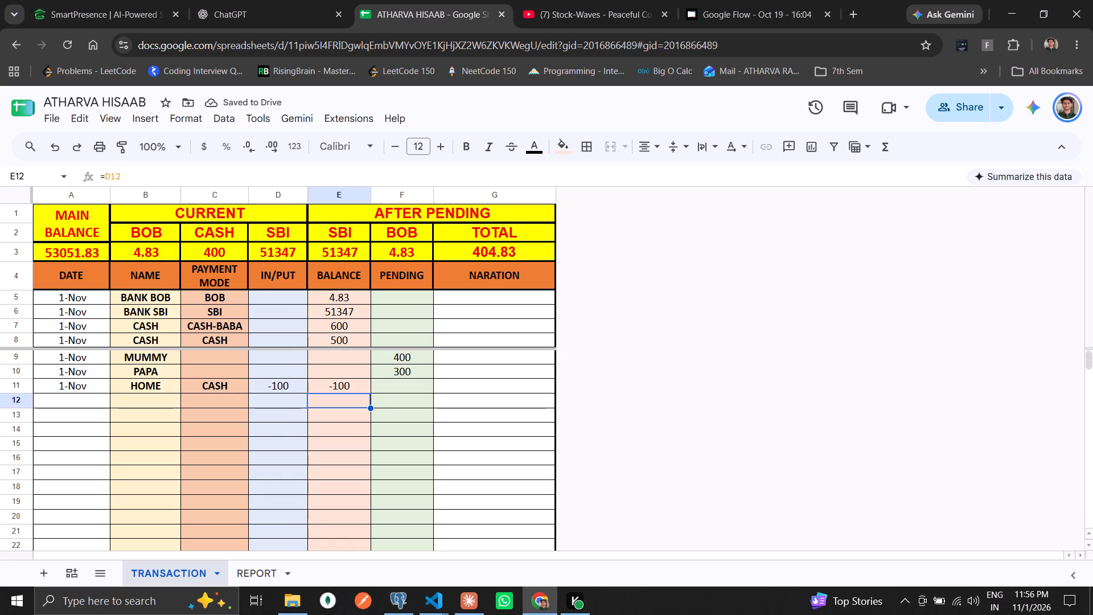
key("Up")
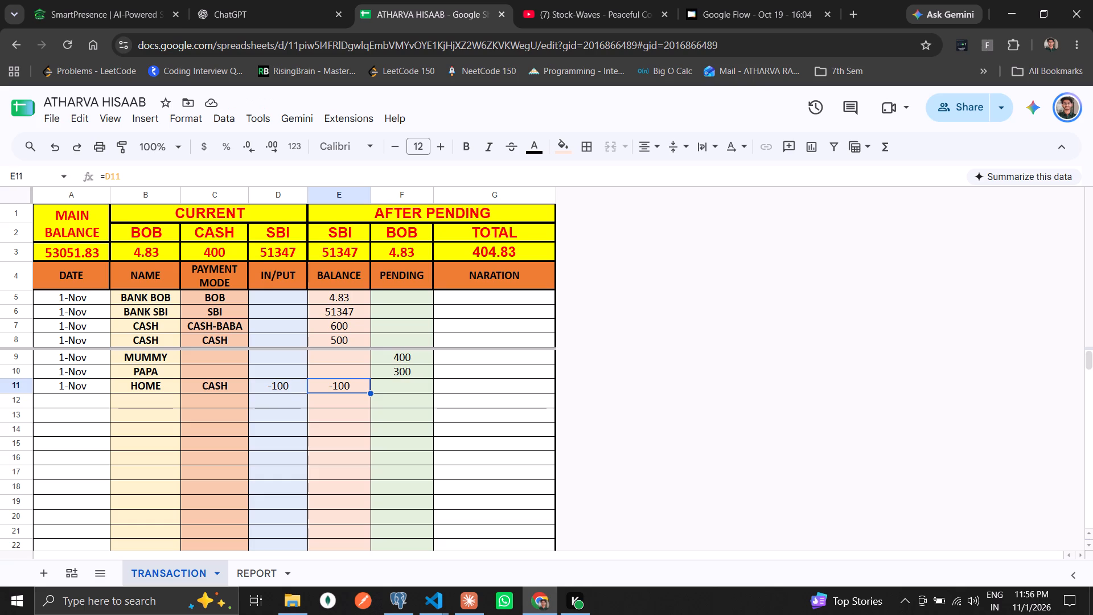
key("Right")
key("Right")
type("CEMENT")
key("Return")
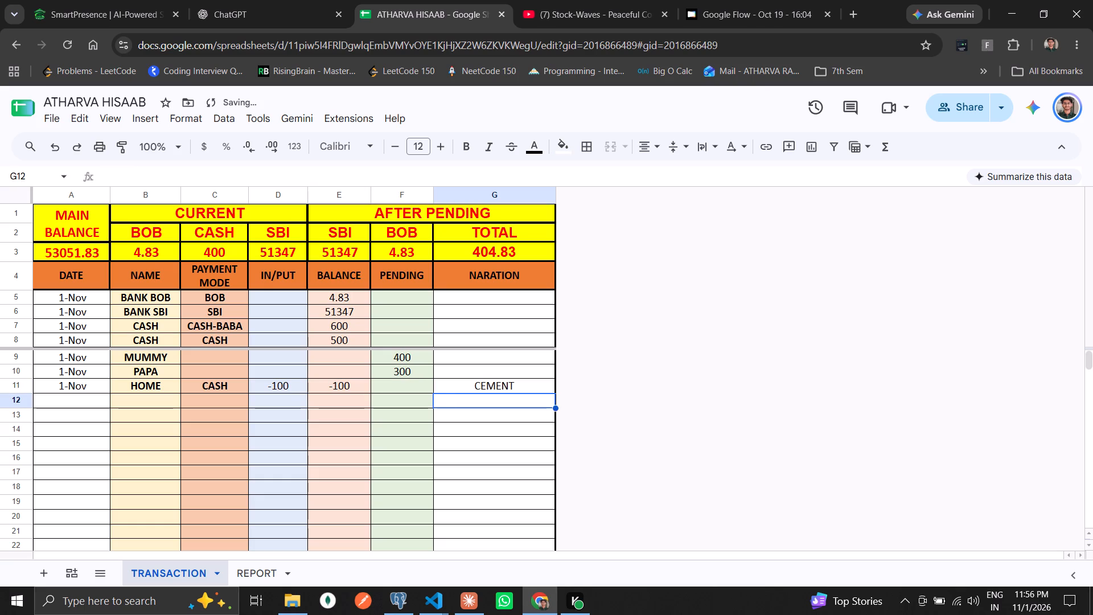
Start the row 12 entry with date 1-Nov, name MUMMY and payment mode BOB.
key("Left")
key("ctrl+Left")
key("ctrl+d")
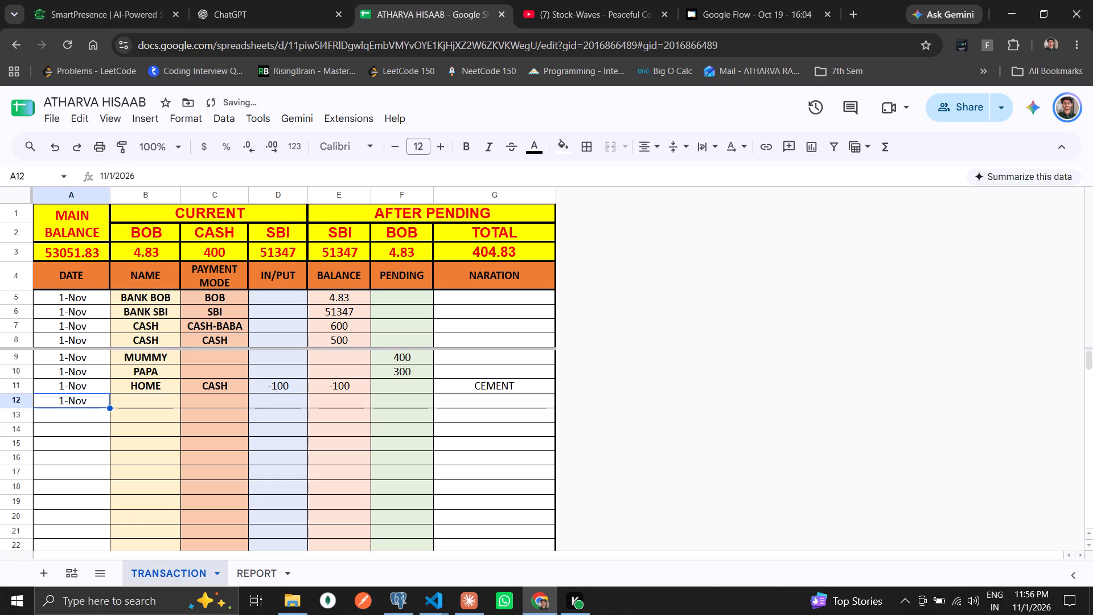
key("Right")
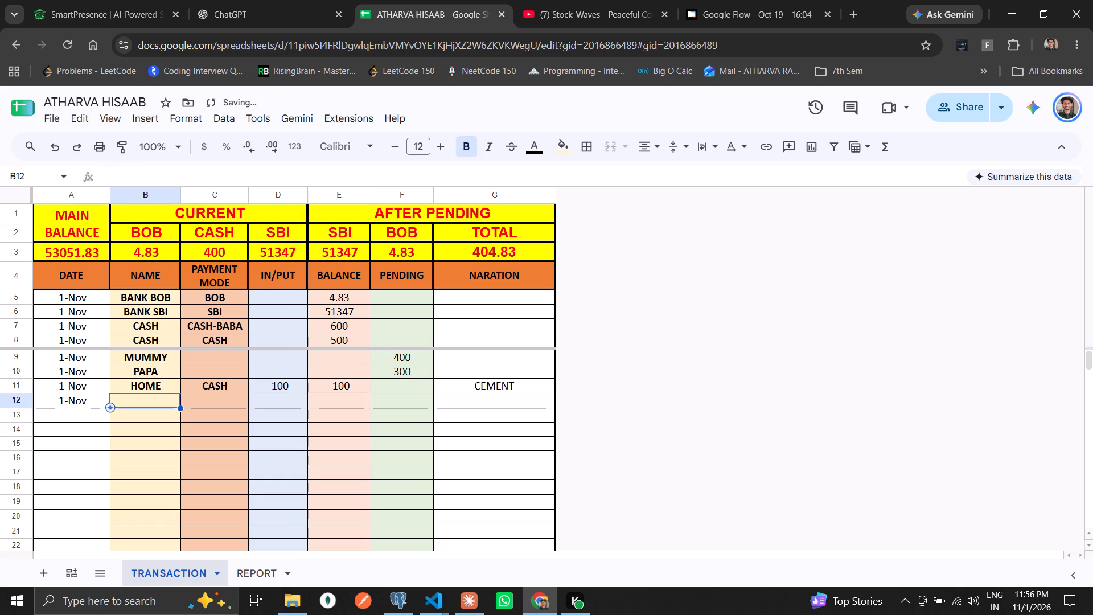
type("MUMMY")
key("space")
key("BackSpace")
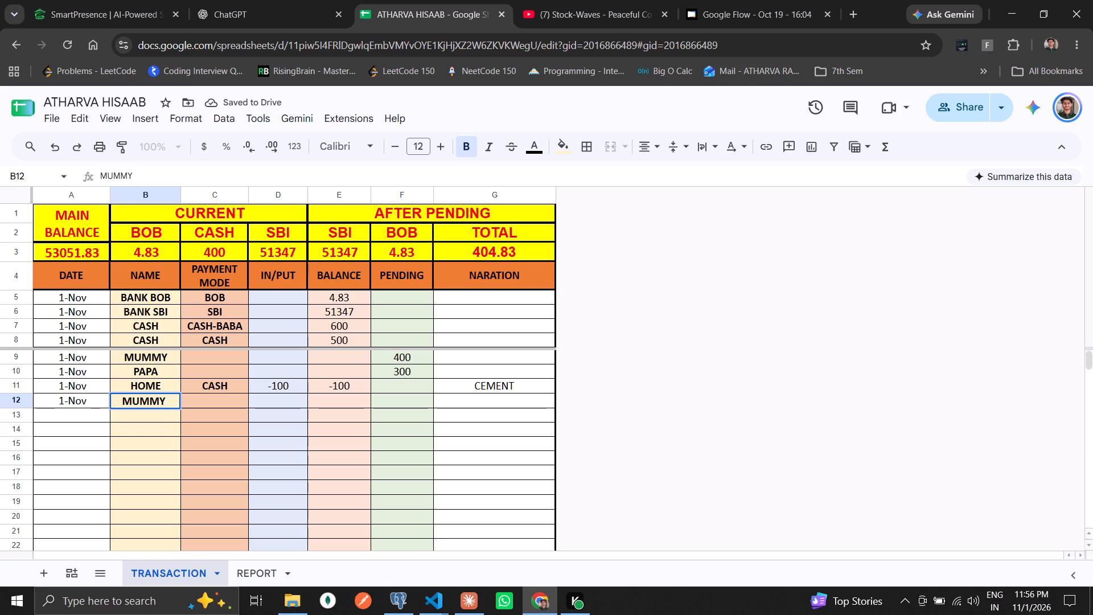
key("Right")
type("BOB")
key("Right")
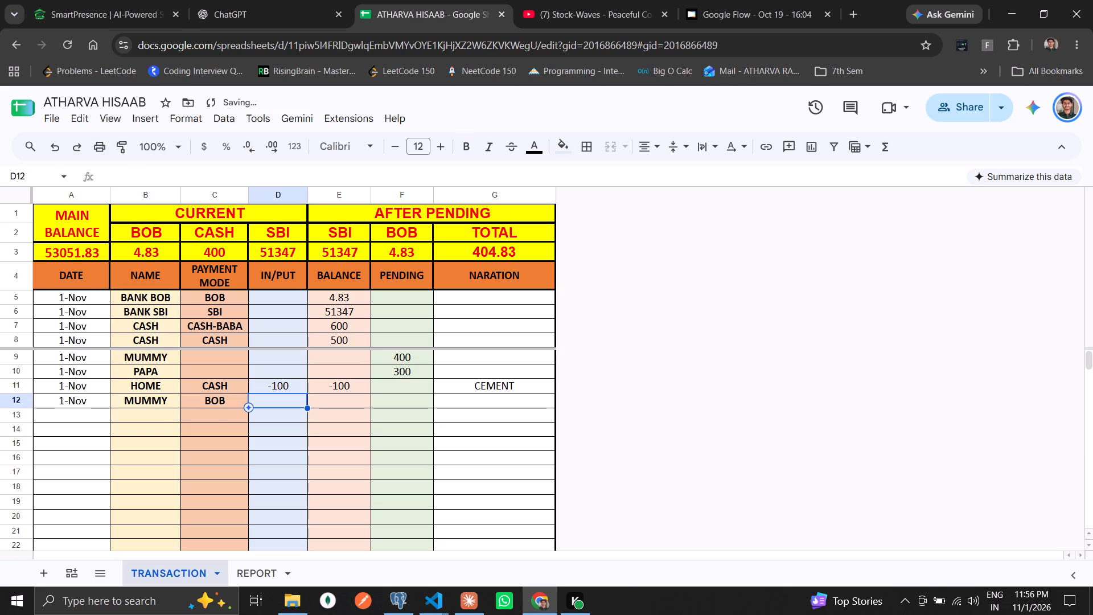
Enter 400 as IN/PUT and -400 as PENDING for MUMMY's entry in row 12.
type("400")
key("Right")
key("Right")
type("-400")
key("Right")
Start the row 13 entry with date 1-Nov, name PAPA and payment mode BOB.
key("Down")
key("Left")
key("Left")
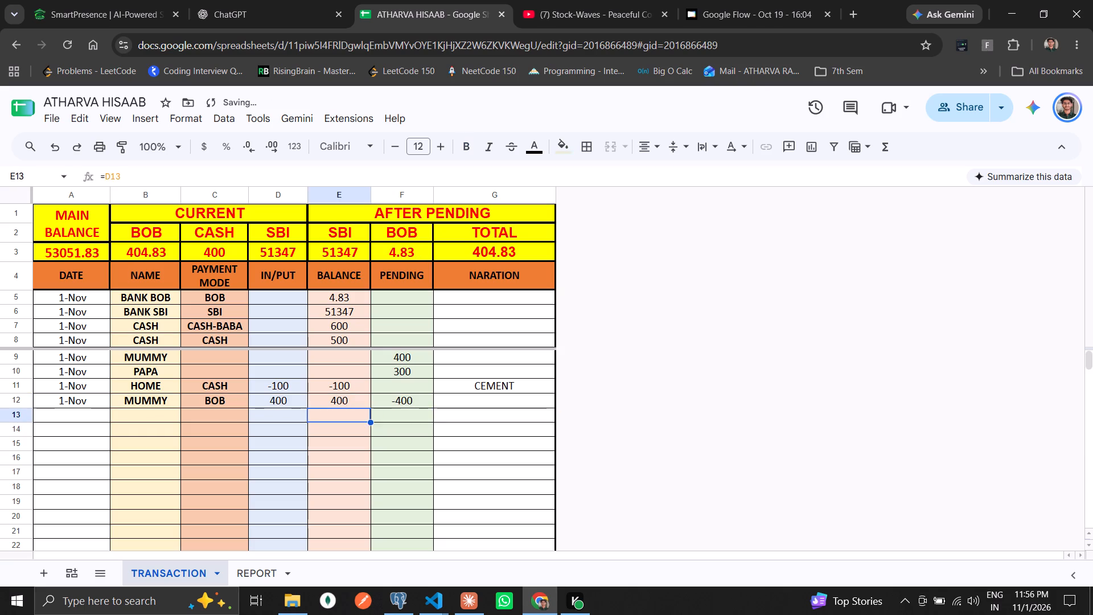
key("Left")
key("Left")
key("Left")
key("Left")
key("Left")
type("1-NOV")
key("BackSpace")
key("BackSpace")
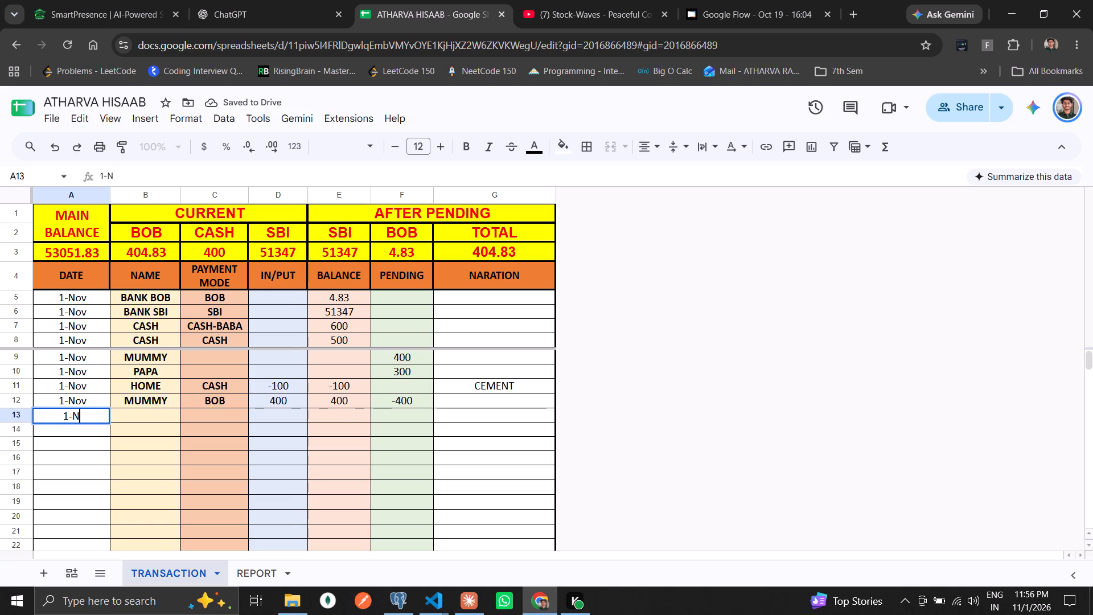
key("shift+o")
key("shift+v")
key("Right")
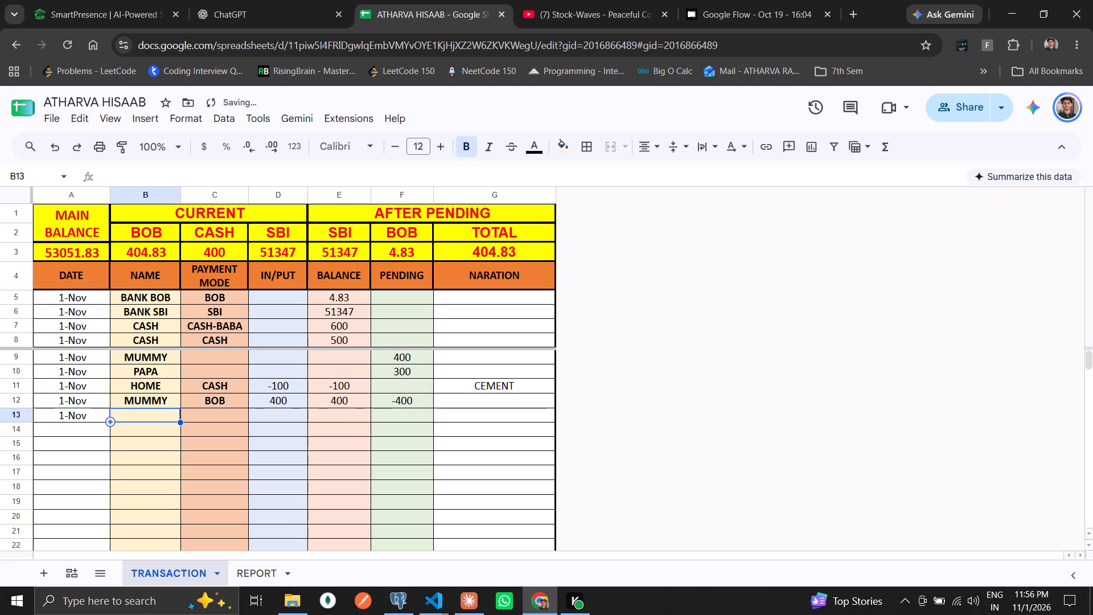
type("PAPA")
key("Right")
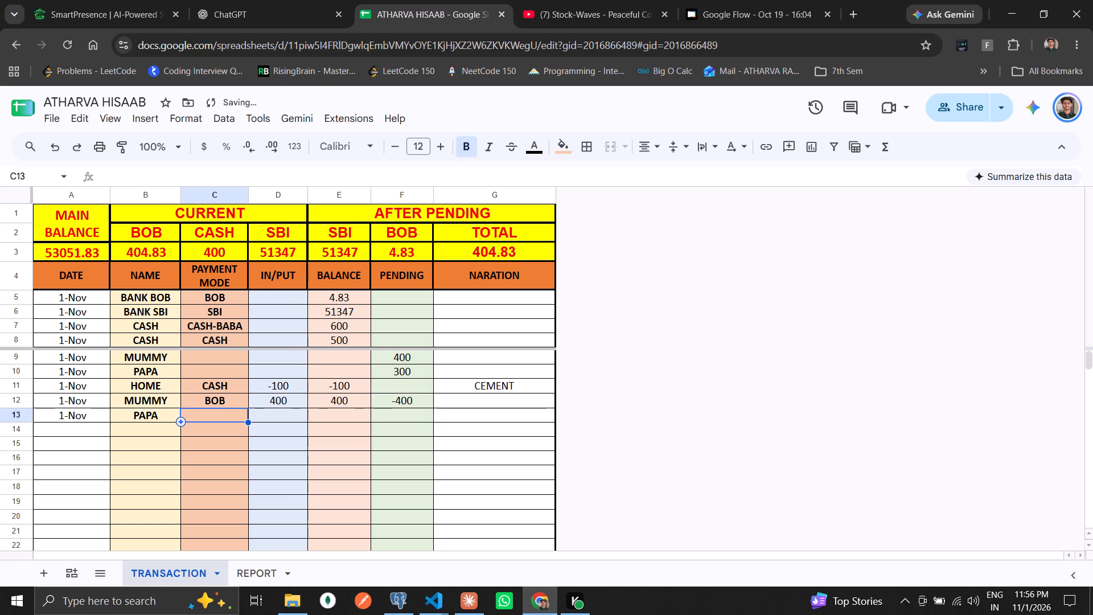
type("BOB")
key("Right")
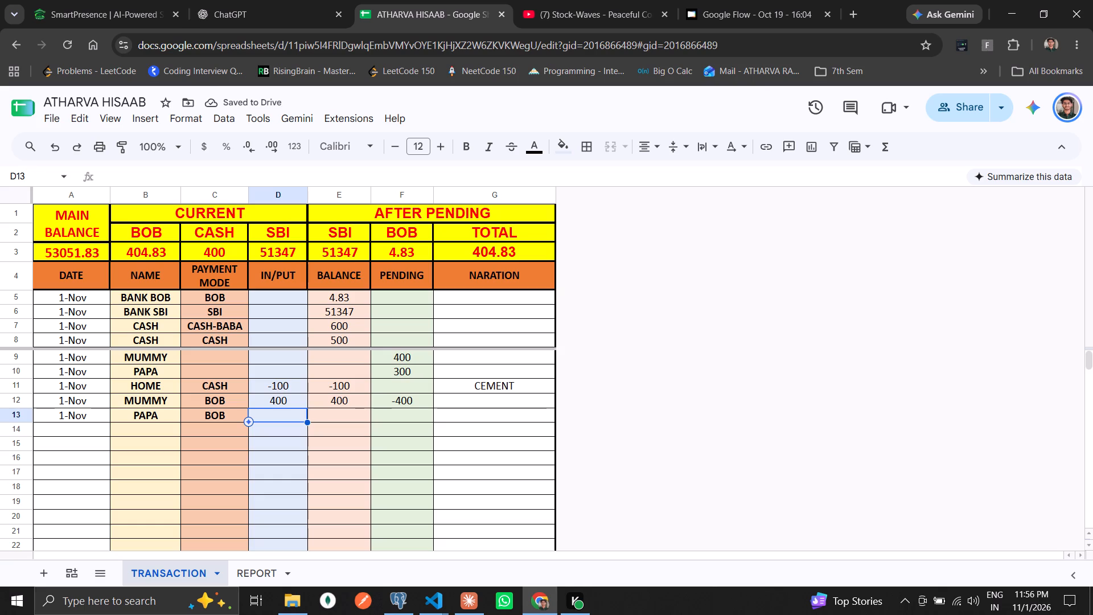
Enter 300 as IN/PUT and -300 as PENDING for PAPA's entry in row 13.
type("300")
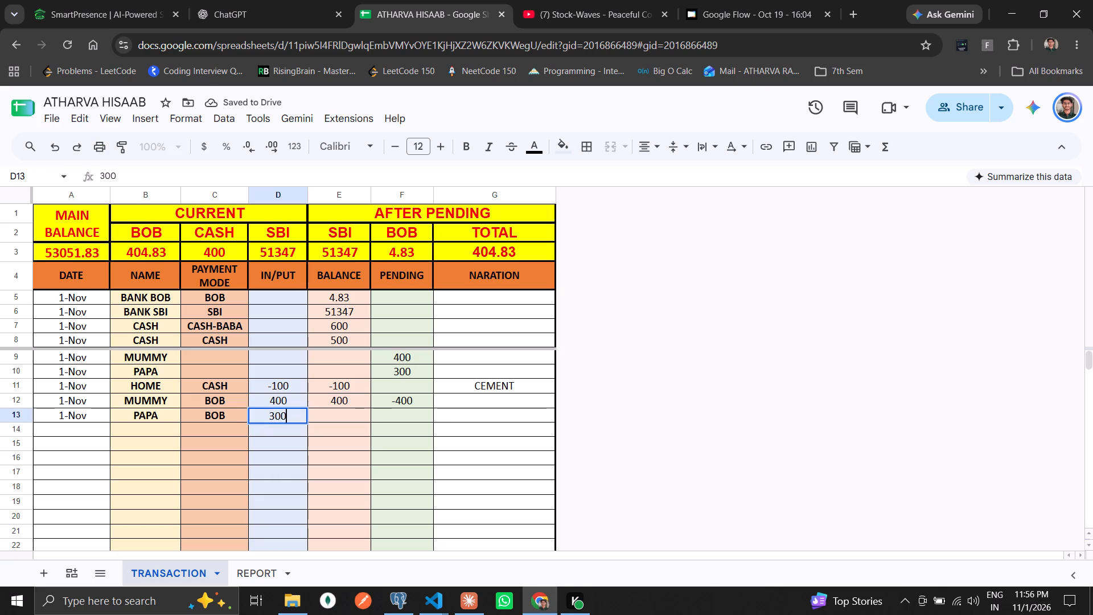
key("Right")
key("Right")
type("-300")
key("Right")
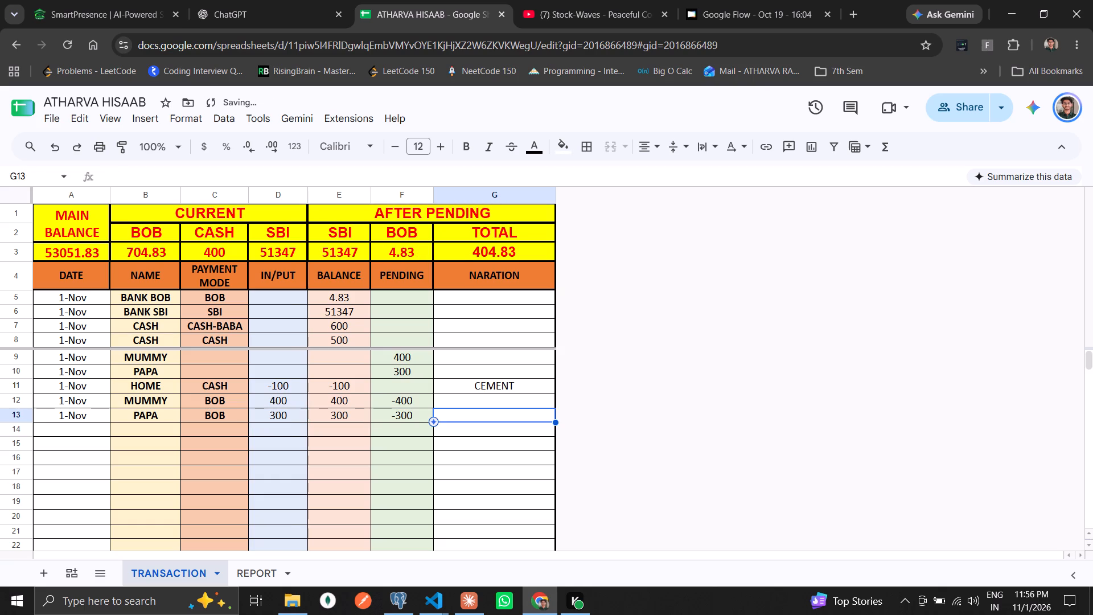
Start the row 14 entry with date 1-Nov, name PAPA and payment mode BOB.
key("Down")
key("Left")
key("Left")
key("Left")
key("Left")
key("Left")
key("Left")
key("Left")
key("Left")
key("Left")
key("Left")
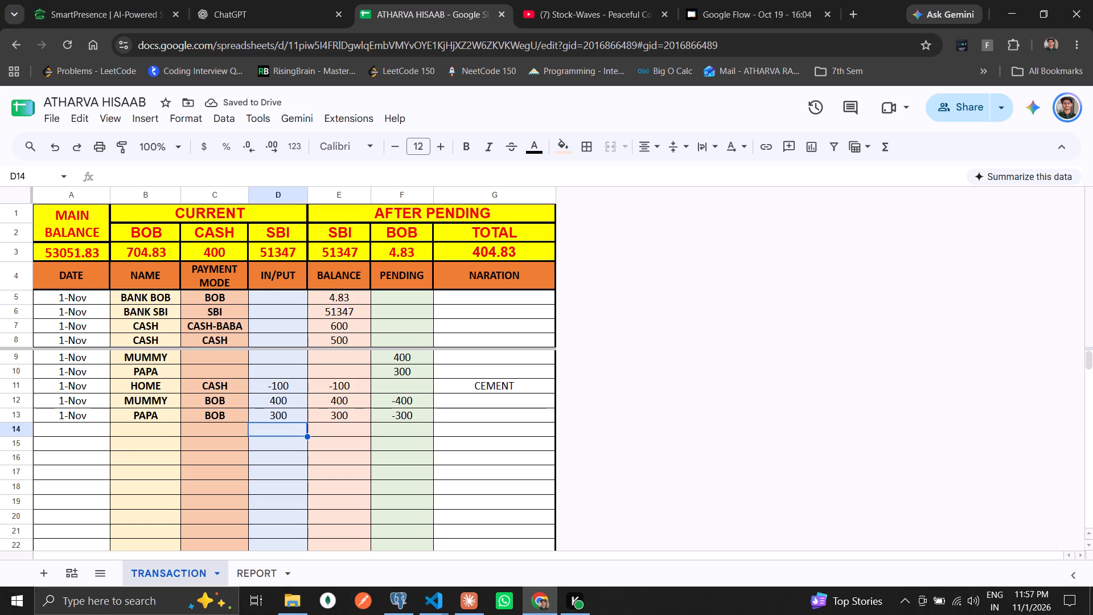
key("ctrl+d")
key("Right")
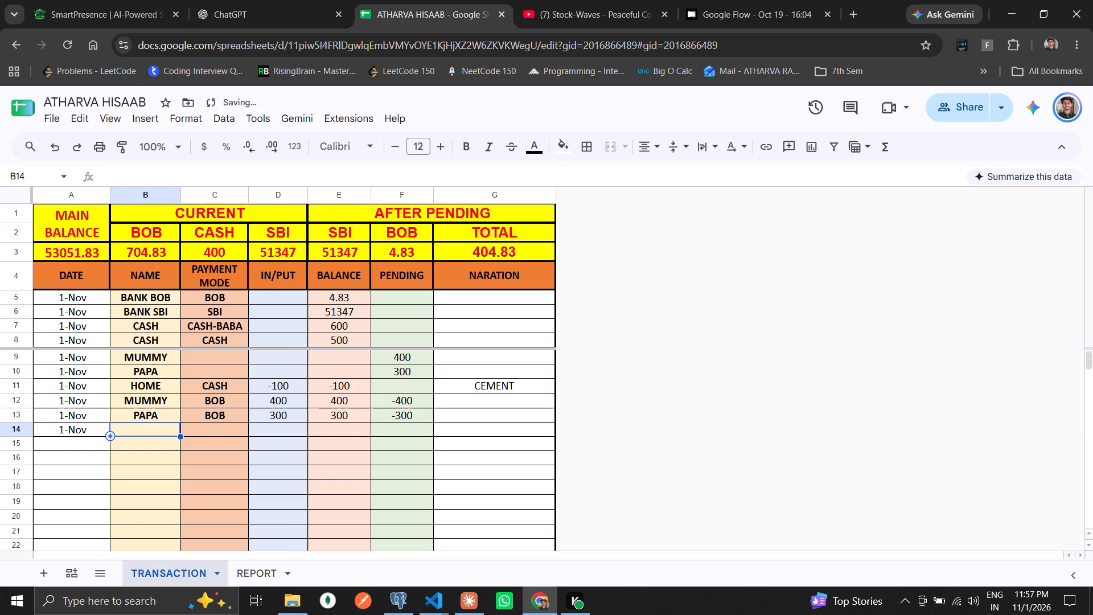
type("PAPA")
key("Right")
key("ctrl+d")
key("Right")
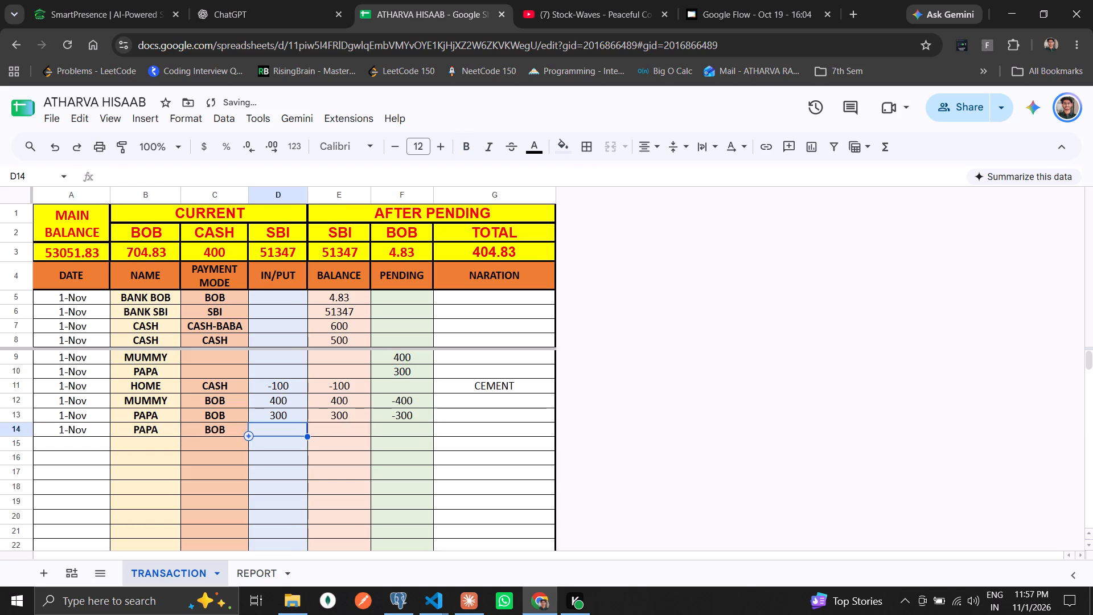
Enter 5000 as PAPA's IN/PUT amount in row 14 with the NARATION NOV MONTHLY.
type("5000")
key("Right")
key("Right")
key("Right")
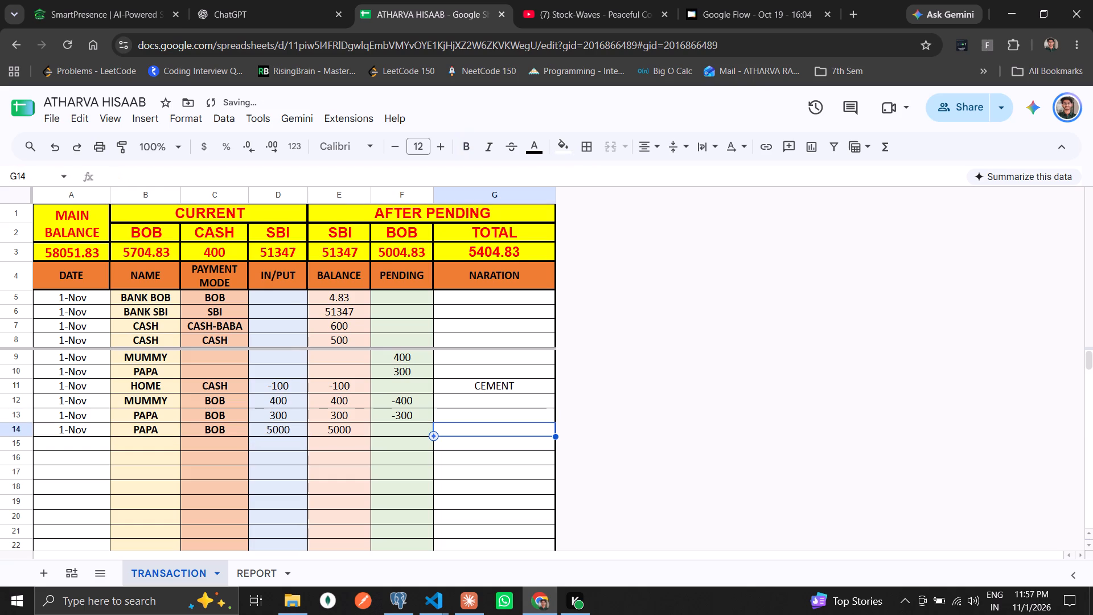
type("NOV")
key("space")
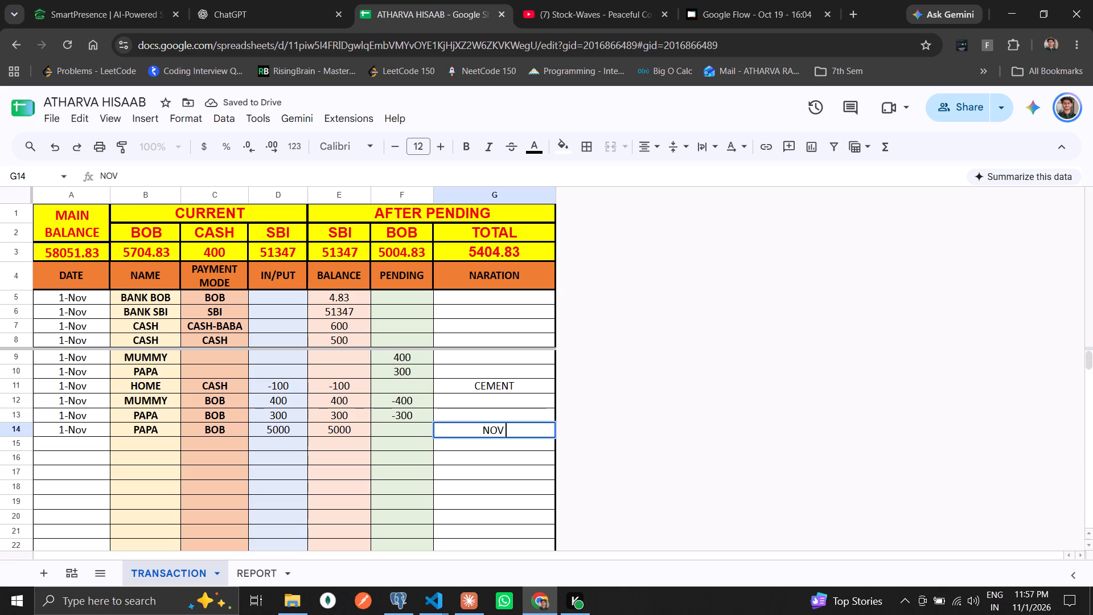
type("MONTHLY")
key("space")
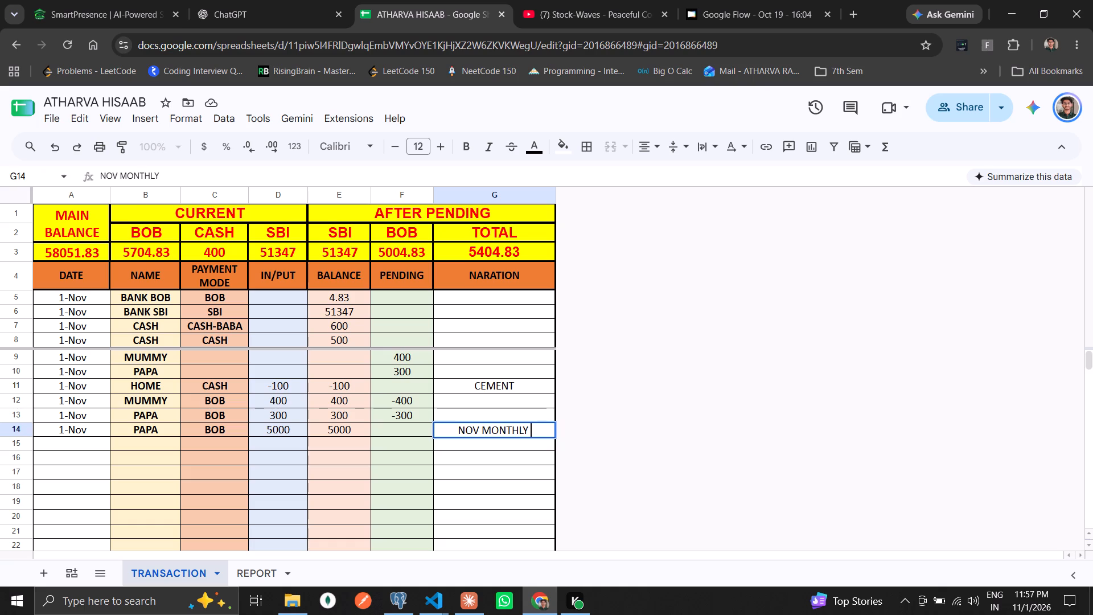
key("BackSpace")
key("Return")
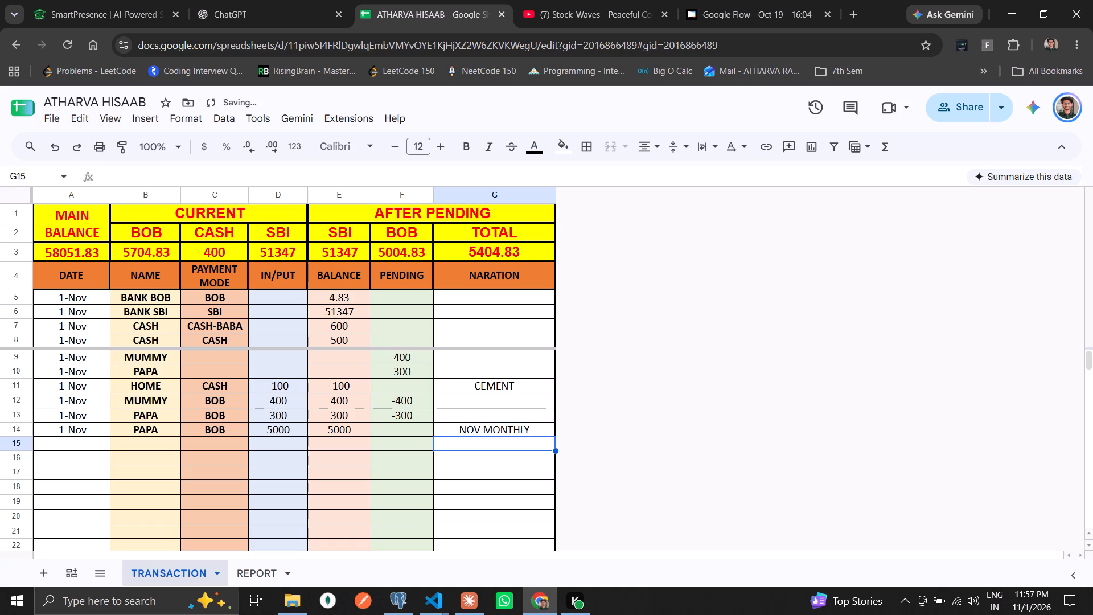
key("Up")
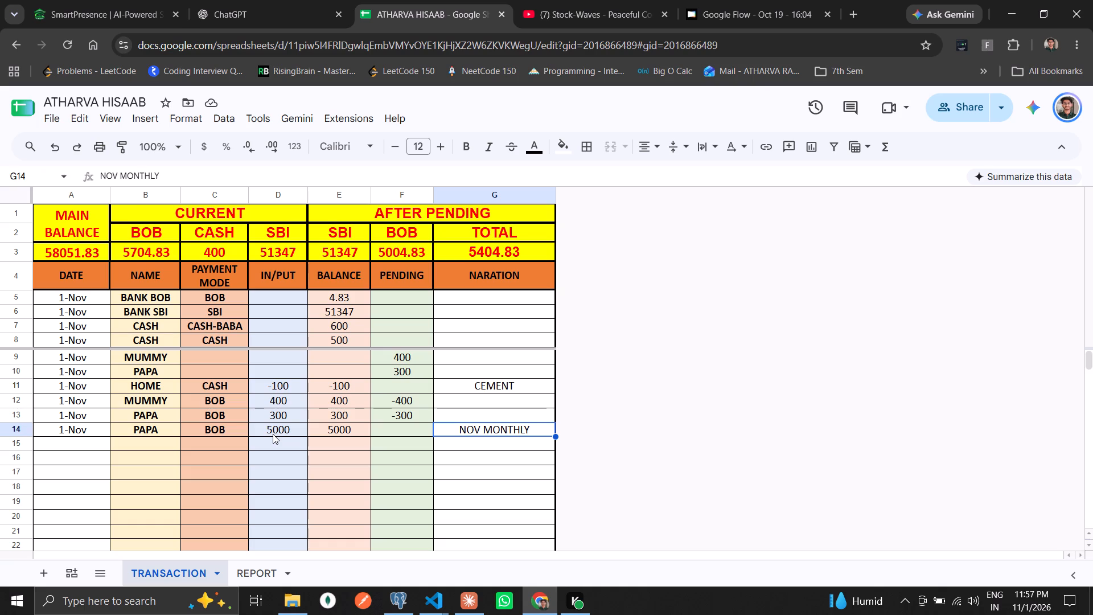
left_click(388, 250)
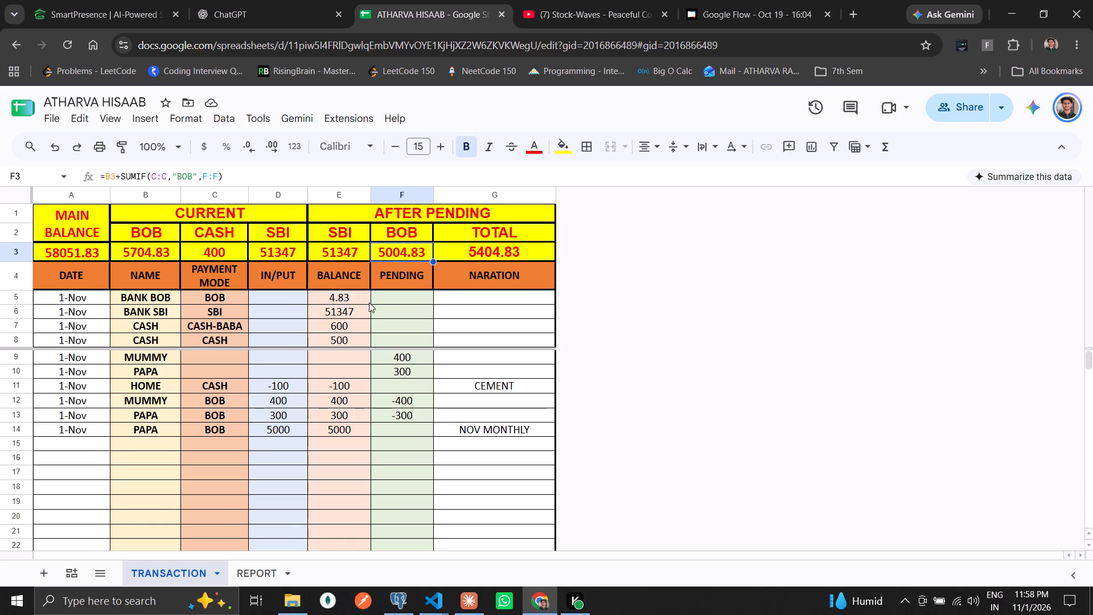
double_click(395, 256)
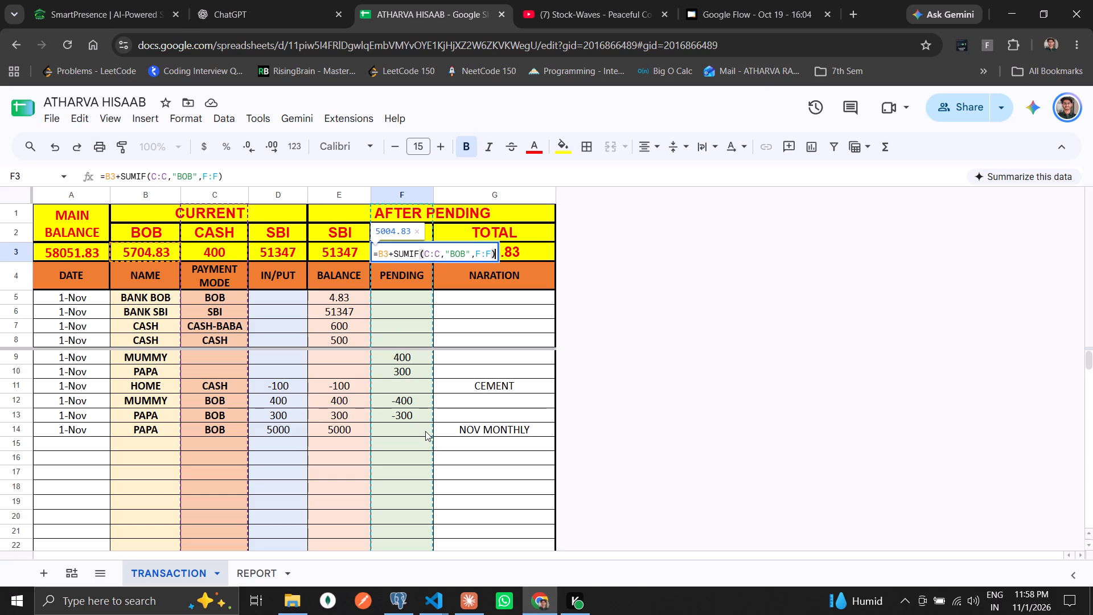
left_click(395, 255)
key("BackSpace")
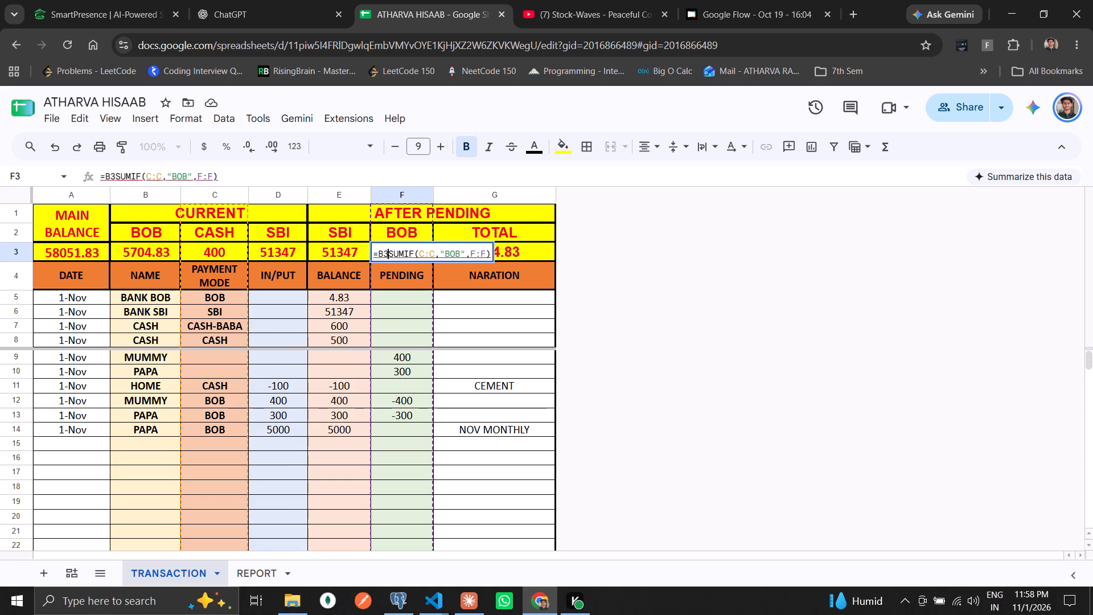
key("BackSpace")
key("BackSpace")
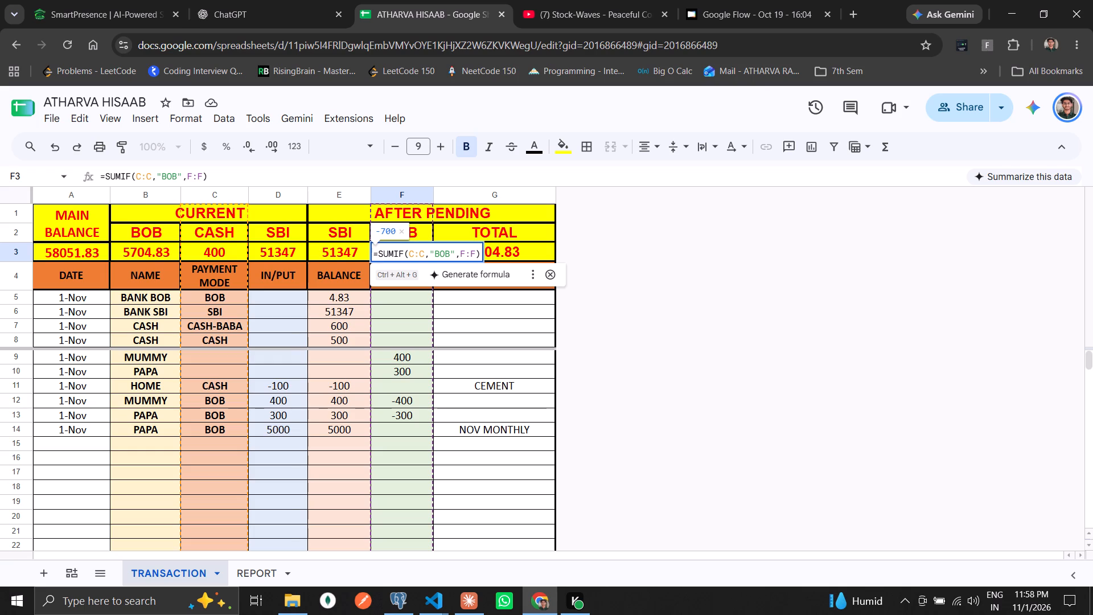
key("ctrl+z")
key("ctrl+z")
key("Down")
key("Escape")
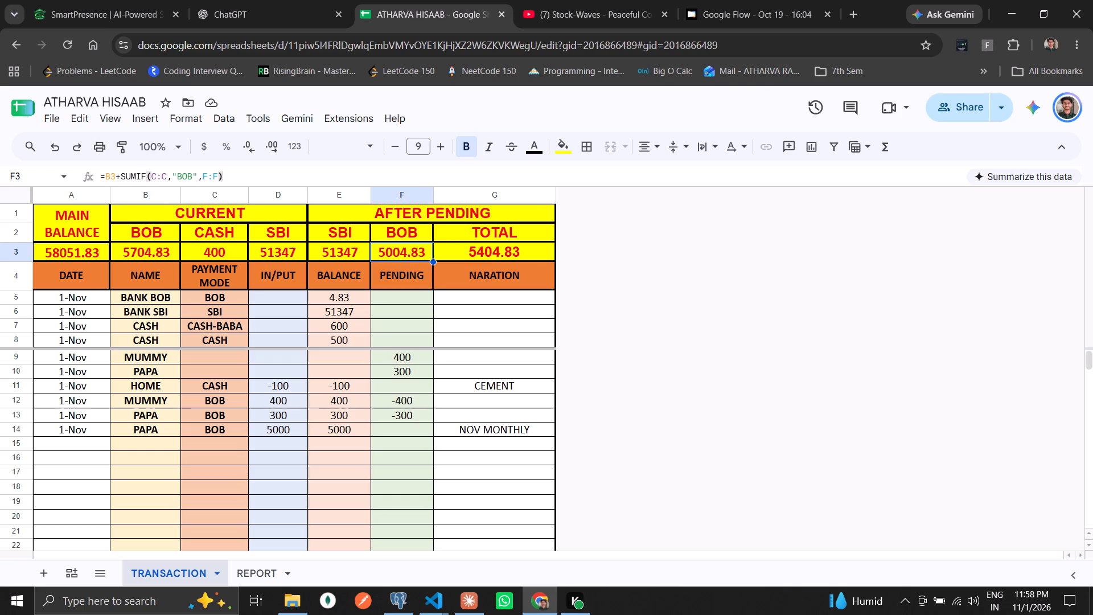
Set the payment mode to BOB for MUMMY's and PAPA's pending entries in rows 9 and 10.
key("Down")
key("Down")
key("Down")
key("Down")
key("Down")
key("Down")
key("Left")
key("Left")
key("Left")
key("Left")
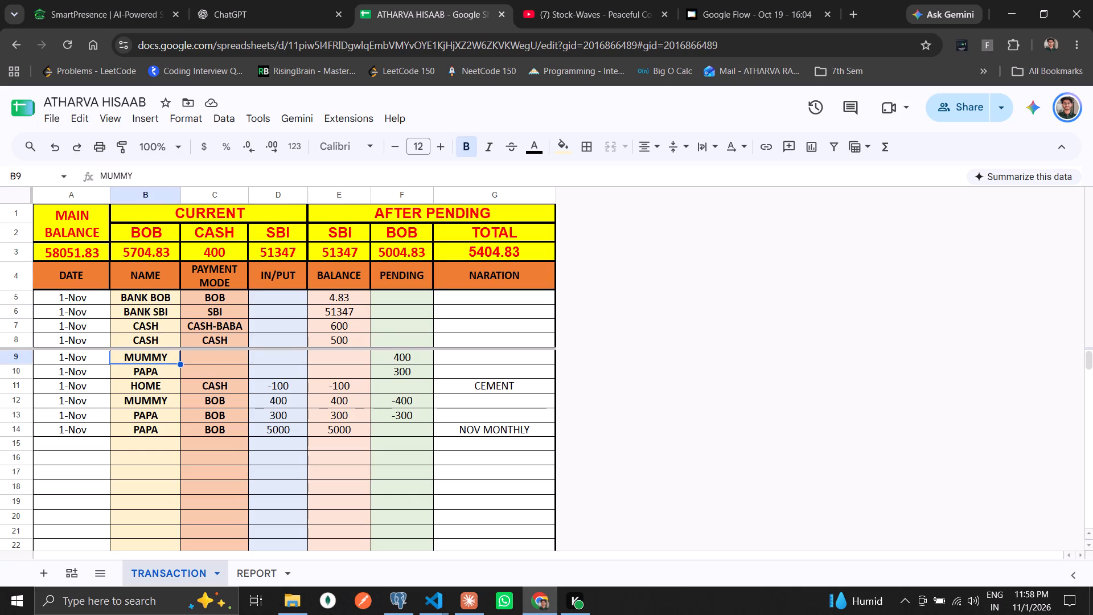
key("Right")
type("BOB")
key("Down")
type("BOB")
key("Down")
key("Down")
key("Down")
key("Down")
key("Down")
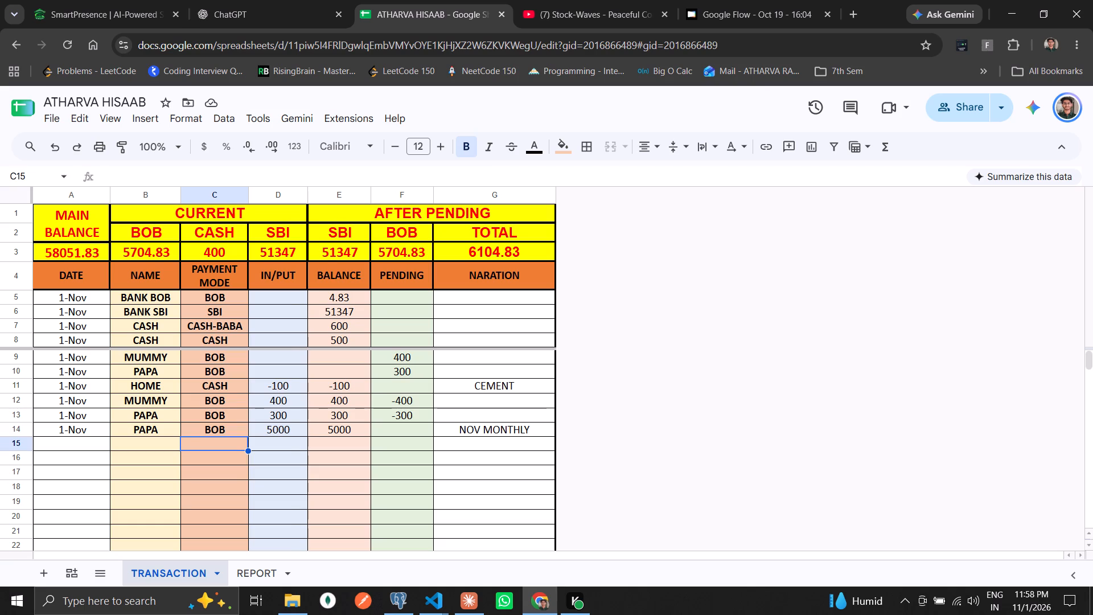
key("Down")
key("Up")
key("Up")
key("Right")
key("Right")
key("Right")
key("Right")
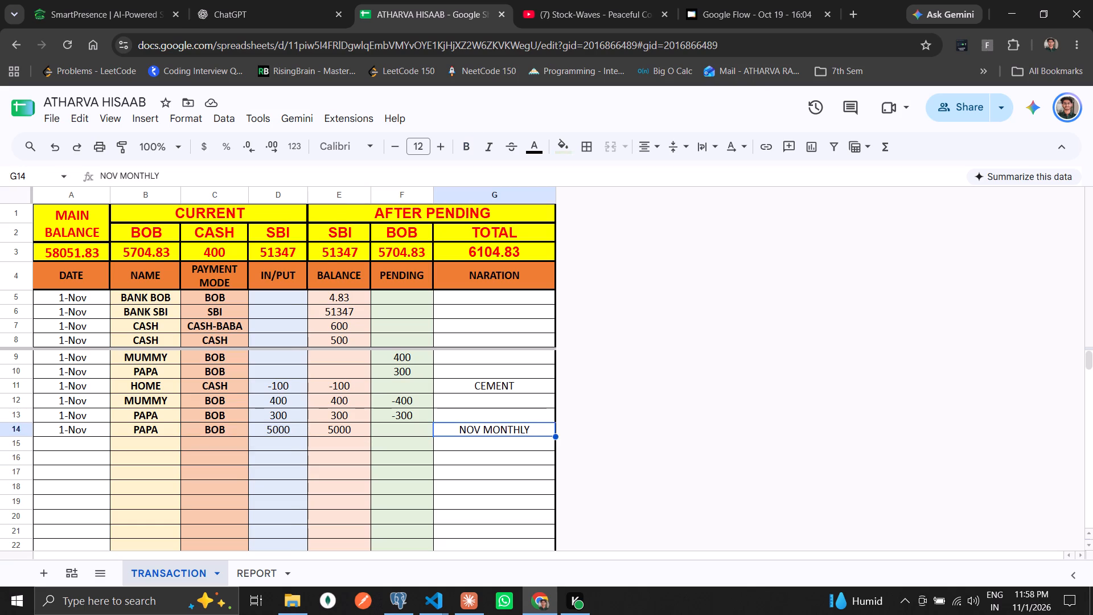
Start the row 15 entry with date 1-Nov, name YUVRAJ and payment mode BOB.
key("Left")
key("Left")
key("Left")
key("Left")
key("Left")
key("Left")
key("Left")
key("Left")
key("Down")
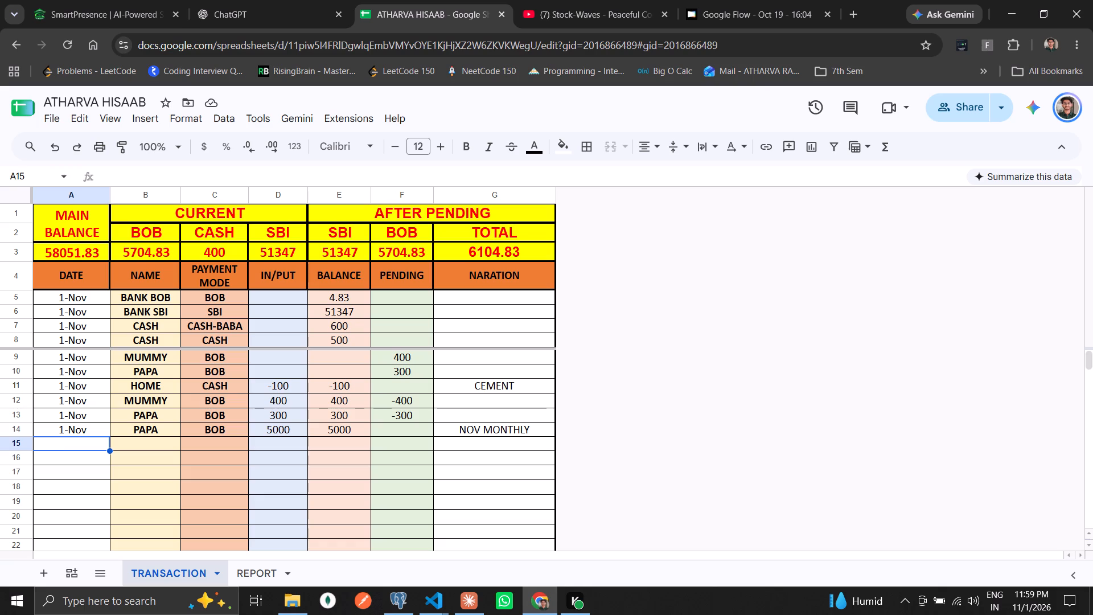
key("ctrl+d")
key("ctrl+Right")
key("Left")
key("ctrl+Left")
key("Right")
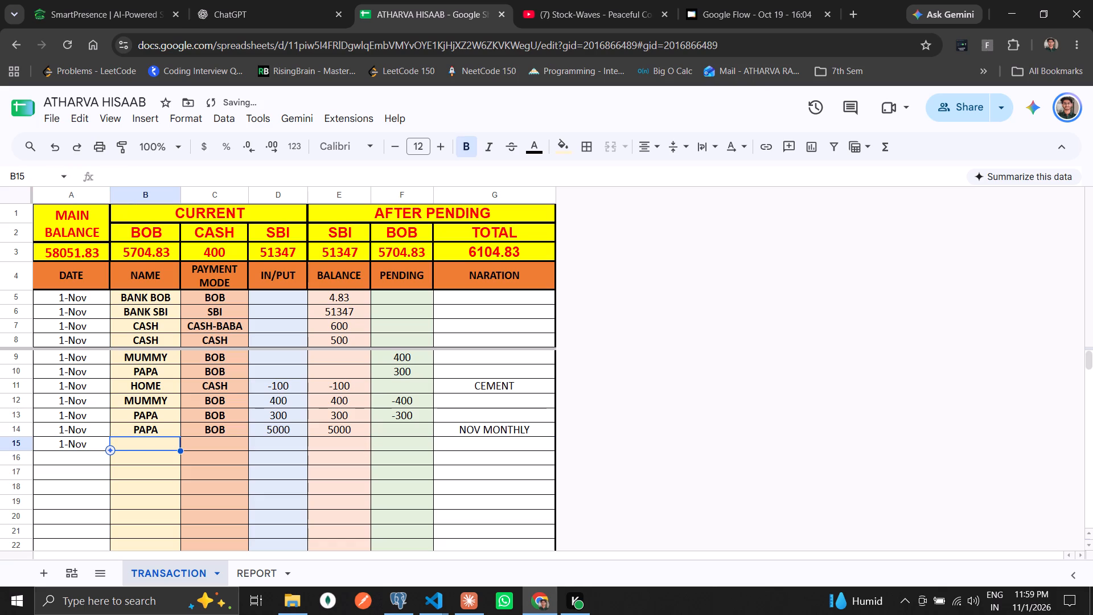
type("YUVRAJ")
key("Right")
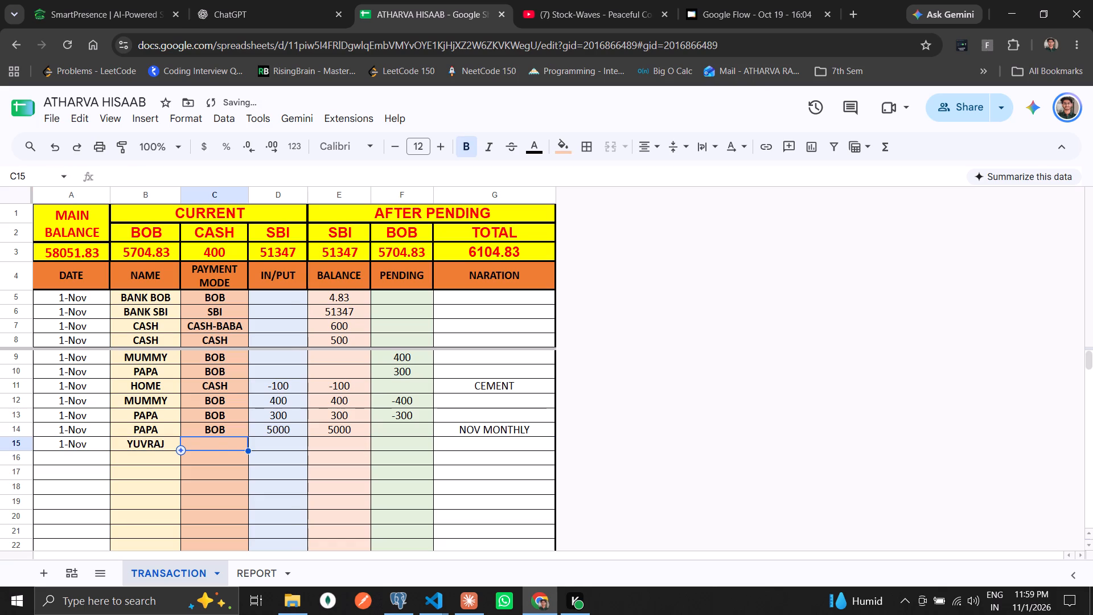
type("BOB")
key("Right")
Enter 1065 as the PENDING amount for YUVRAJ's entry in row 15.
key("Right")
key("Left")
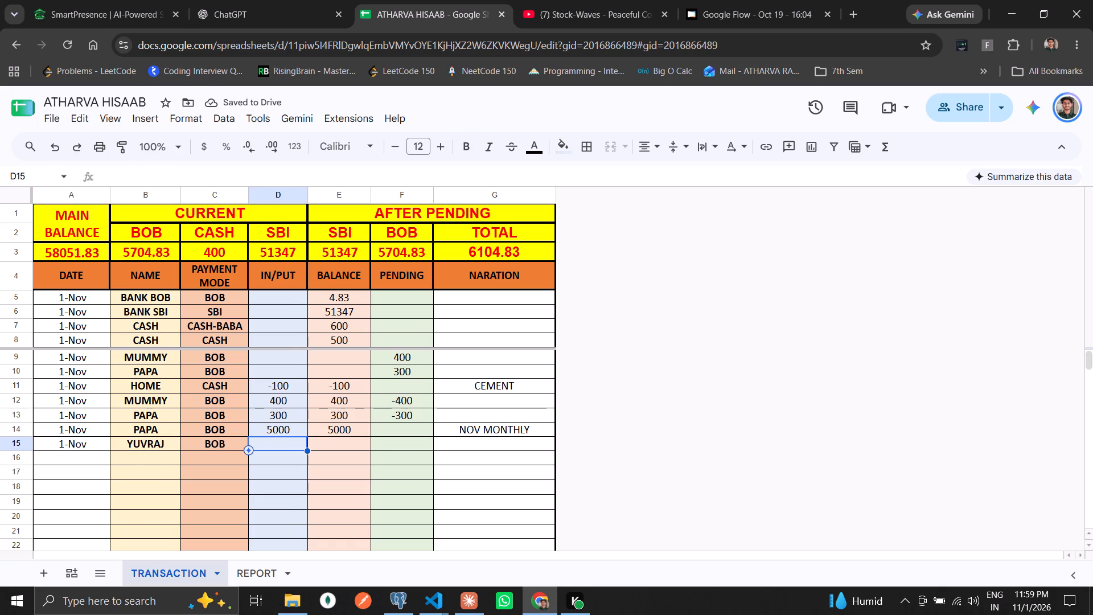
key("Right")
key("Right")
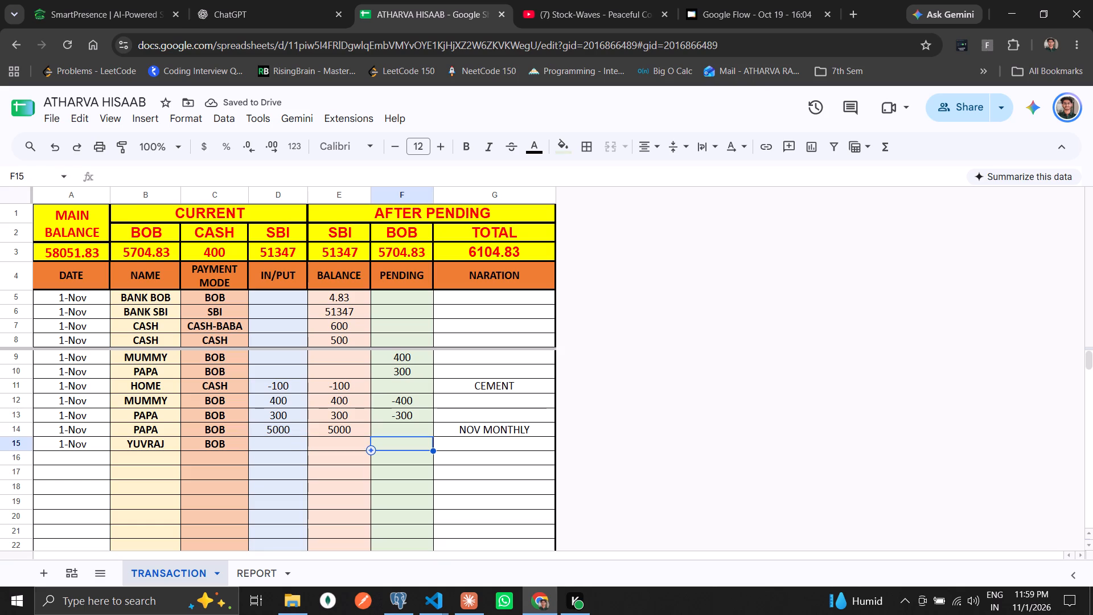
key("1")
type("065")
key("Return")
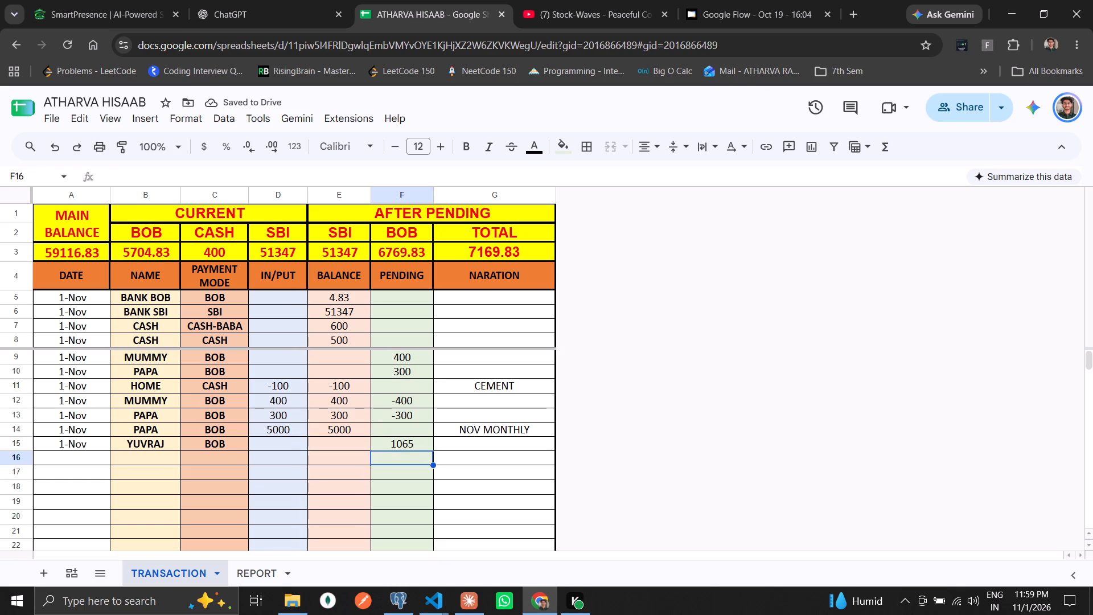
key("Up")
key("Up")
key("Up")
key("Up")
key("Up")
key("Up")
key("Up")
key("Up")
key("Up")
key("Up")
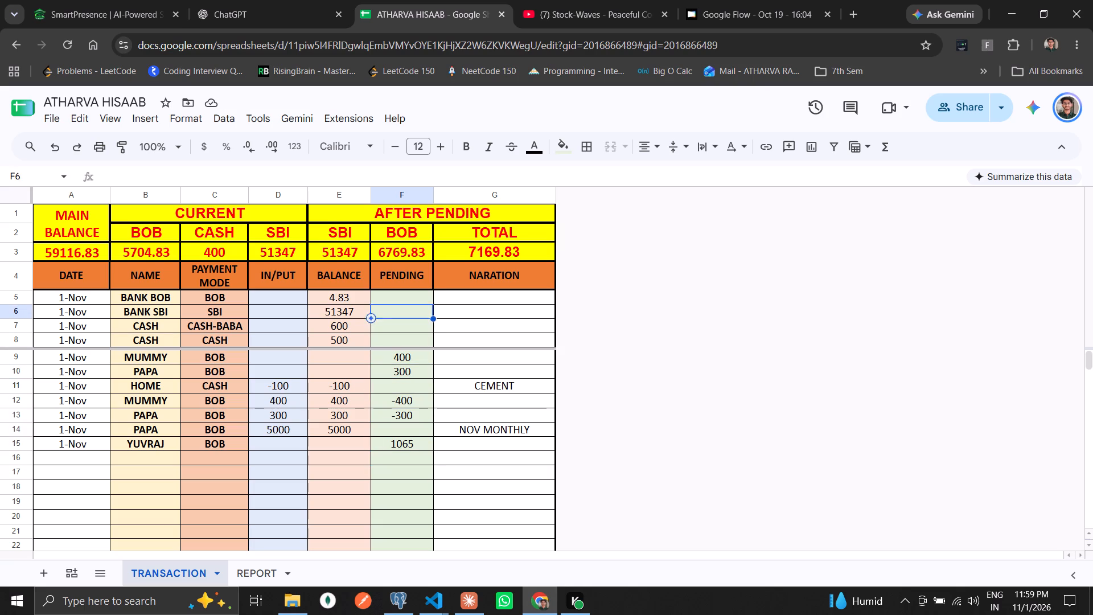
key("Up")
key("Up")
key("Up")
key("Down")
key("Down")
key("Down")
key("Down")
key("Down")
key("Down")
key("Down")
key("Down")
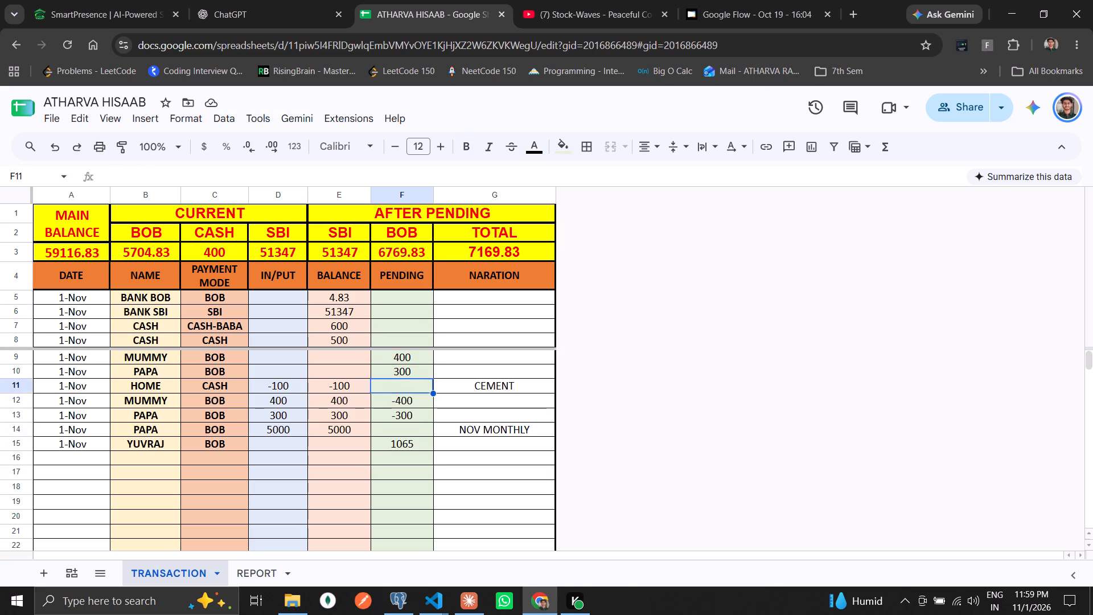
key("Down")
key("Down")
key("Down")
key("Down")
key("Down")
Start the row 16 entry with date 1-Nov, name HOME and payment mode SBI.
key("ctrl+Left")
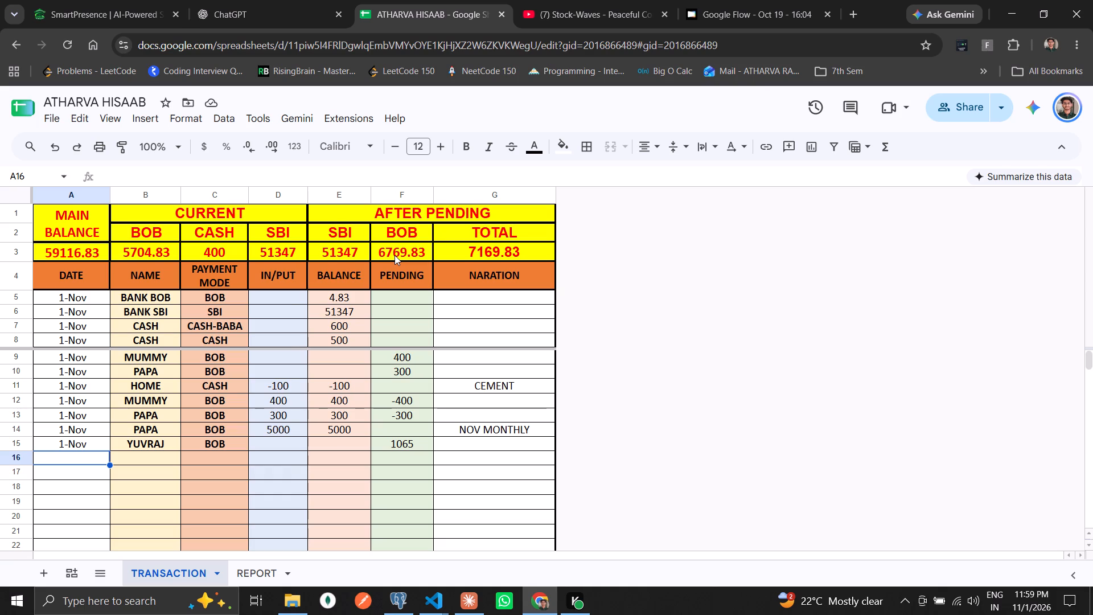
key("ctrl+d")
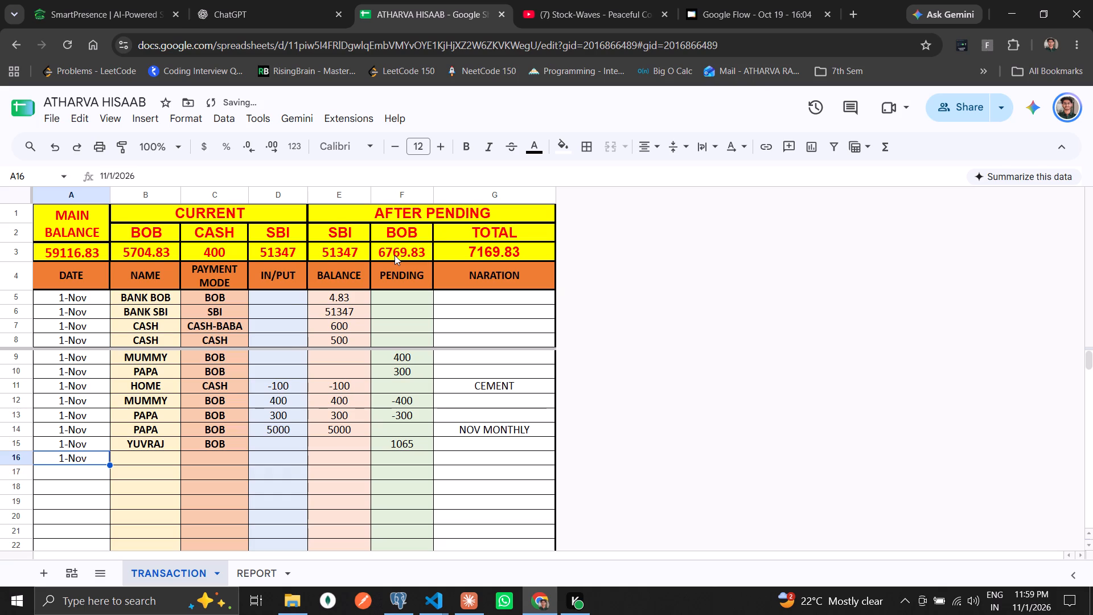
key("Right")
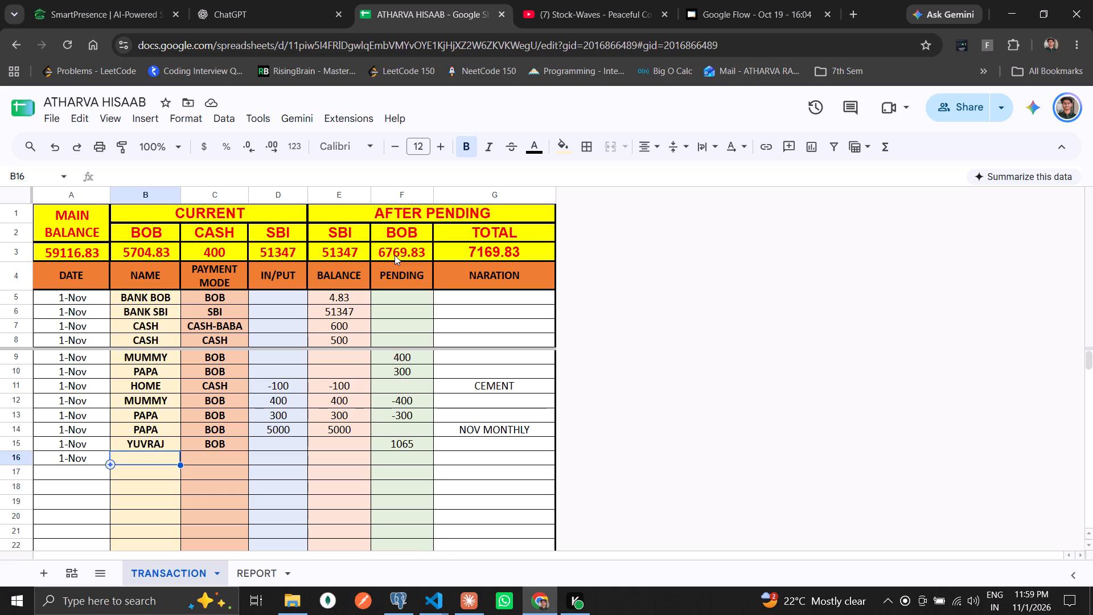
type("HOME")
key("BackSpace")
key("BackSpace")
key("BackSpace")
key("BackSpace")
key("BackSpace")
type("HOME")
key("Right")
type("SBI")
key("Right")
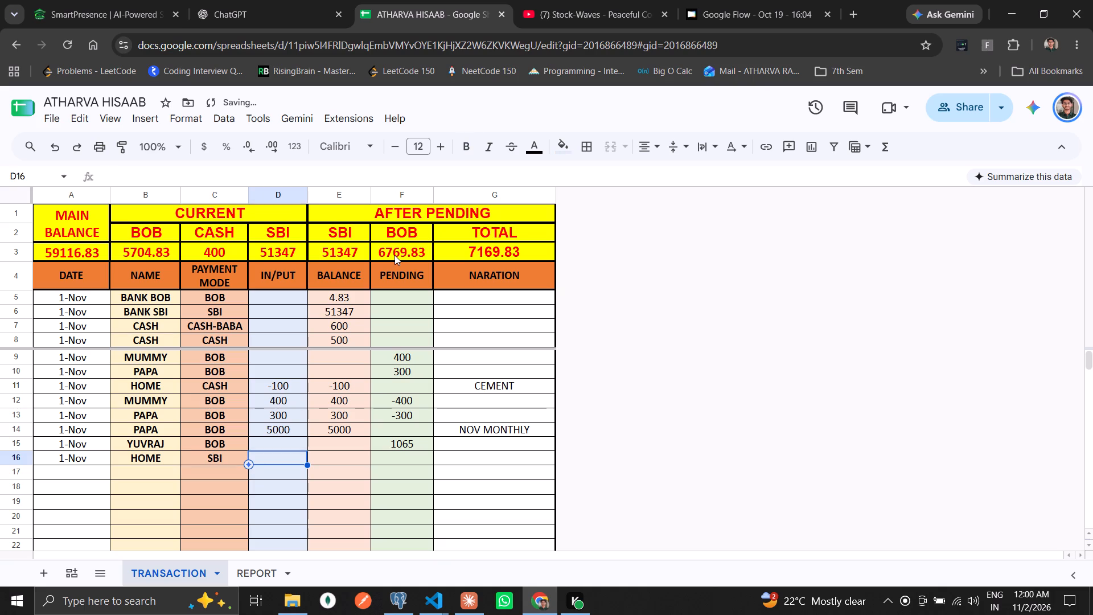
Enter the IN/PUT amounts 4288, 80, 113 and 11000 in rows 16 to 19.
type("4288")
key("Return")
type("80")
key("Return")
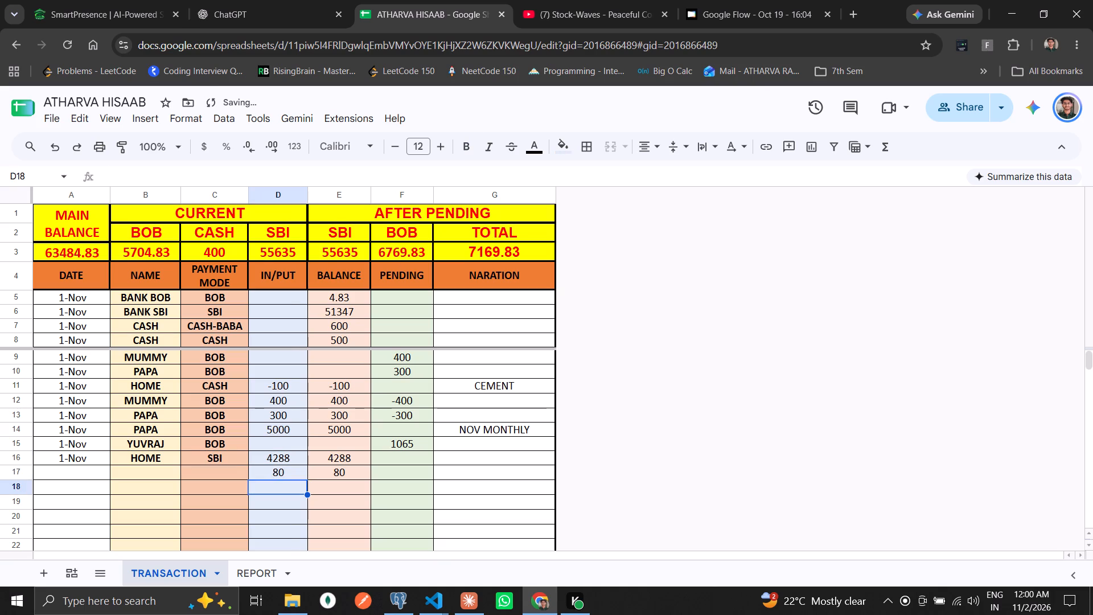
type("113")
key("Return")
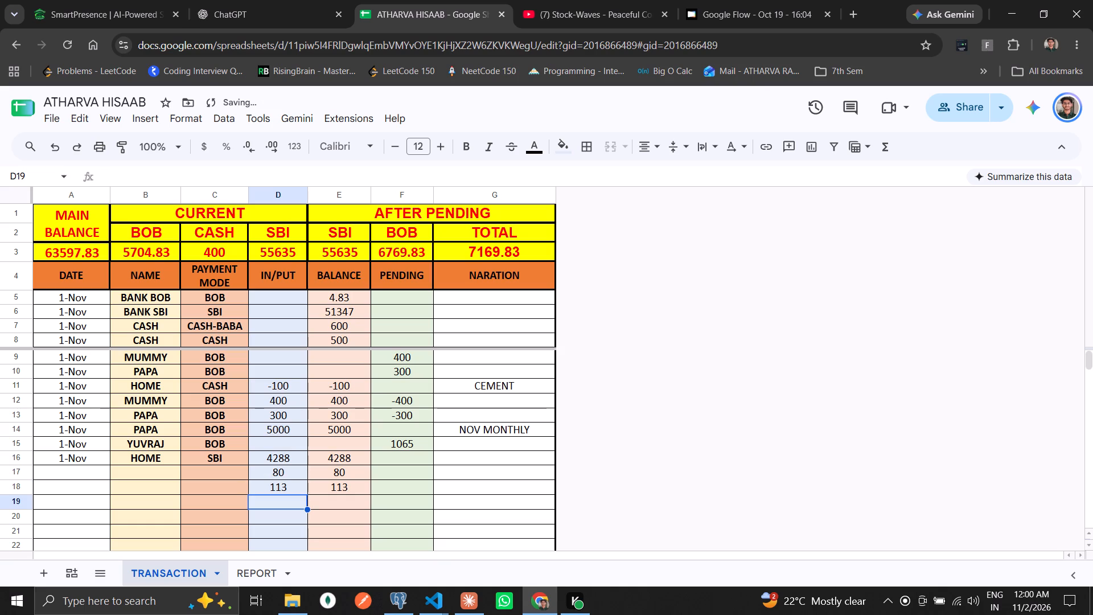
type("11000")
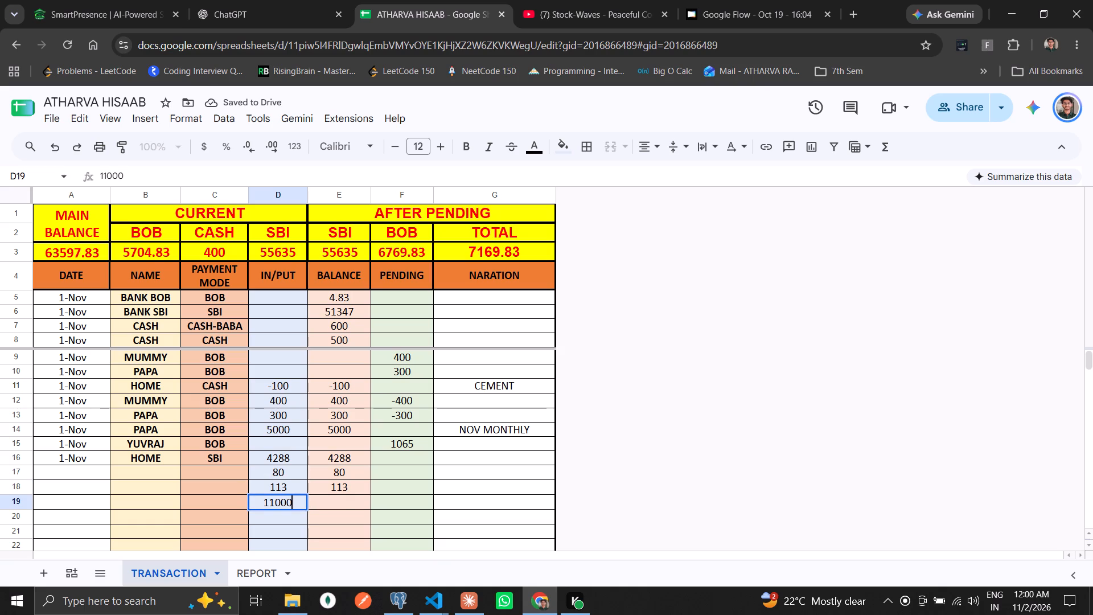
key("Return")
Check the sum of the IN/PUT amounts in rows 16 to 19.
key("Up")
key("Up")
key("Up")
key("Up")
key("shift+Down")
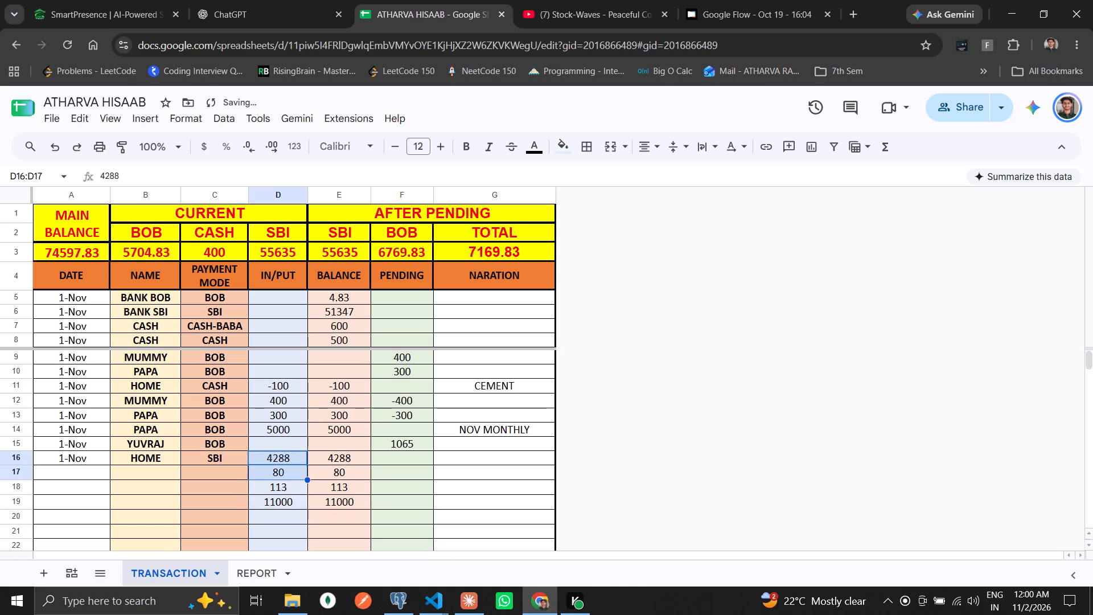
key("shift+Down")
key("shift+Down")
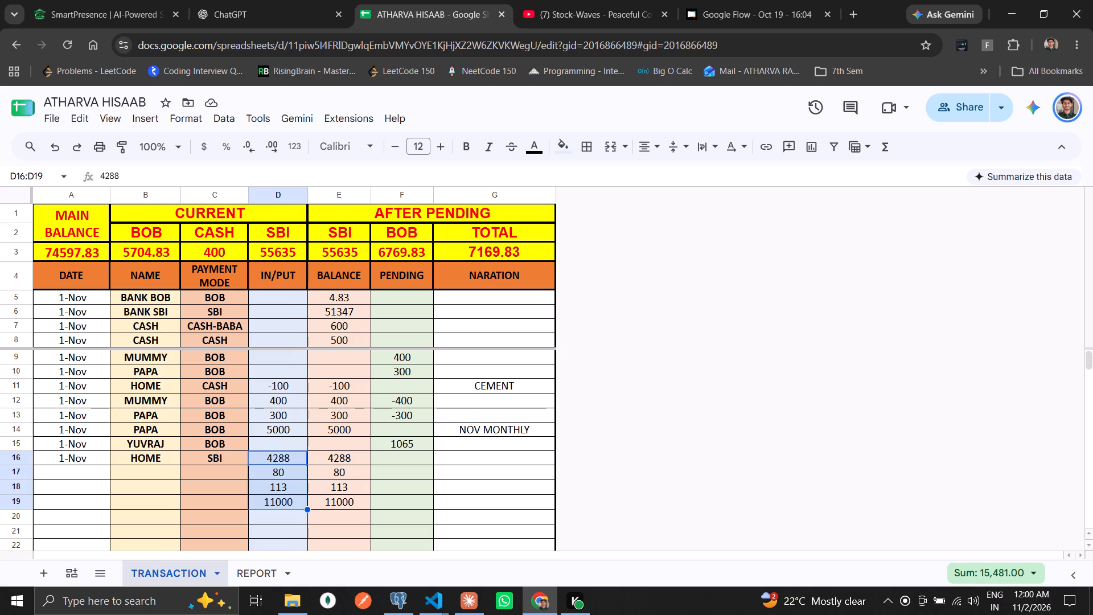
Fill the name HOME down into rows 17 to 19.
key("Down")
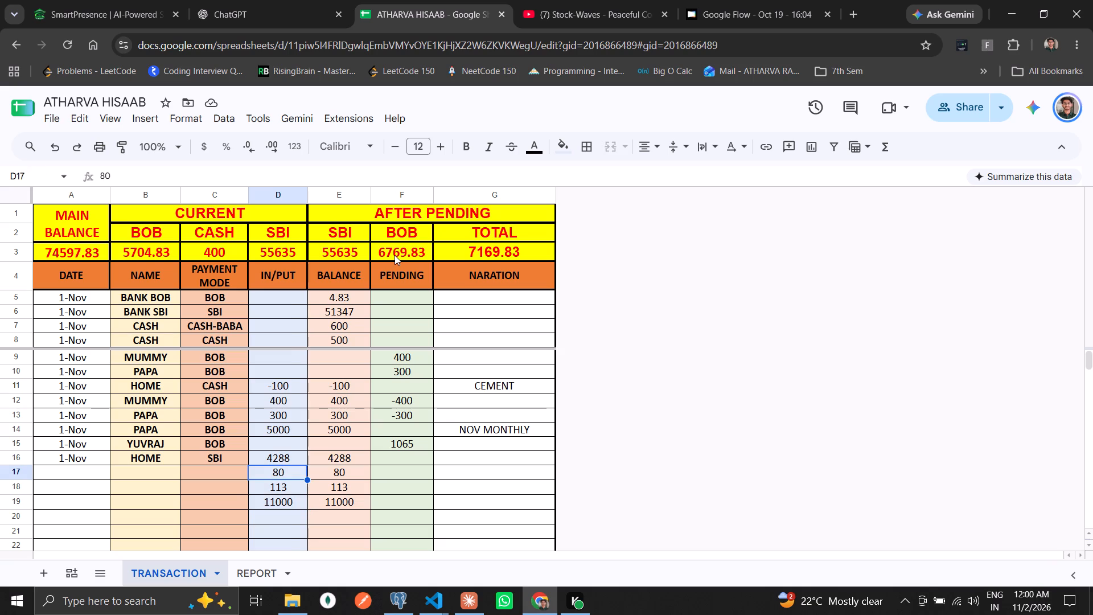
key("Left")
key("Left")
key("ctrl+d")
key("Down")
key("ctrl+d")
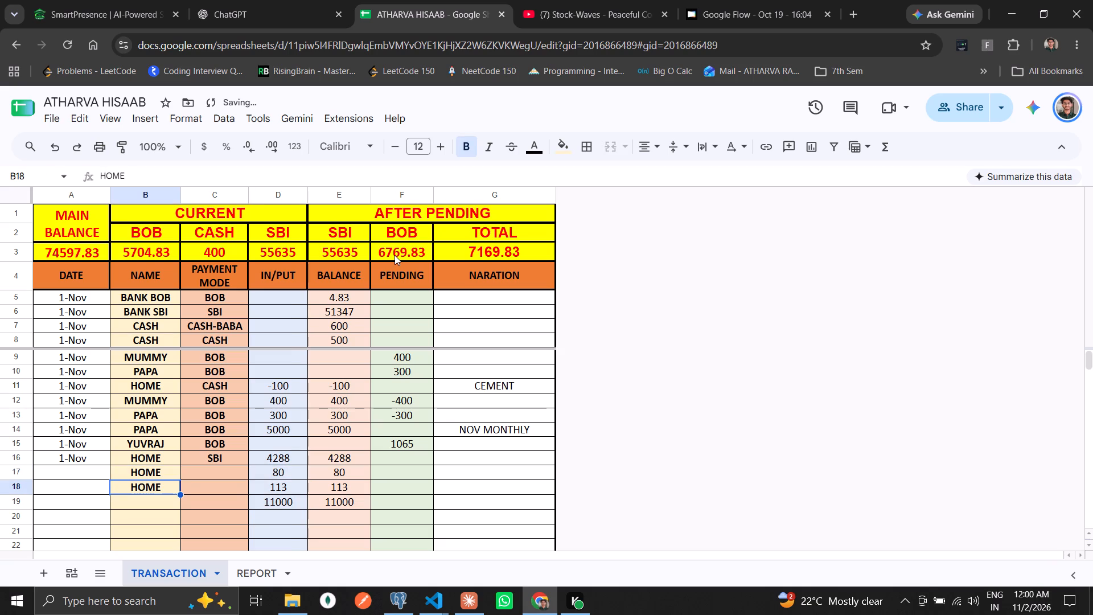
key("Down")
key("ctrl+d")
Fill the payment mode SBI down into rows 17 to 19.
key("Right")
key("Right")
key("Up")
key("Up")
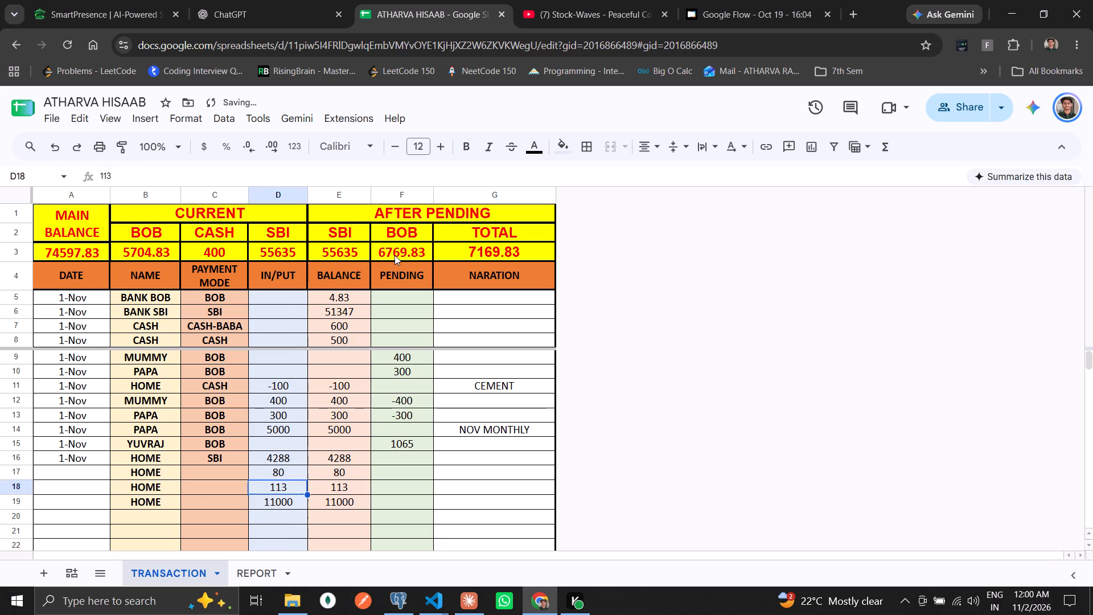
key("Left")
key("ctrl+d")
key("Down")
key("ctrl+d")
key("Down")
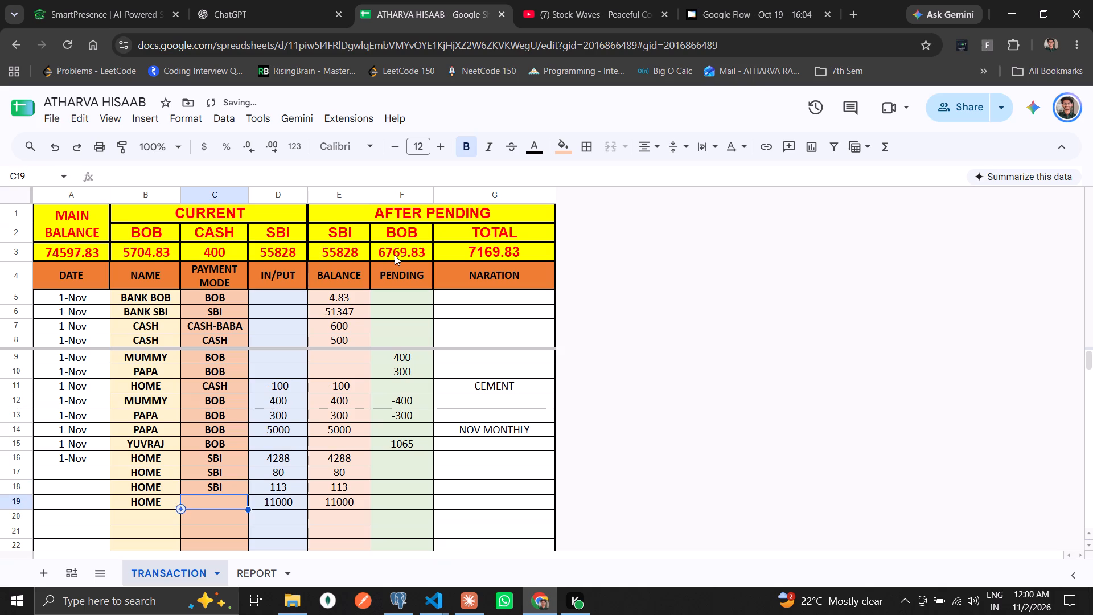
key("ctrl+d")
Enter PAPA as the NAME in row 20.
key("Right")
key("Right")
key("Right")
key("Down")
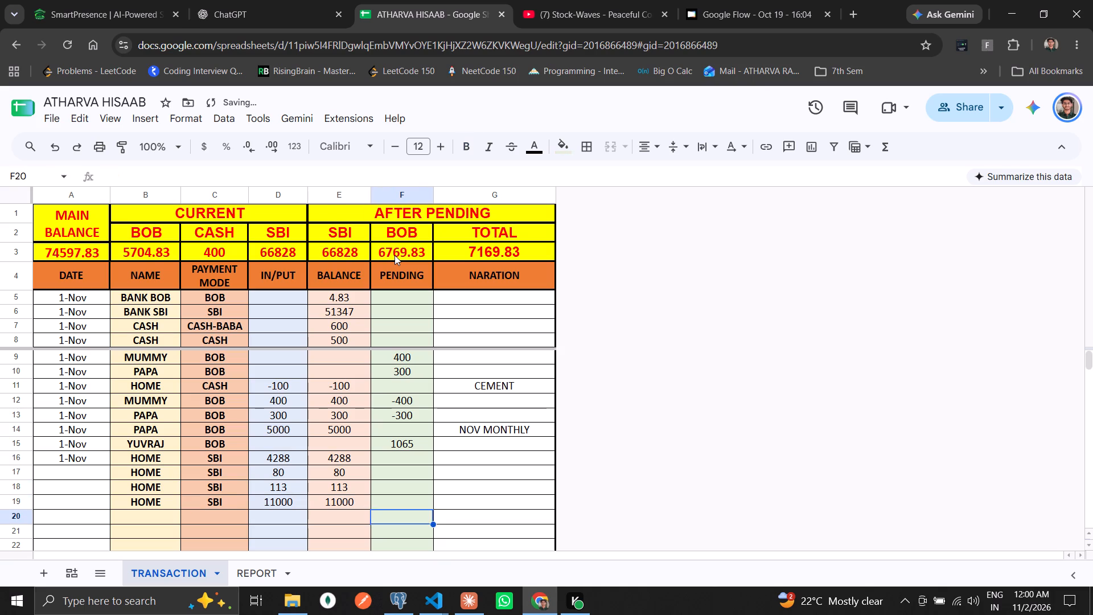
key("Left")
key("Left")
key("Left")
key("Left")
type("PAPA")
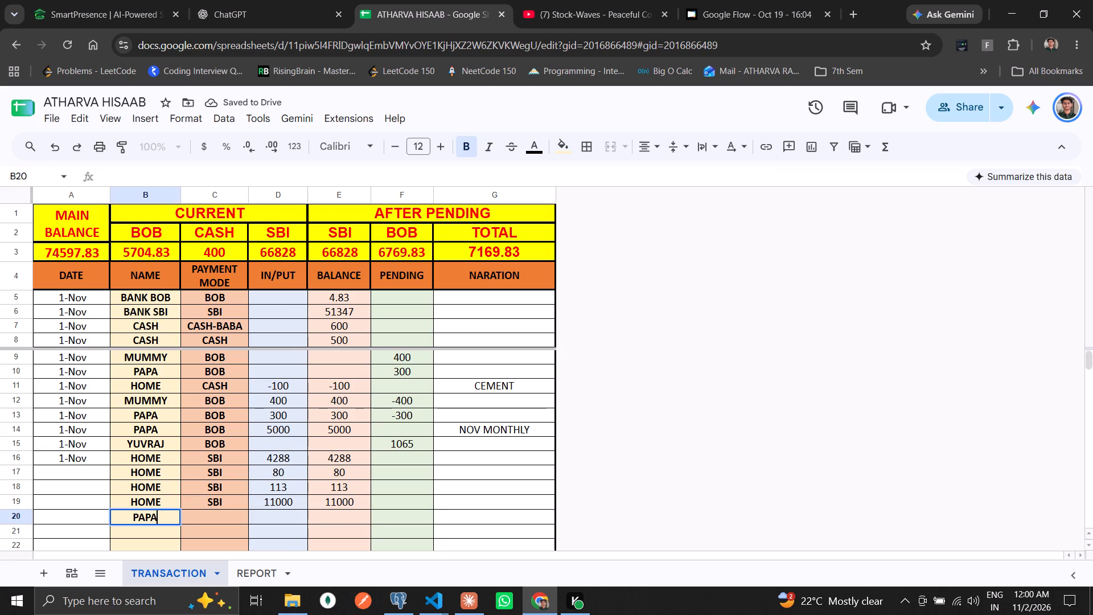
key("Right")
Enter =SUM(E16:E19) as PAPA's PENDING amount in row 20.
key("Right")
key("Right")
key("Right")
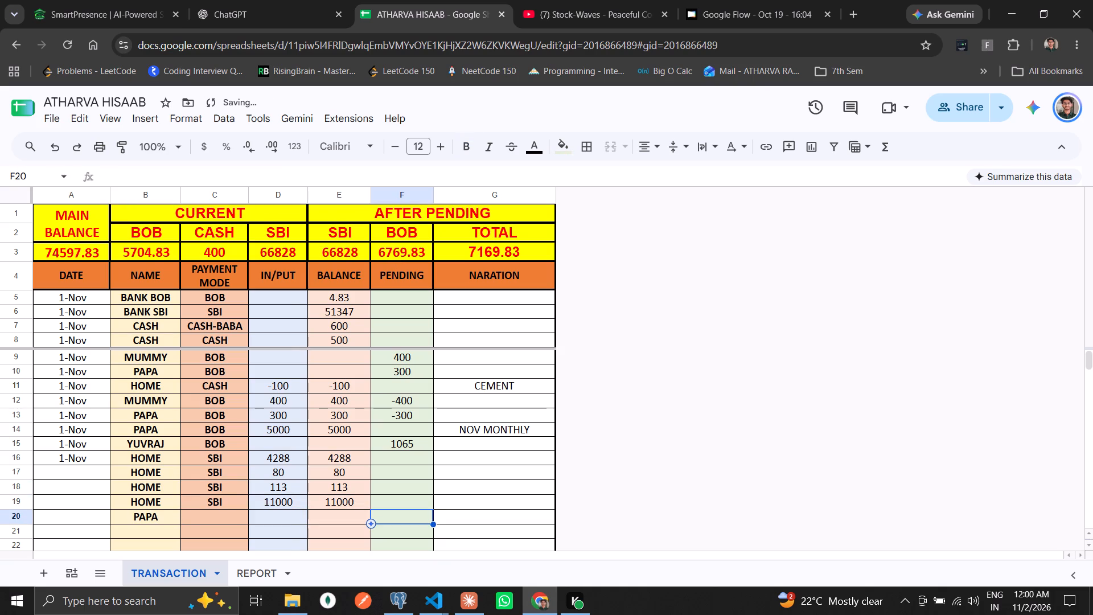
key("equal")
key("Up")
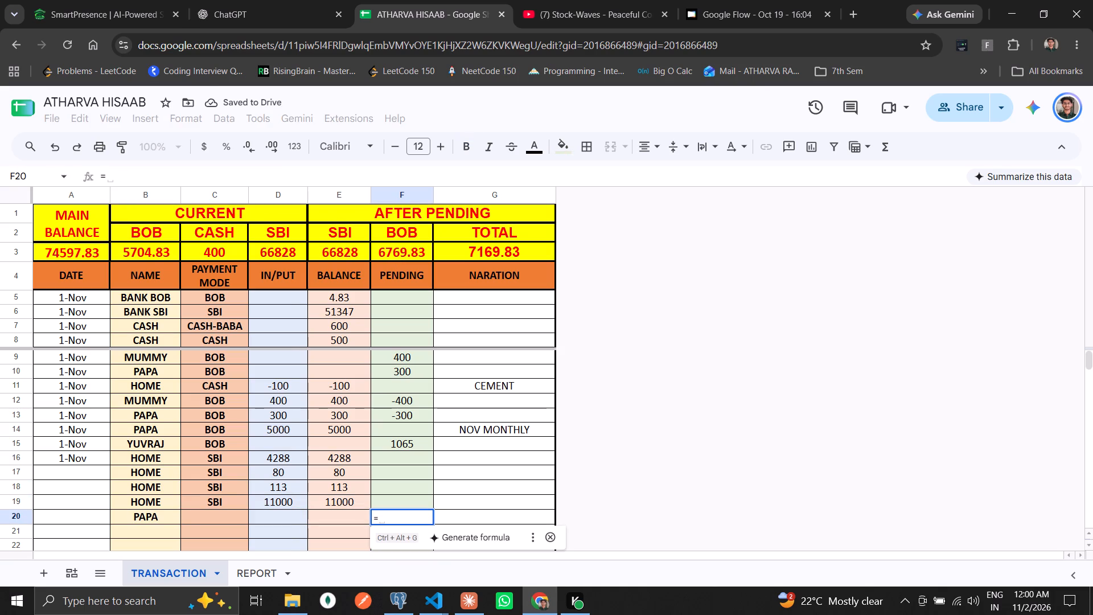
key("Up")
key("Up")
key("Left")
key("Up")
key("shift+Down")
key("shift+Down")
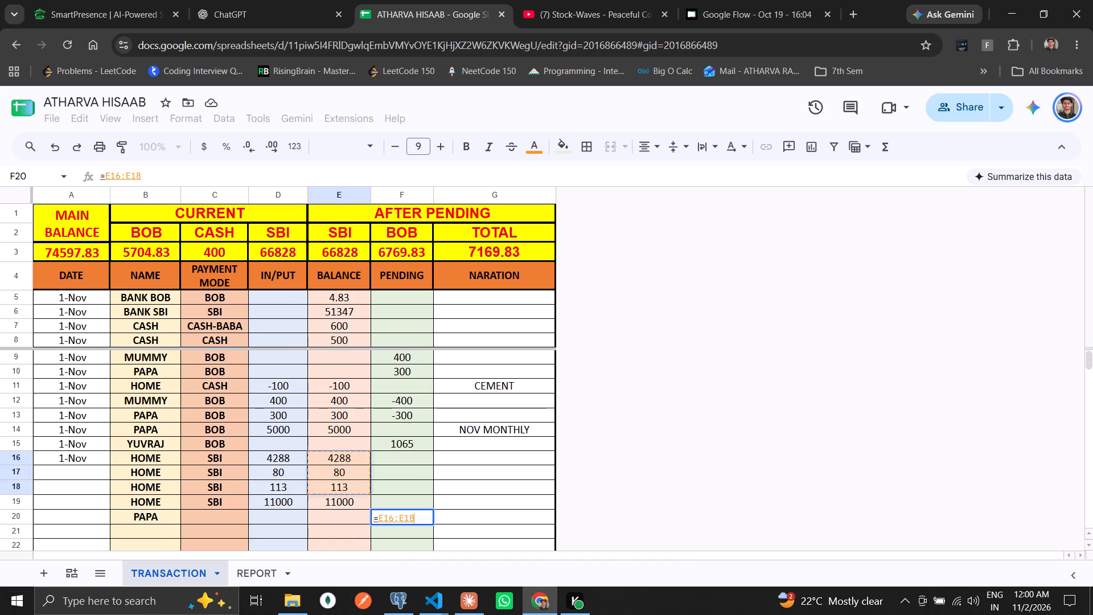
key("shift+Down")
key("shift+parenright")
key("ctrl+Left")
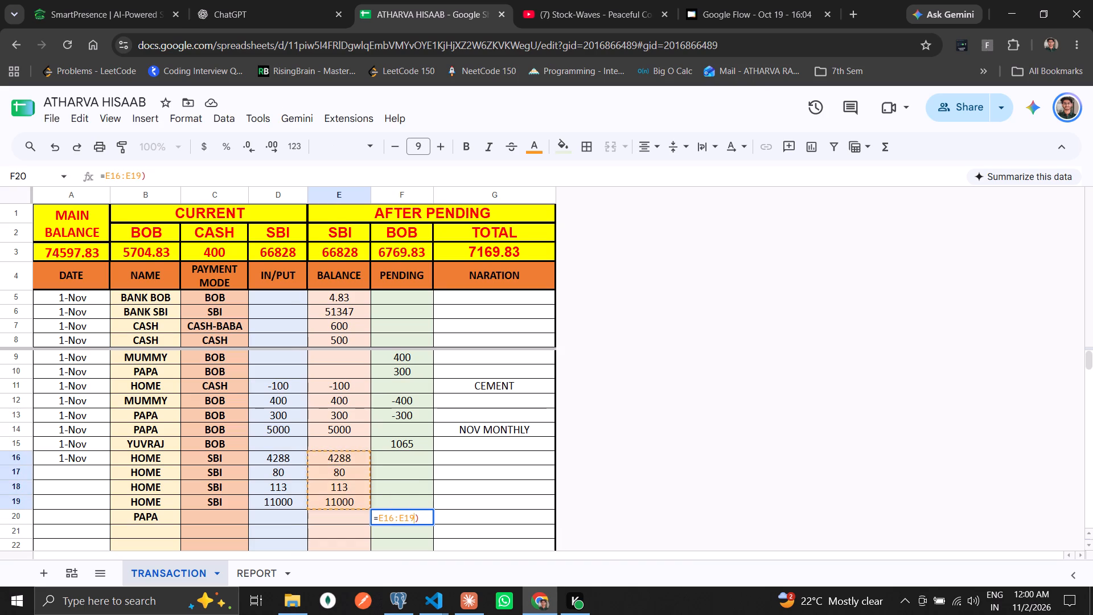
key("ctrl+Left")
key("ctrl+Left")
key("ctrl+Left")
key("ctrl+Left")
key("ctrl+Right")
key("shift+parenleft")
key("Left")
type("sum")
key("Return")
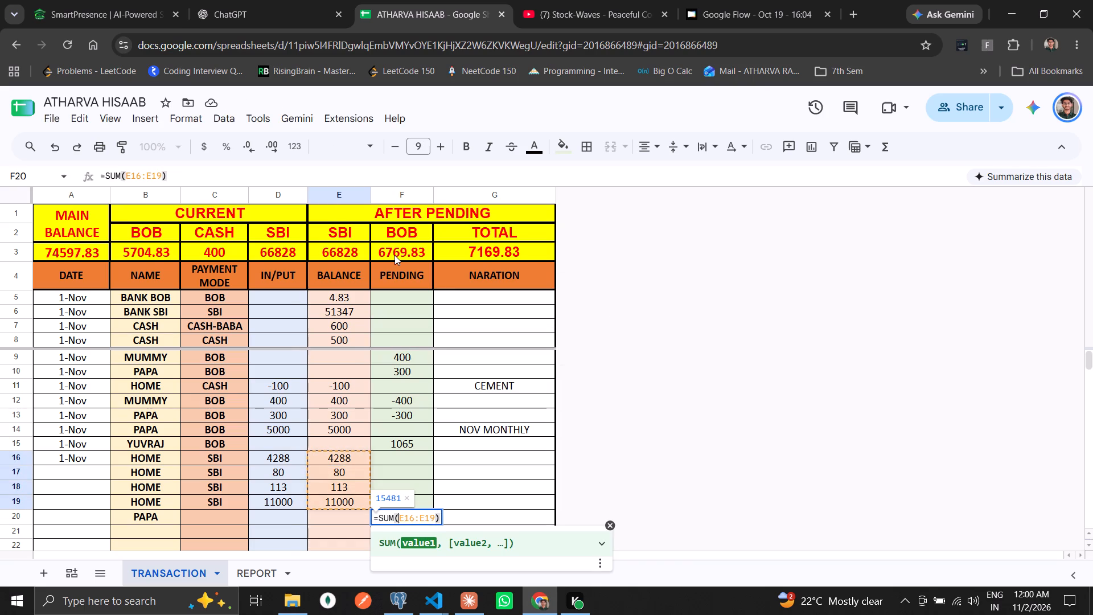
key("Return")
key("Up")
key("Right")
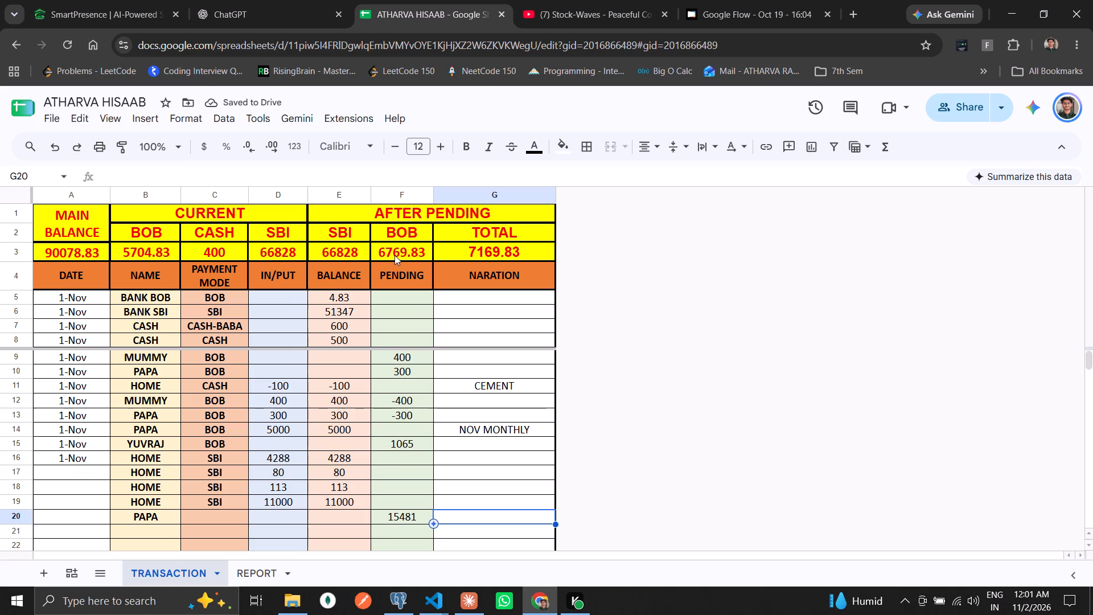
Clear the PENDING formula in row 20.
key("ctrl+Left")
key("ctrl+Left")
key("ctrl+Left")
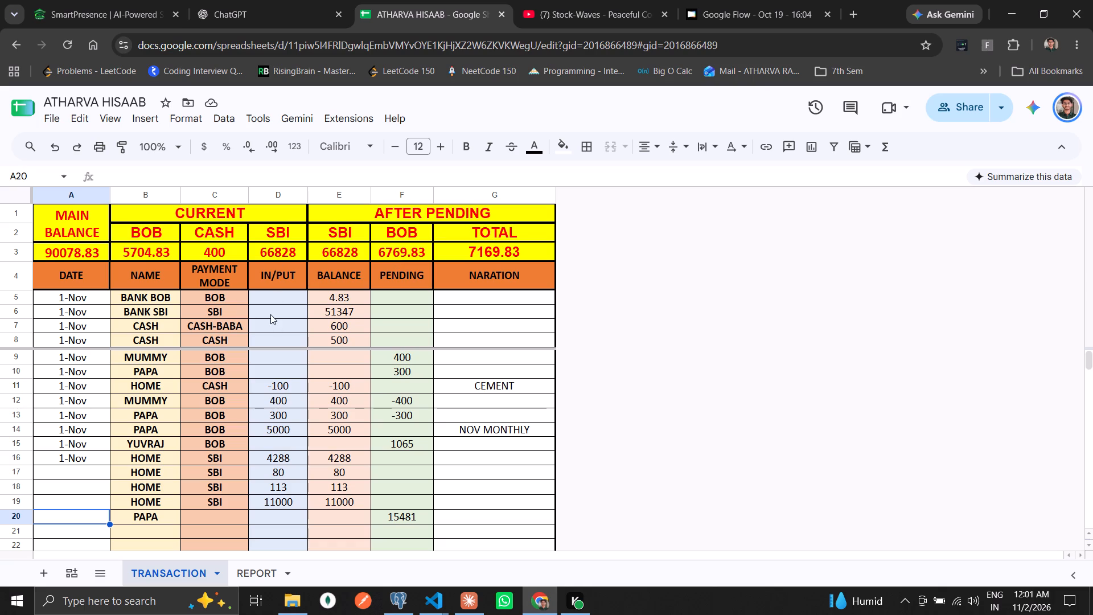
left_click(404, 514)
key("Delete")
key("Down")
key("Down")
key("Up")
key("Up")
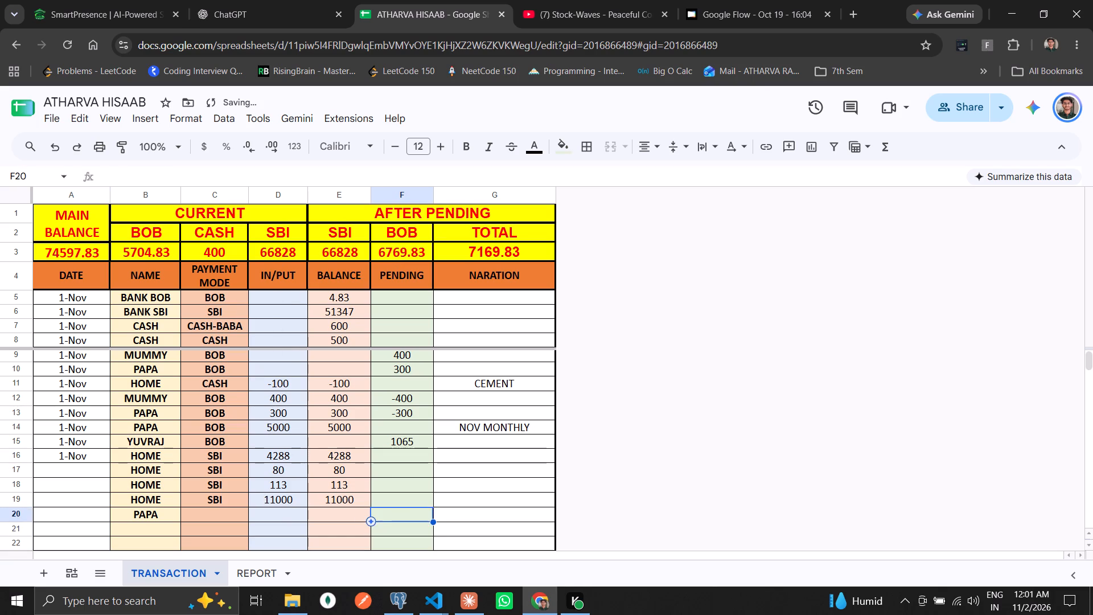
Replace the NAME in row 20 with HOME.
key("Left")
key("Left")
key("Left")
key("Left")
key("Delete")
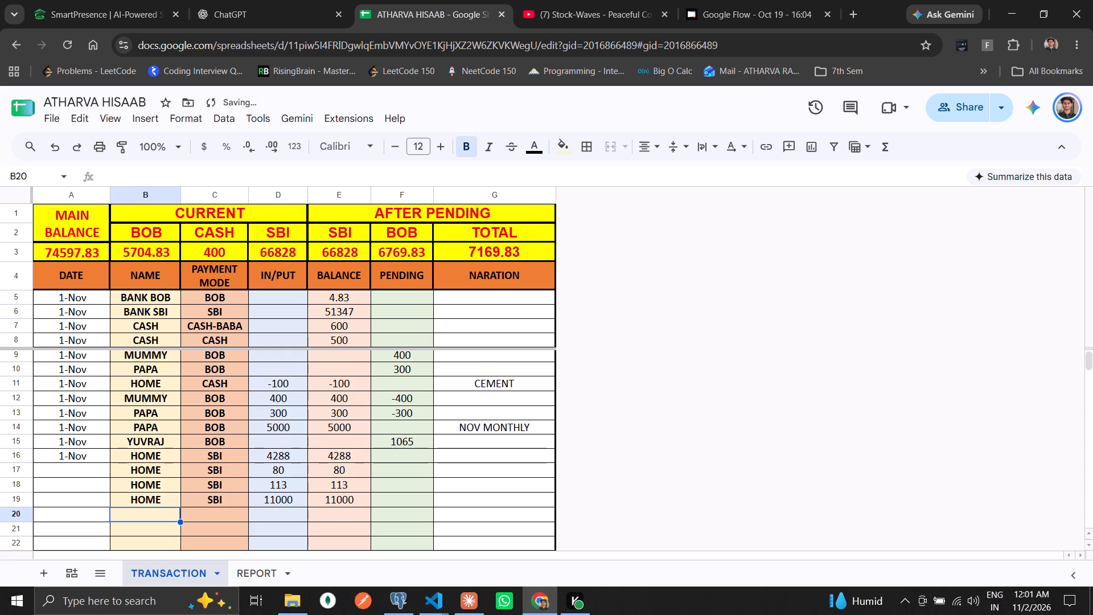
type("HO")
type("ME")
key("Right")
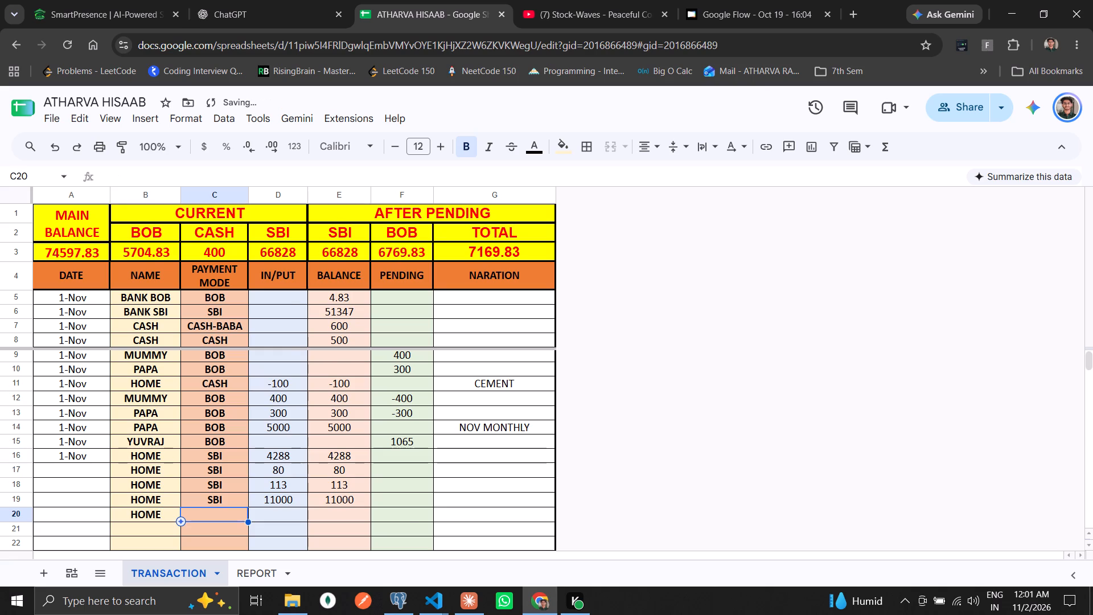
Fill the payment mode SBI down into row 20.
key("ctrl+d")
key("Down")
key("Up")
Enter RASHAN as the NARATION for the HOME entry in row 16.
key("Up")
key("Up")
key("Up")
key("Up")
key("Right")
key("Right")
key("Right")
key("Right")
type("RASHAN")
key("Down")
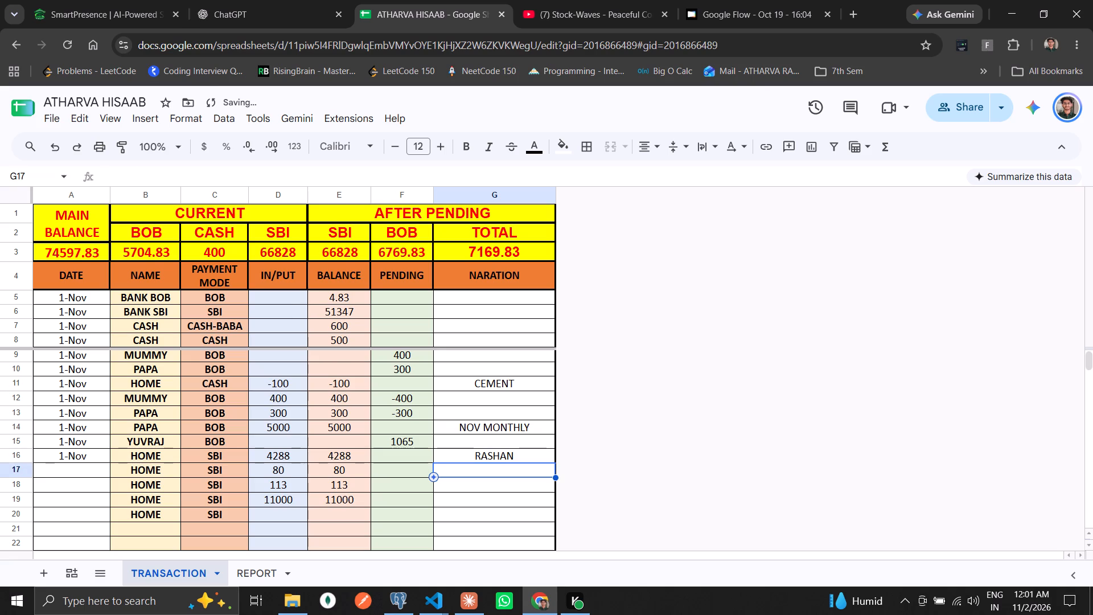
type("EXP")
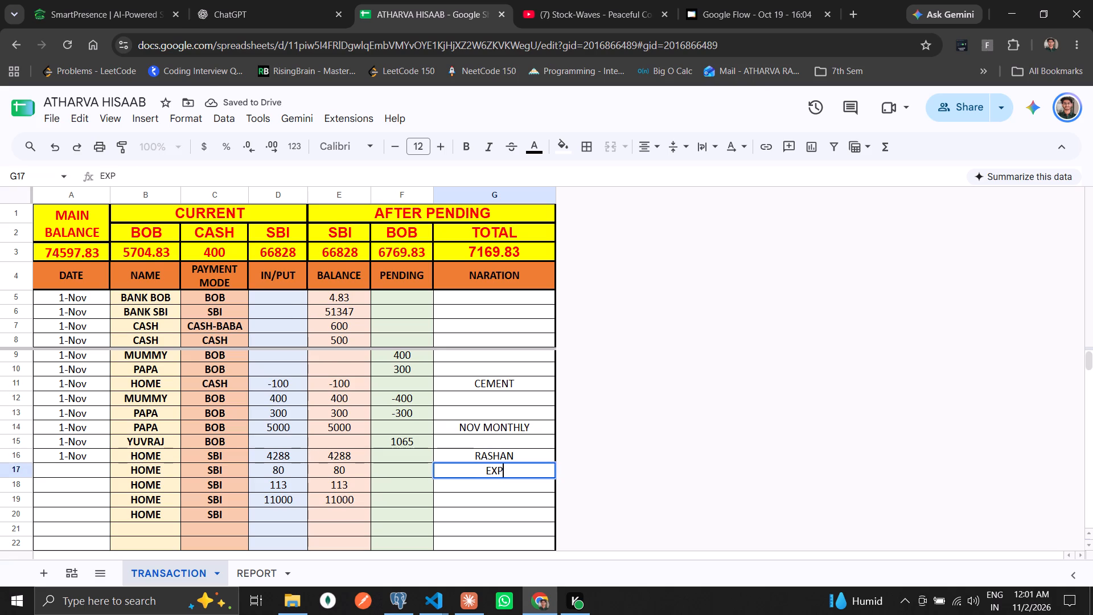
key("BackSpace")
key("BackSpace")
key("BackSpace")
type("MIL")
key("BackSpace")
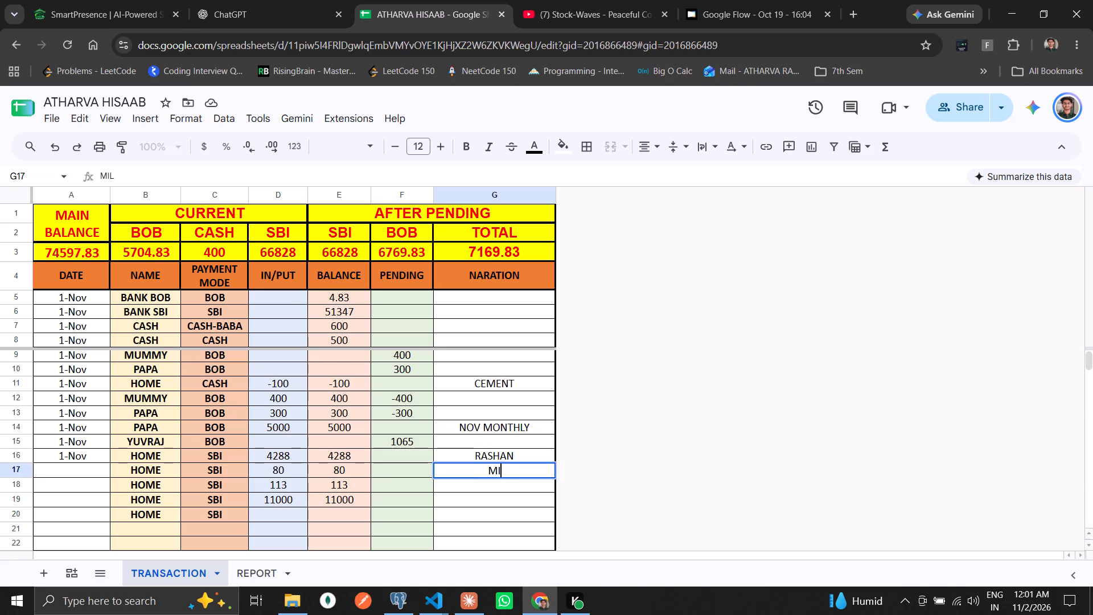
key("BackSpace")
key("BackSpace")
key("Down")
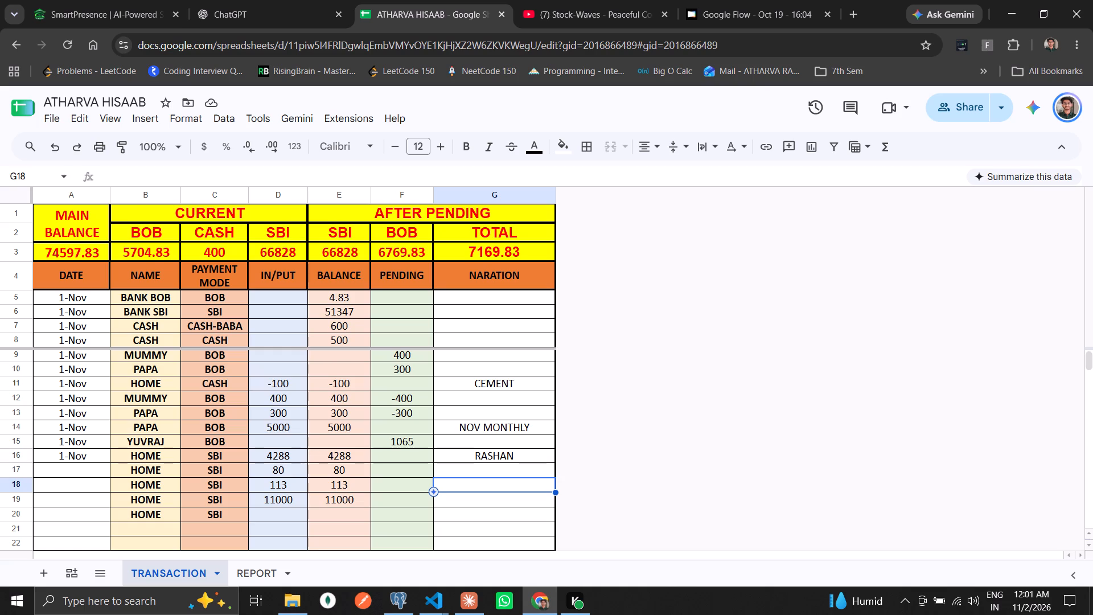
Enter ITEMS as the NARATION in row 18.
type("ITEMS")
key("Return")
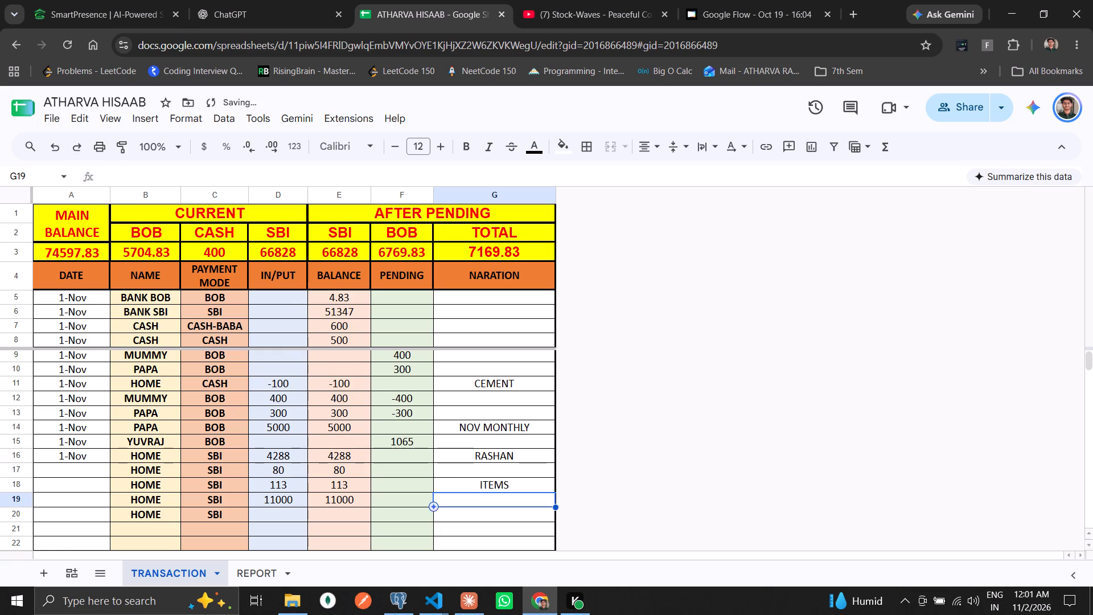
Replace the NARATION in row 18 with "MISRI, HALDI, PEANUT".
key("Up")
key("Up")
key("Down")
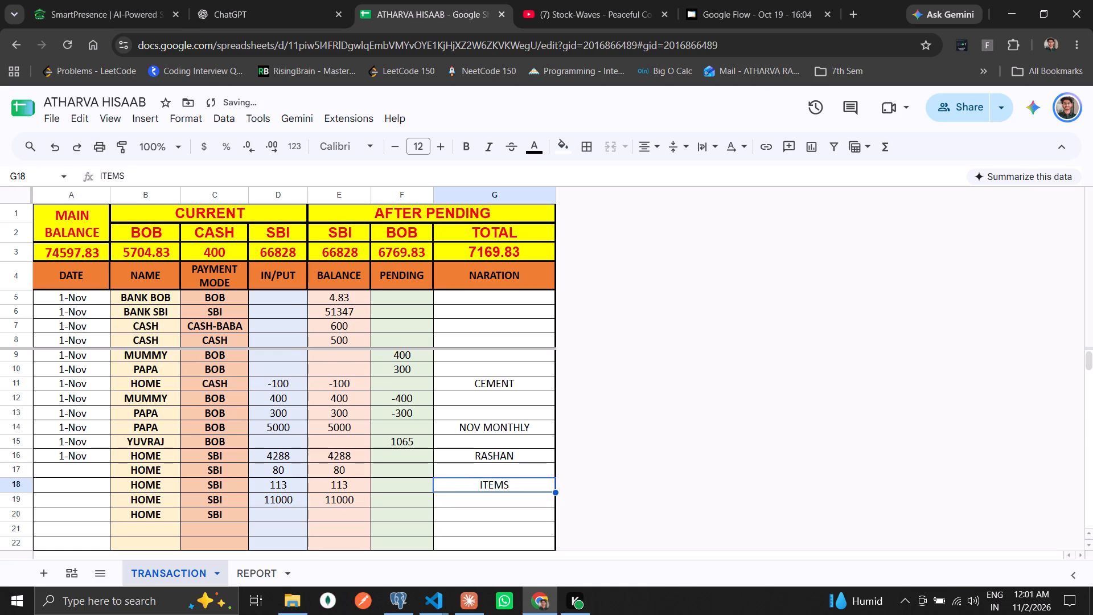
type("MISRI ,")
key("BackSpace")
key("BackSpace")
type(", HALDI,")
key("space")
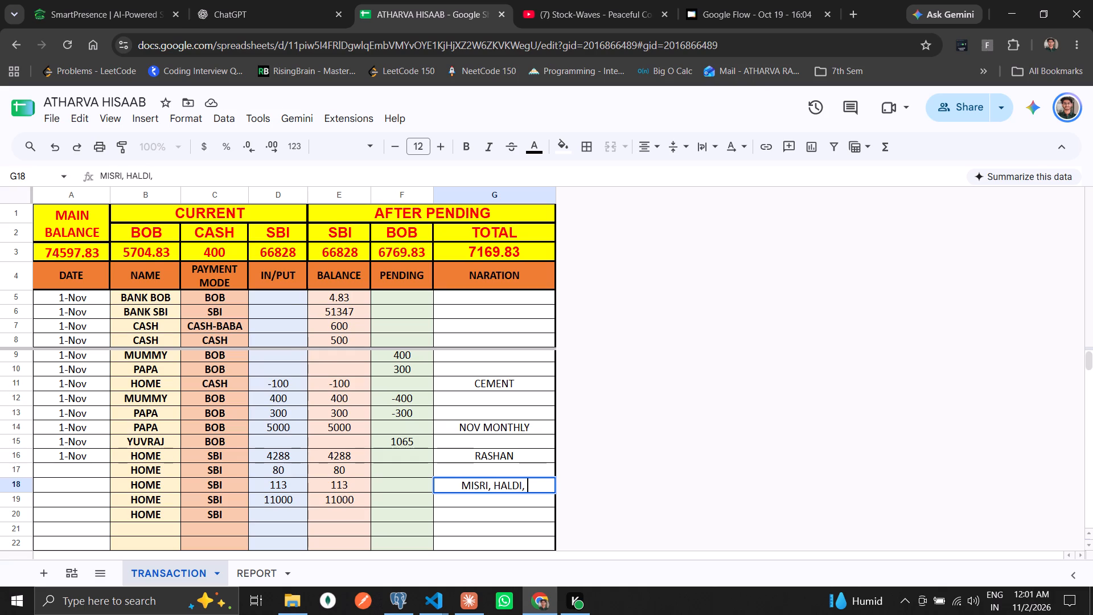
type("EA")
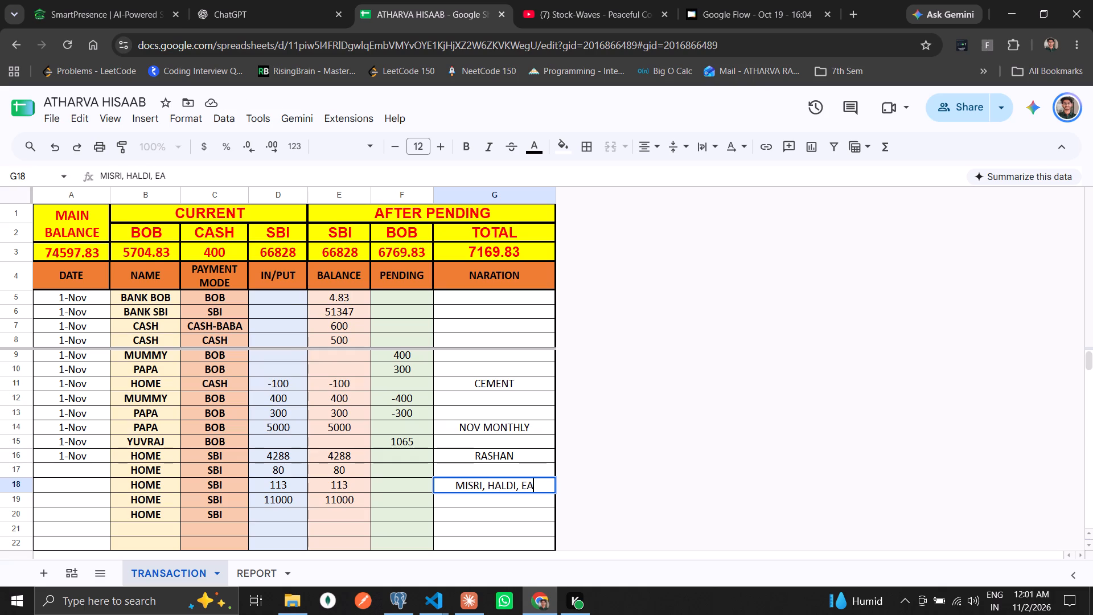
key("BackSpace")
key("BackSpace")
type("PEANUT")
key("Up")
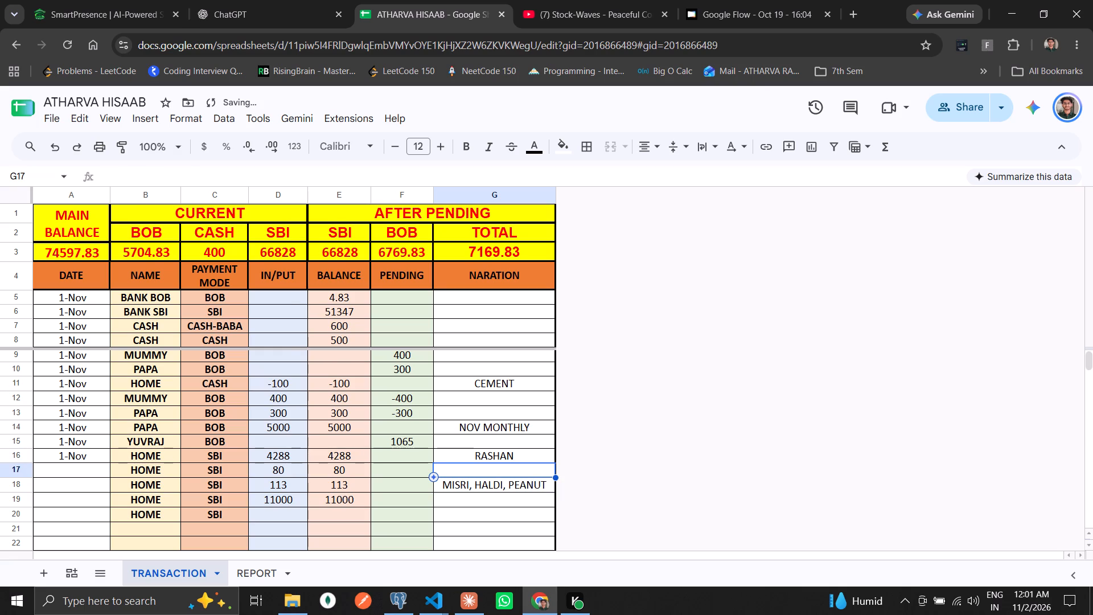
Enter "EGG, KULCHA" as the NARATION for the HOME entry in row 17.
type("EGG")
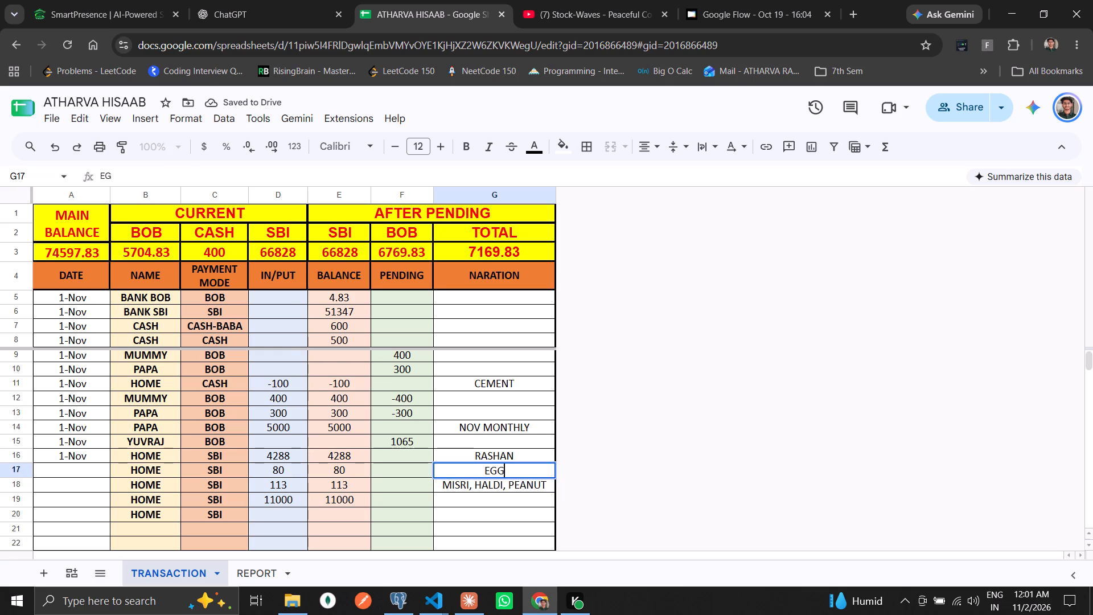
key("space")
key("BackSpace")
type(",")
key("space")
type("KULCHA")
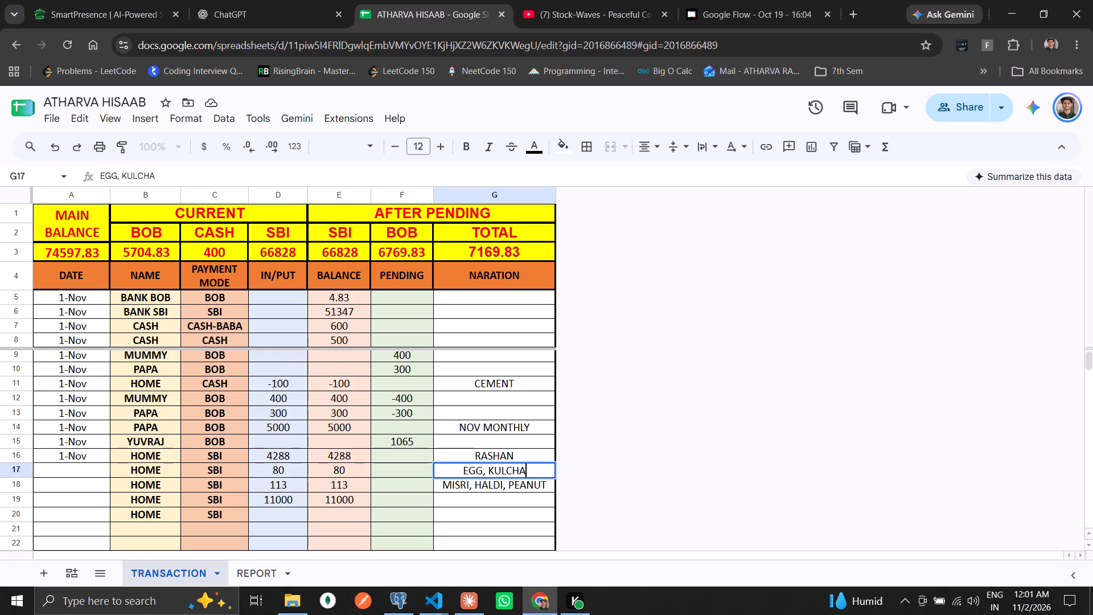
key("Return")
Enter MUMMY as the NARATION for the HOME entry in row 19.
key("Down")
type("MUMMY")
key("Down")
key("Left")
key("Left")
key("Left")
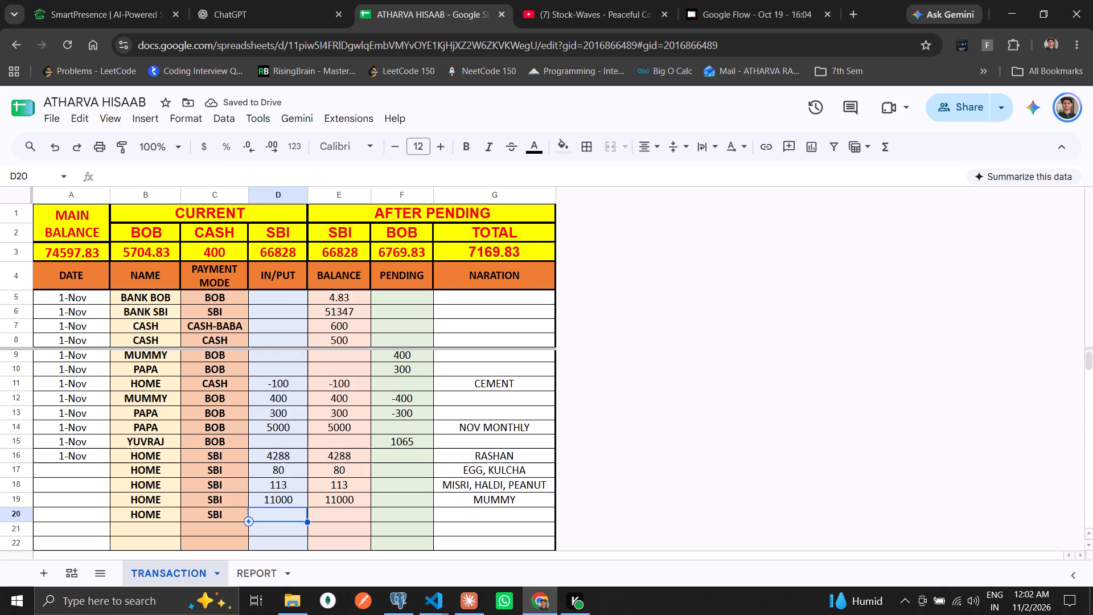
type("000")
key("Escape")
Enter a formula in the NARATION cell of row 20 that subtracts 40553.40 from the after-pending SBI balance in E3.
key("Right")
key("Right")
key("Right")
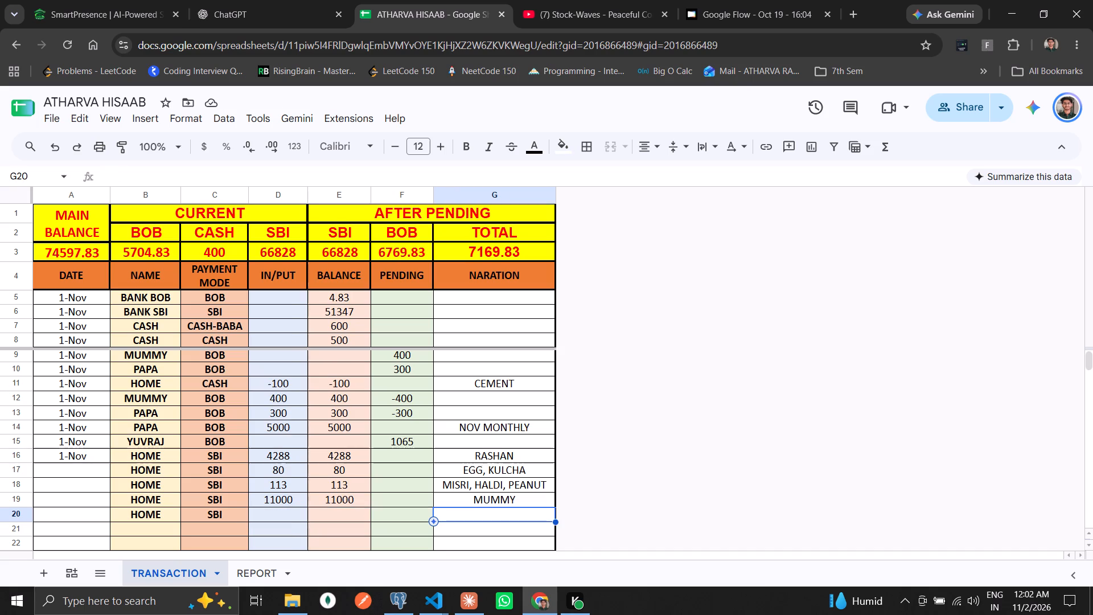
key("equal")
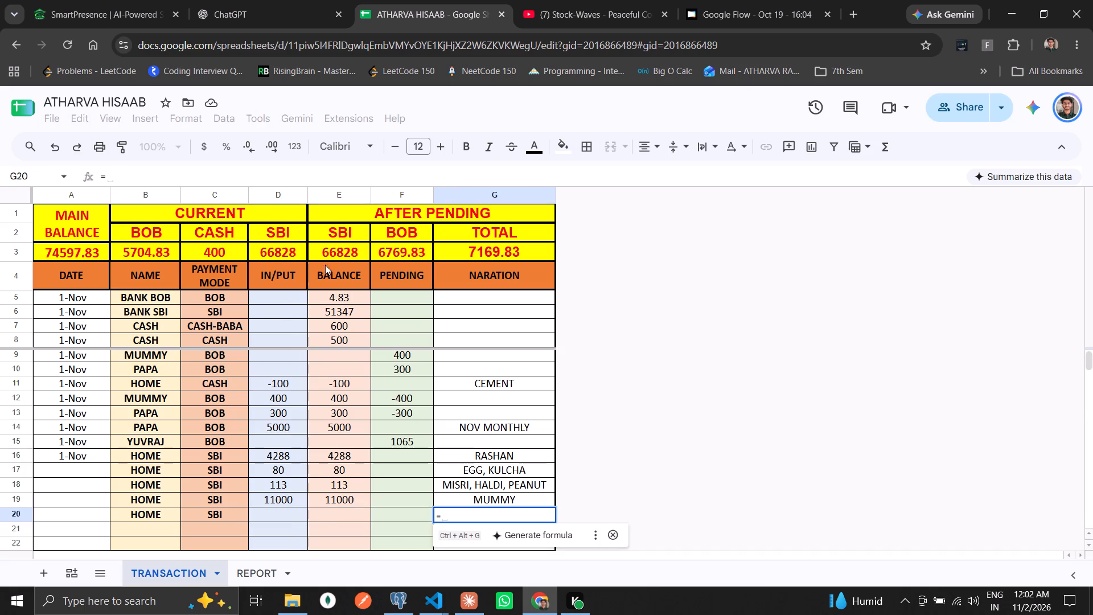
left_click(336, 248)
key("minus")
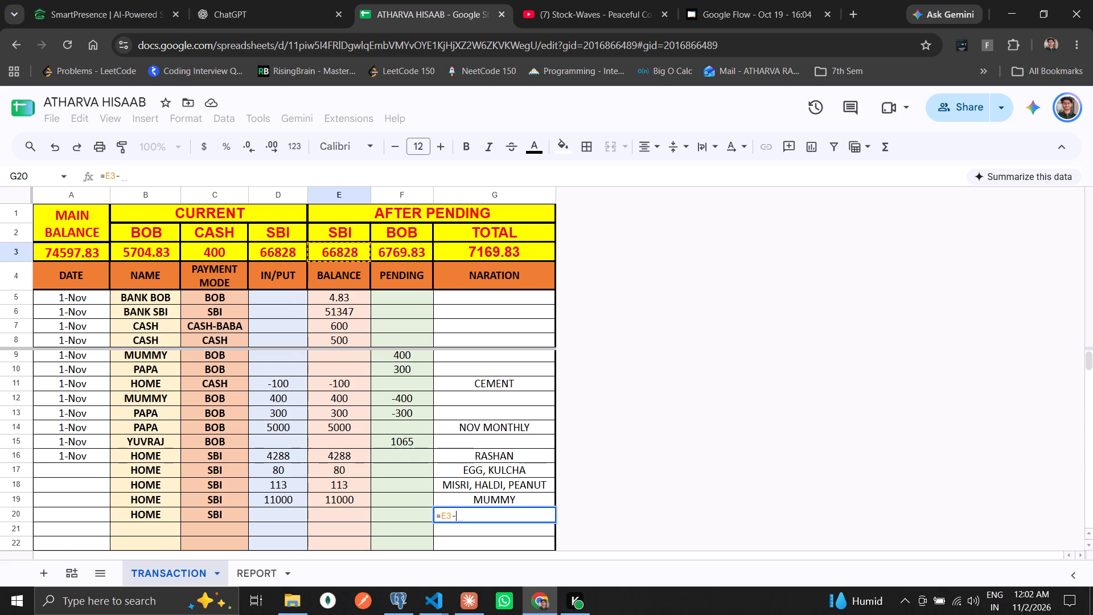
type("40553")
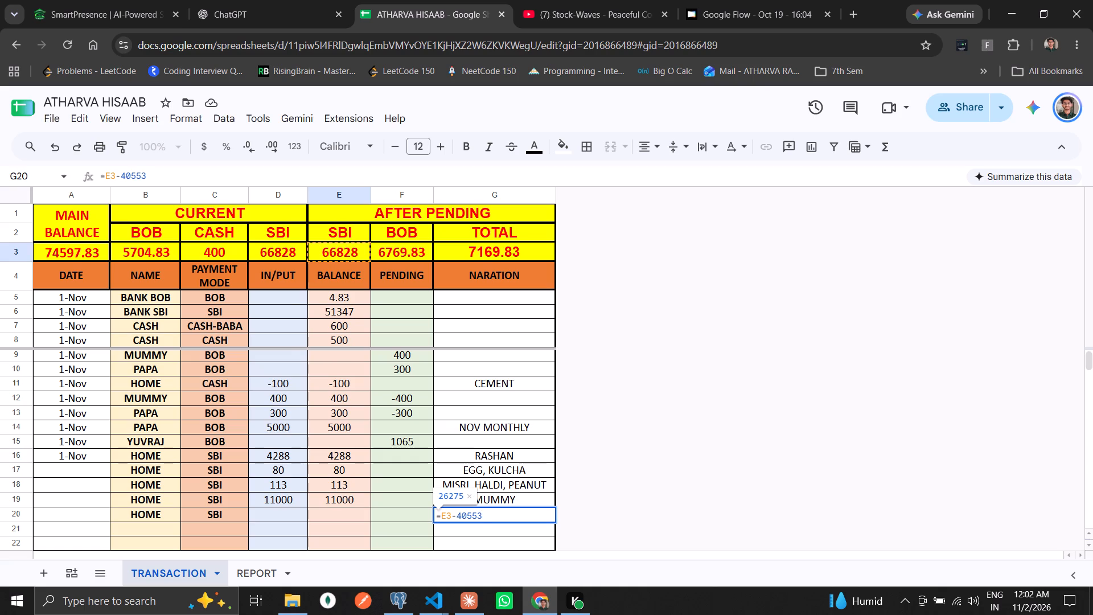
type(".40")
key("Return")
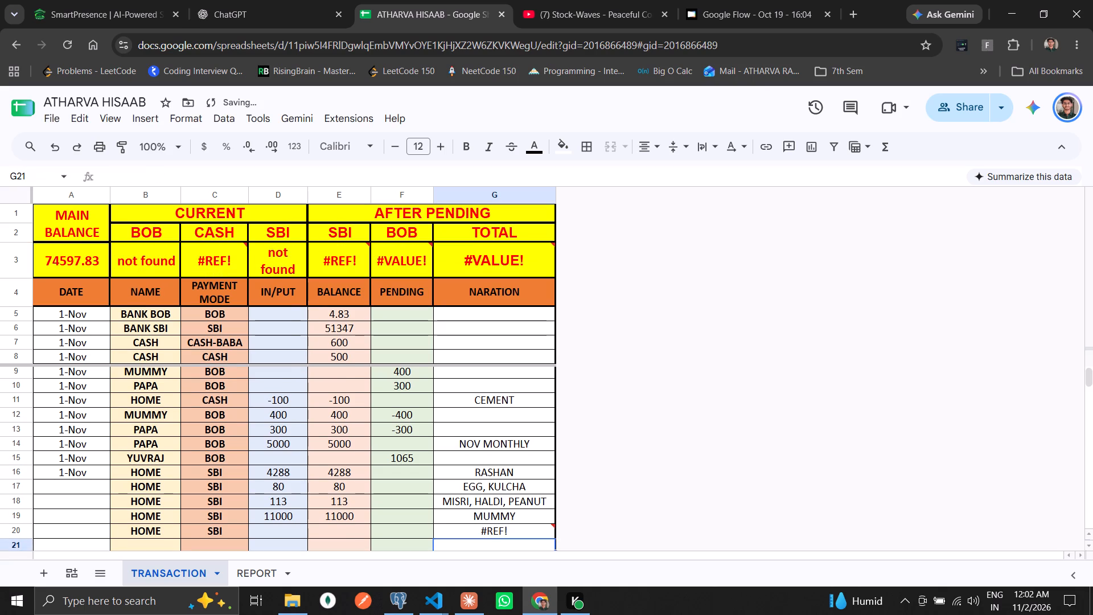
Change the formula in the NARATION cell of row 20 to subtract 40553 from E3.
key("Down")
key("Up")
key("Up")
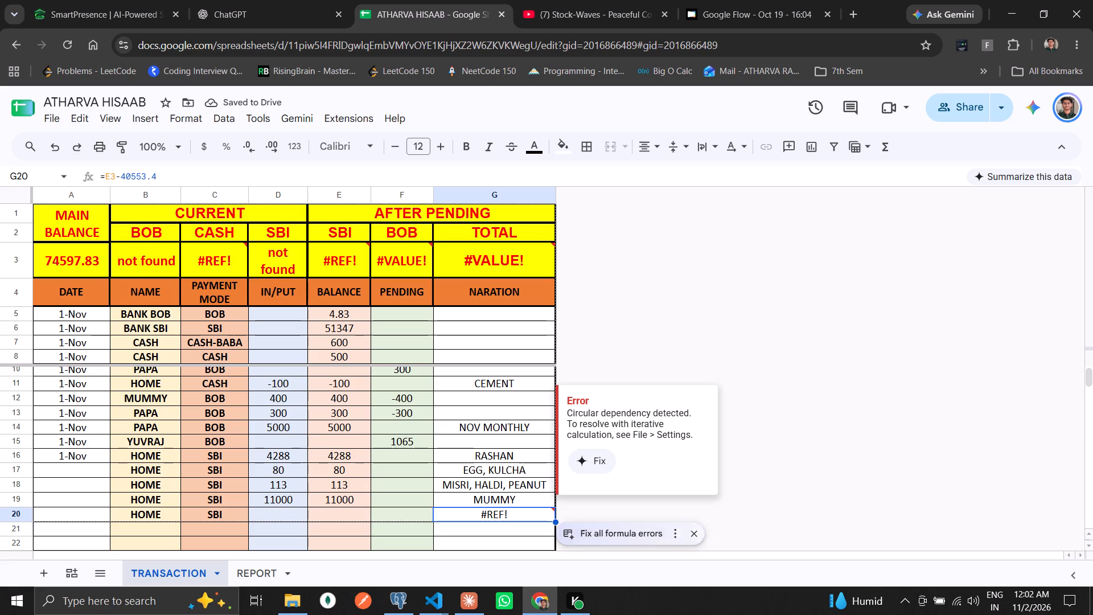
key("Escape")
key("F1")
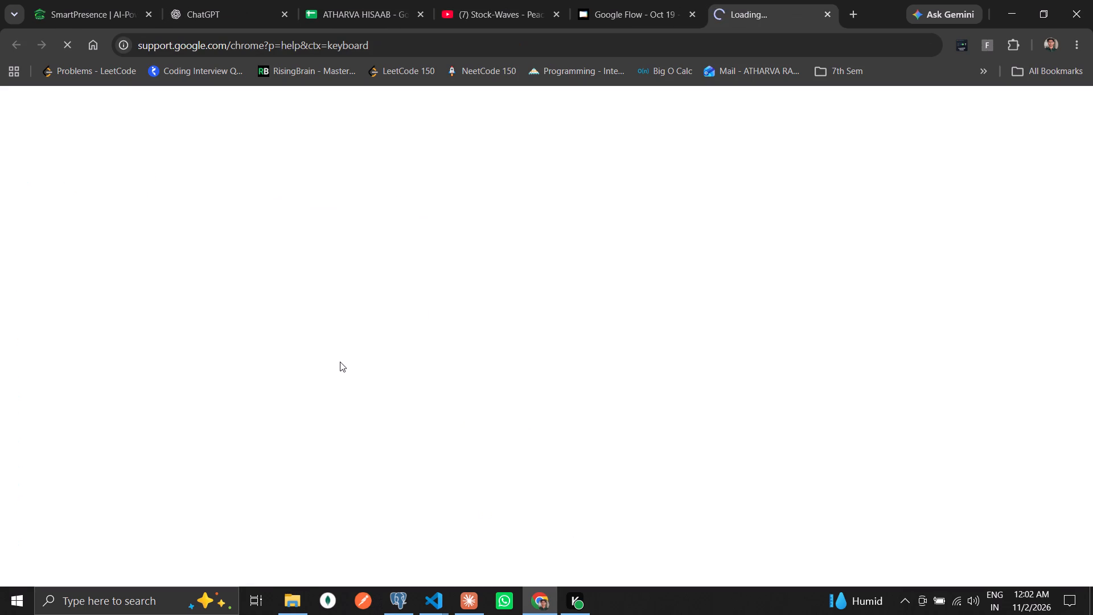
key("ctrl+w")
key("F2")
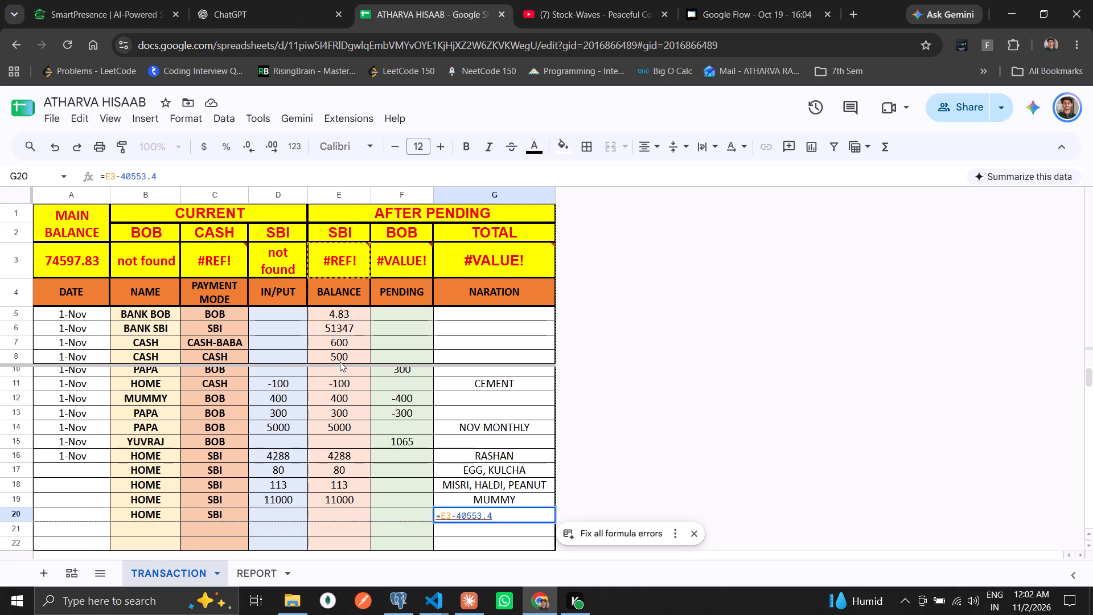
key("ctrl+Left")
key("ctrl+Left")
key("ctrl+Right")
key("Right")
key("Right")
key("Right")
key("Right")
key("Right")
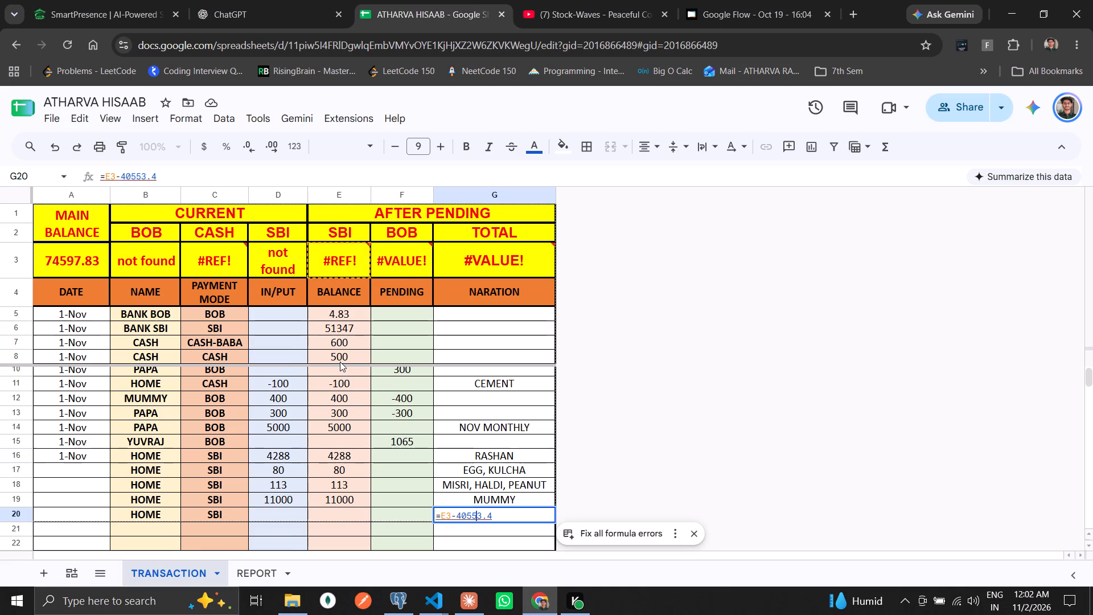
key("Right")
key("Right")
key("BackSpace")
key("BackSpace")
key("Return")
Clear the formula from the NARATION cell of row 20.
key("Up")
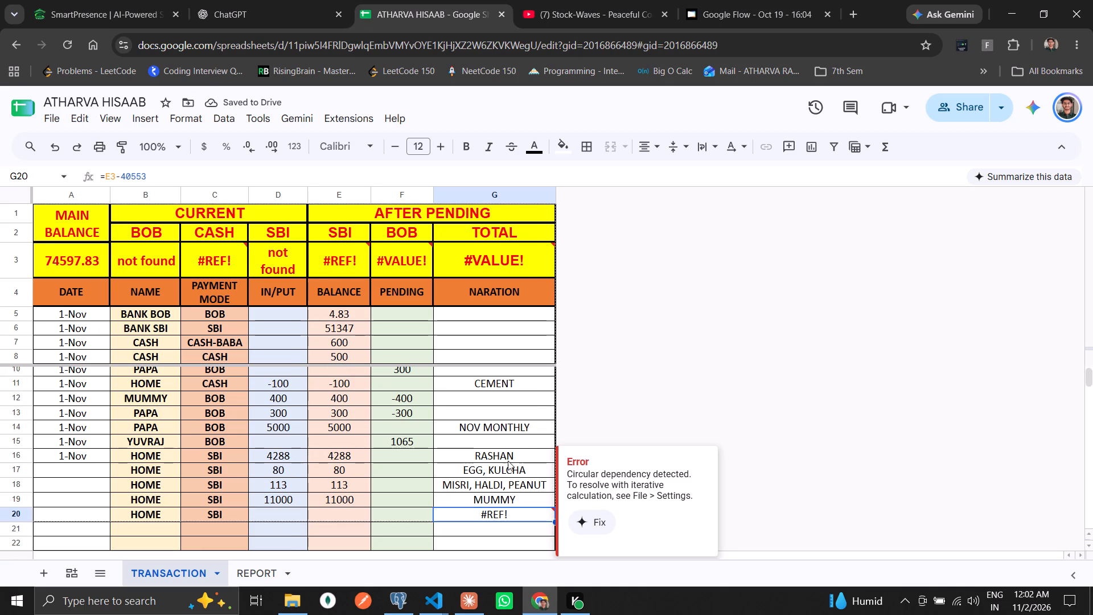
key("Delete")
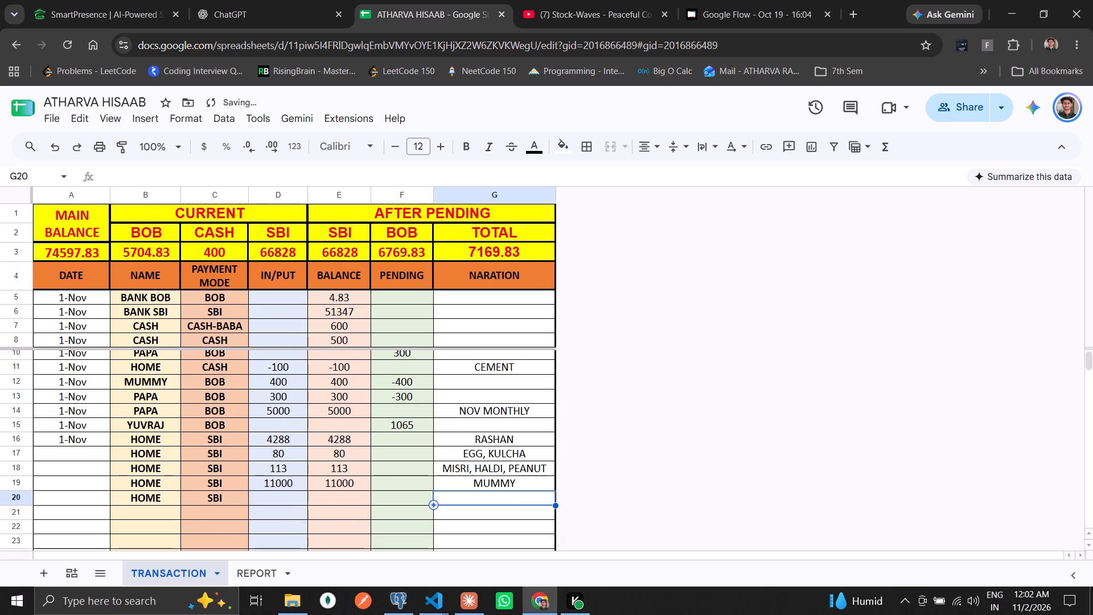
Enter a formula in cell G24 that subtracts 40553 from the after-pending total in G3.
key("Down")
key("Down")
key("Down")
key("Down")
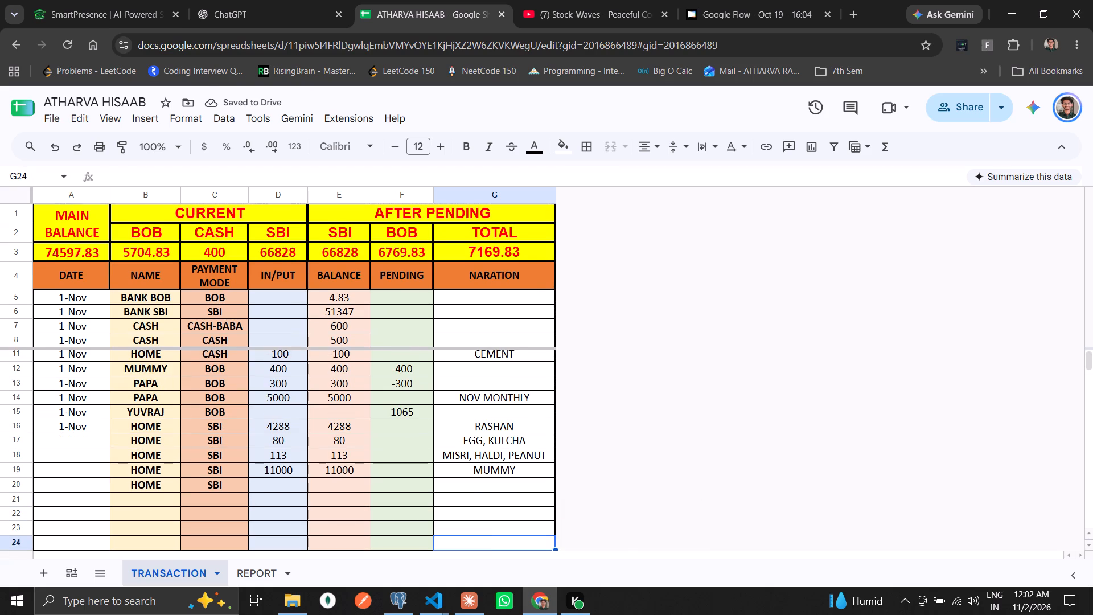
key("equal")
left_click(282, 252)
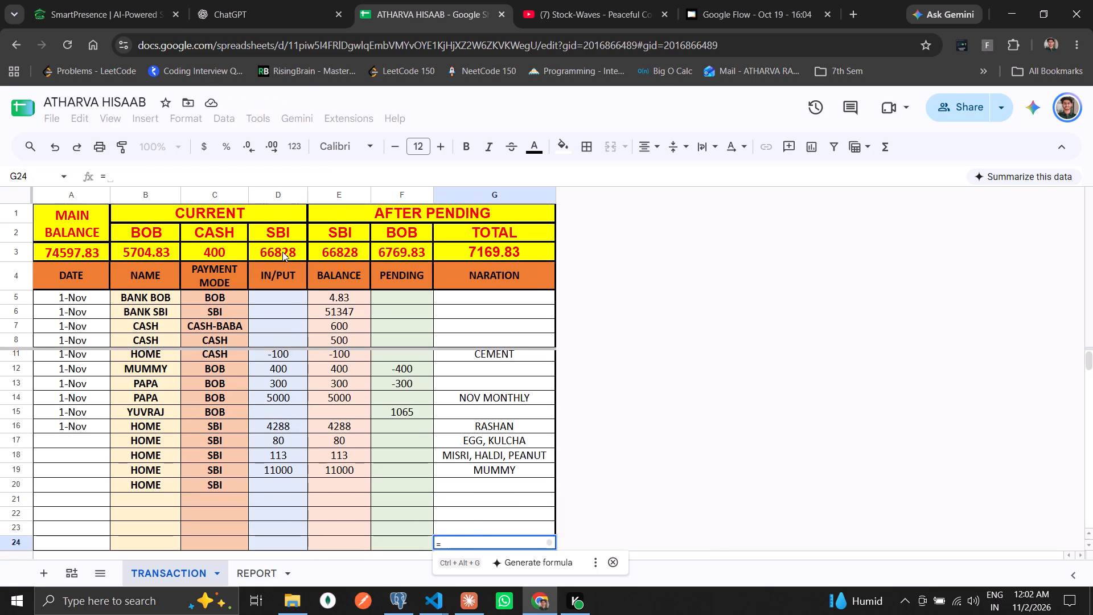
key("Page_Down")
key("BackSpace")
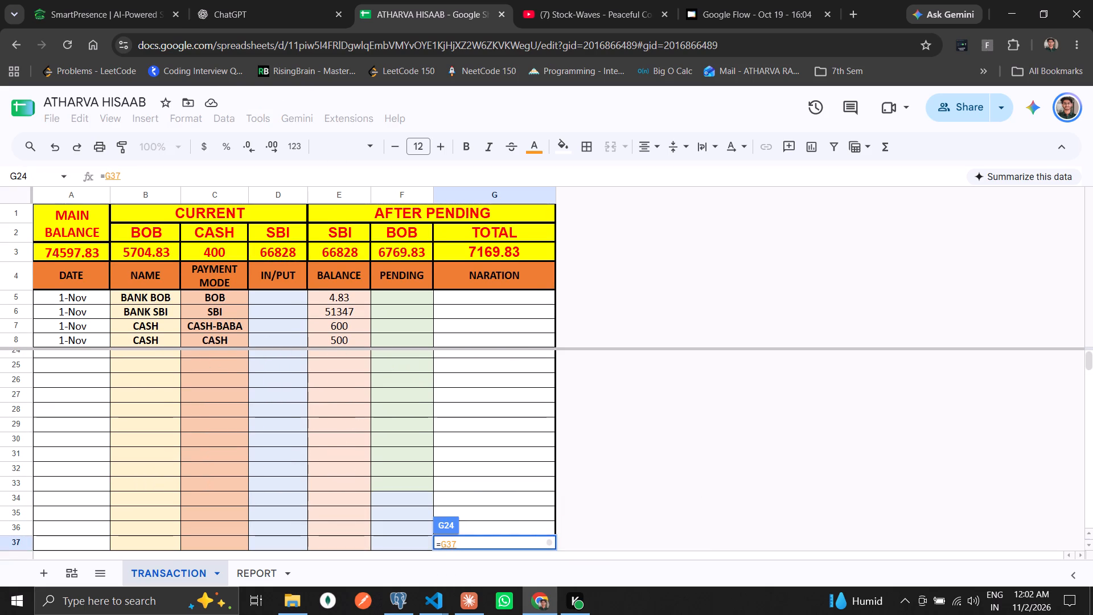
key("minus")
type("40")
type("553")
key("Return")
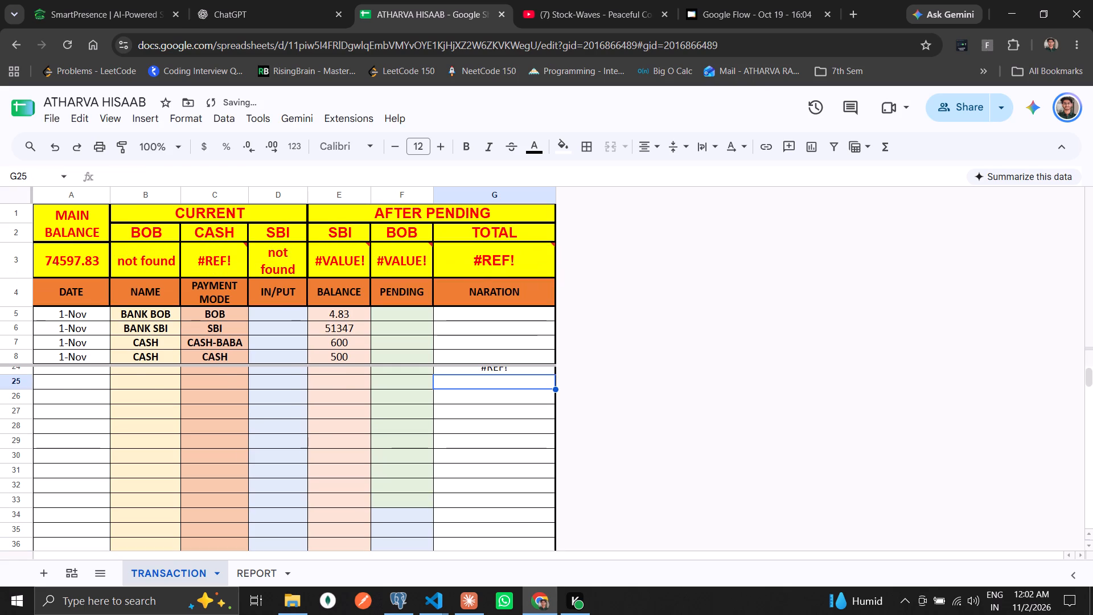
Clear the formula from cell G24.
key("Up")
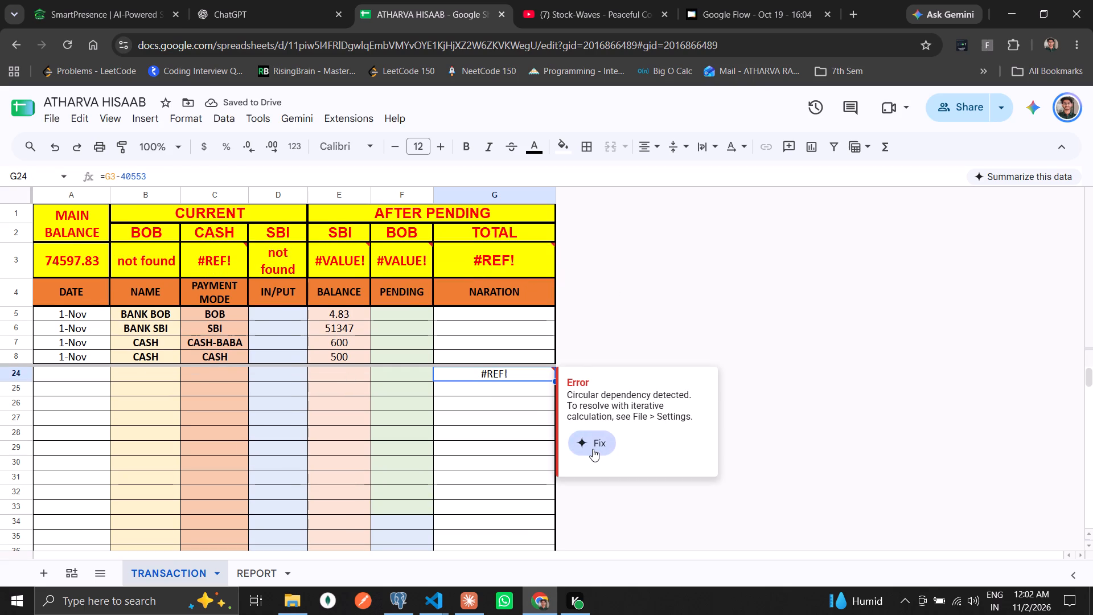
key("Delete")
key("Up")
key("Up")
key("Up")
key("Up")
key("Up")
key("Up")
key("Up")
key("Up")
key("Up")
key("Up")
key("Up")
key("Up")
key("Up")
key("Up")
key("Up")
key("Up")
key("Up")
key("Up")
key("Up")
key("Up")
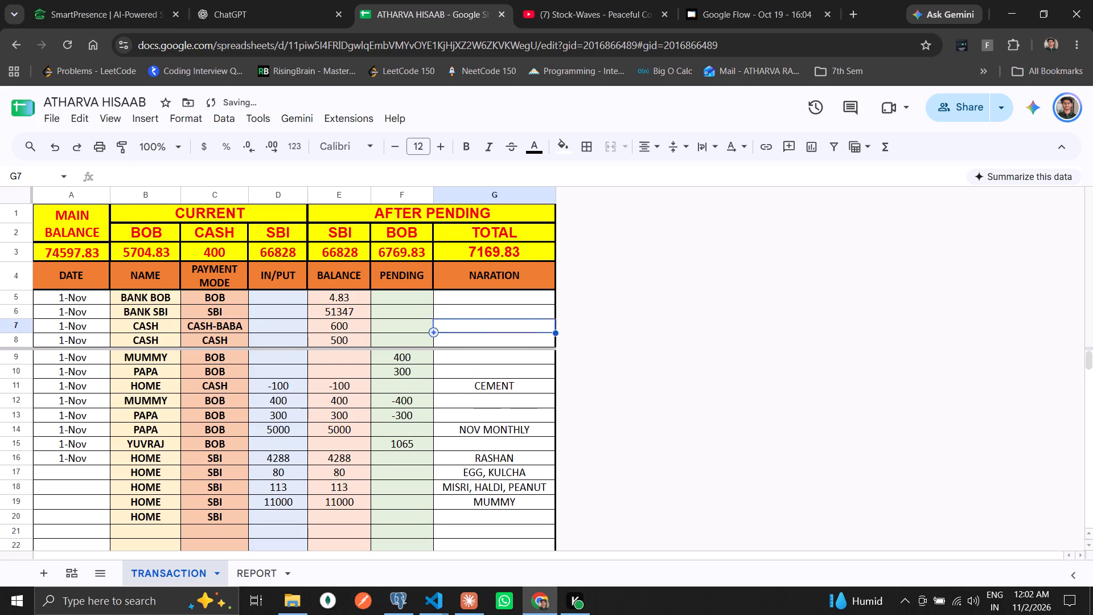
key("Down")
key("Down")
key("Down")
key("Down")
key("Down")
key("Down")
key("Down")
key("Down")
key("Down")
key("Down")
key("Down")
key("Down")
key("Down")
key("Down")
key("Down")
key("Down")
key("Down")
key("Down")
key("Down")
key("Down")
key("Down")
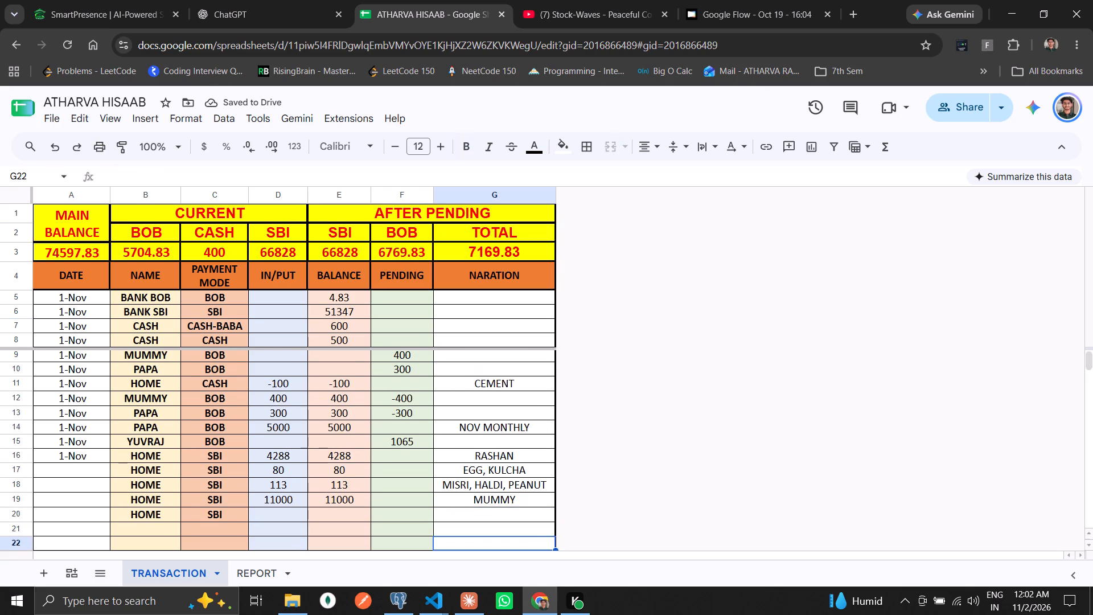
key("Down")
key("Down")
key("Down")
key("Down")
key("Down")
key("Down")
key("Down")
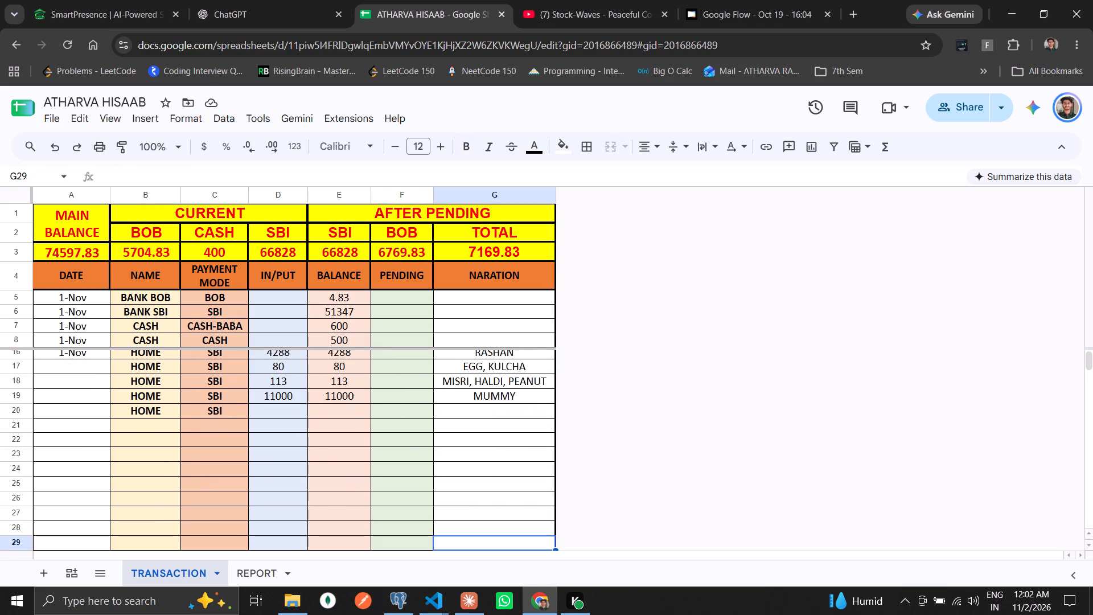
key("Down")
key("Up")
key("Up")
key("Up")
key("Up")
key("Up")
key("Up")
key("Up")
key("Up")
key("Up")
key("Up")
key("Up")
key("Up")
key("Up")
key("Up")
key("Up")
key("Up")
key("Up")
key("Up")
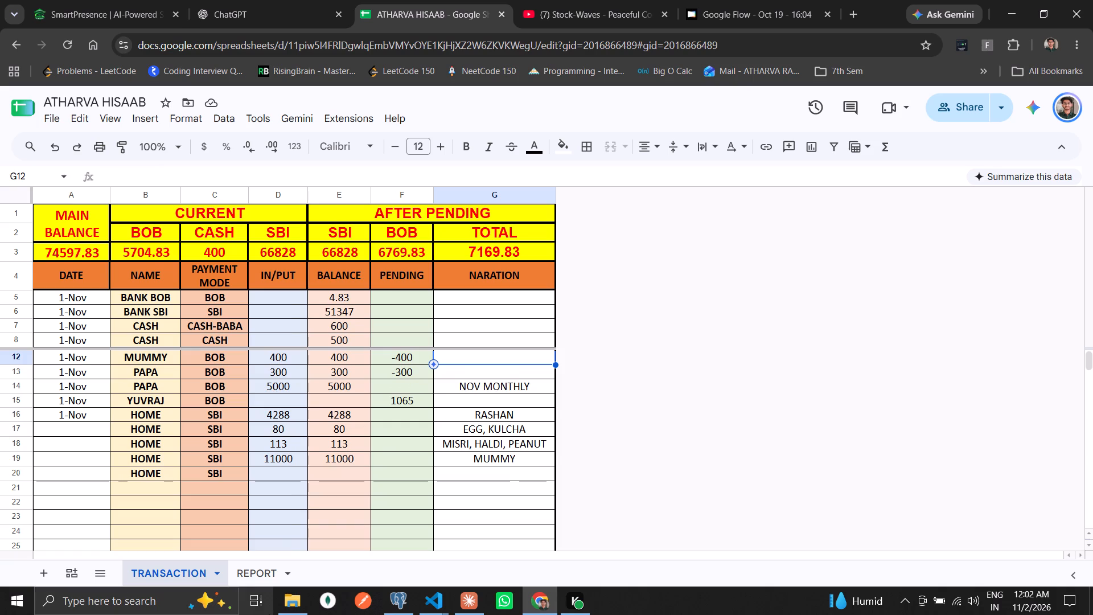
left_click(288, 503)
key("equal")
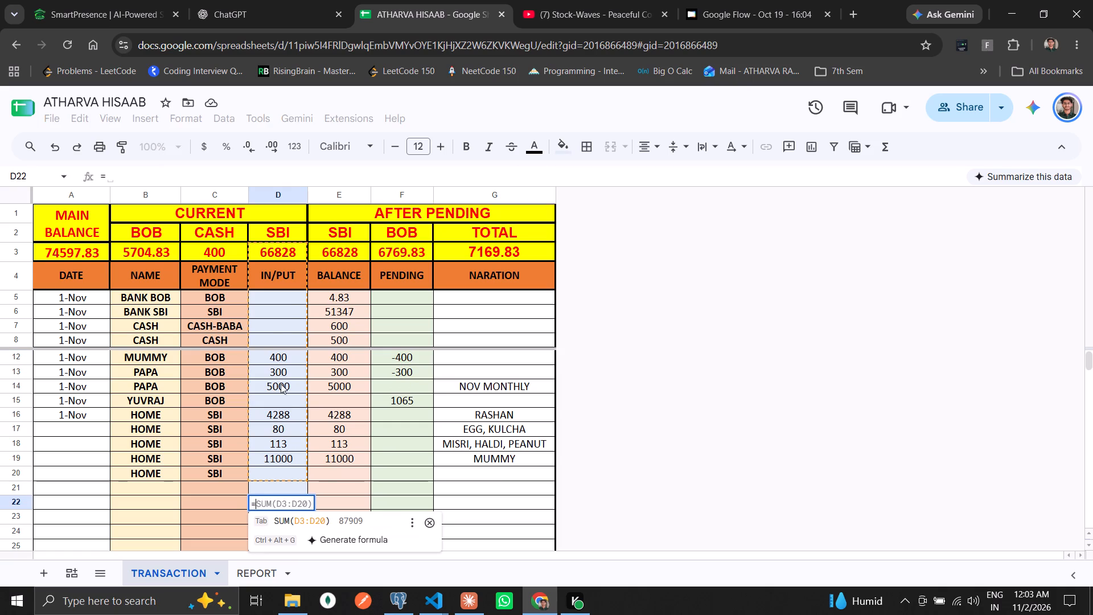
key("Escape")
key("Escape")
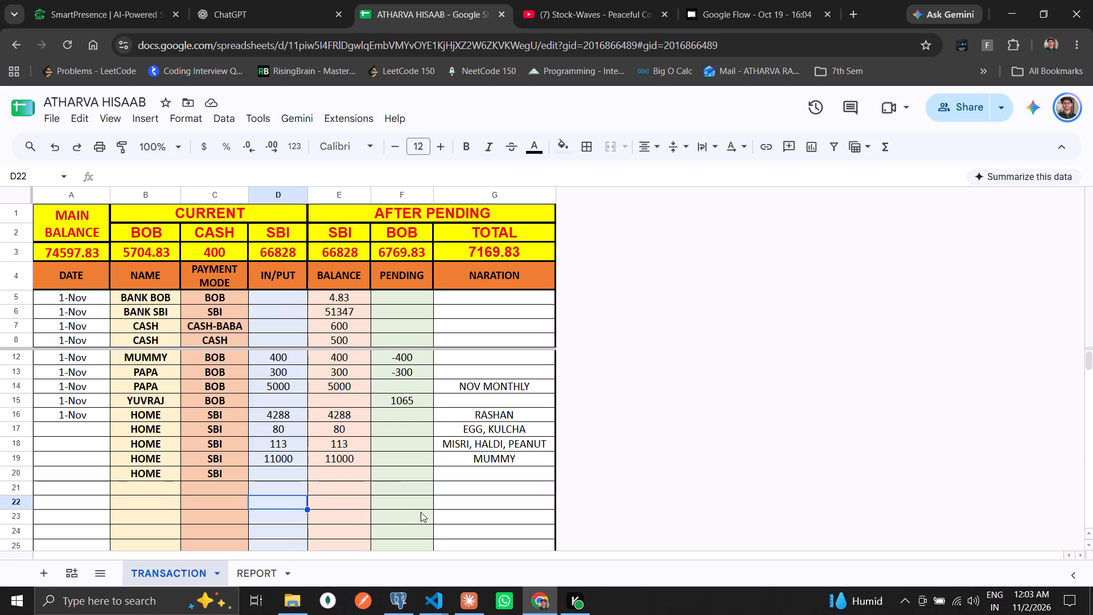
Start a formula in cell F22 of the PENDING column.
left_click(413, 502)
key("equal")
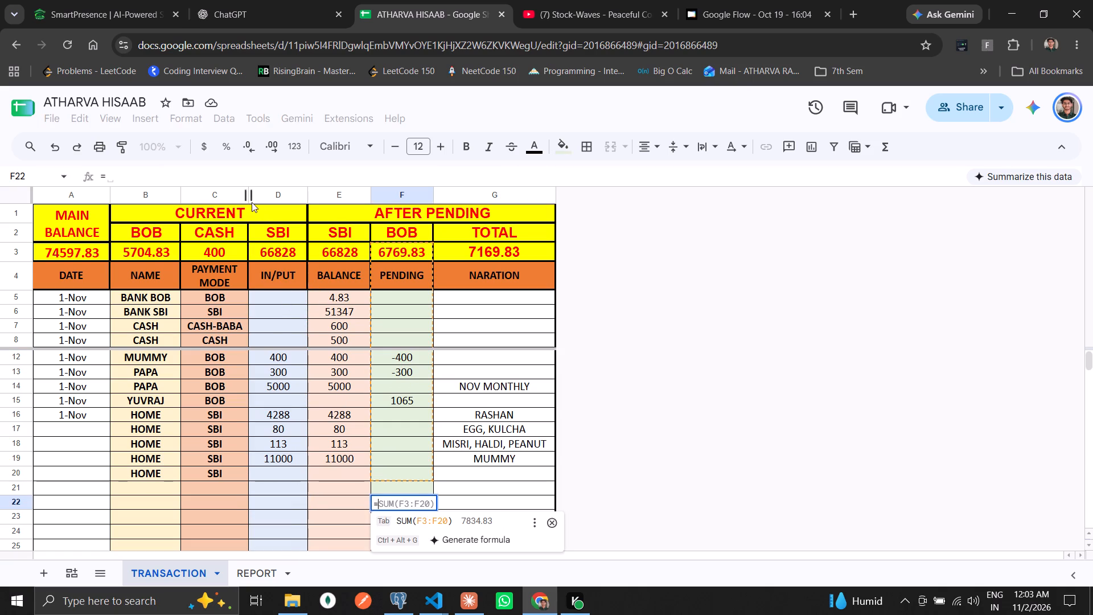
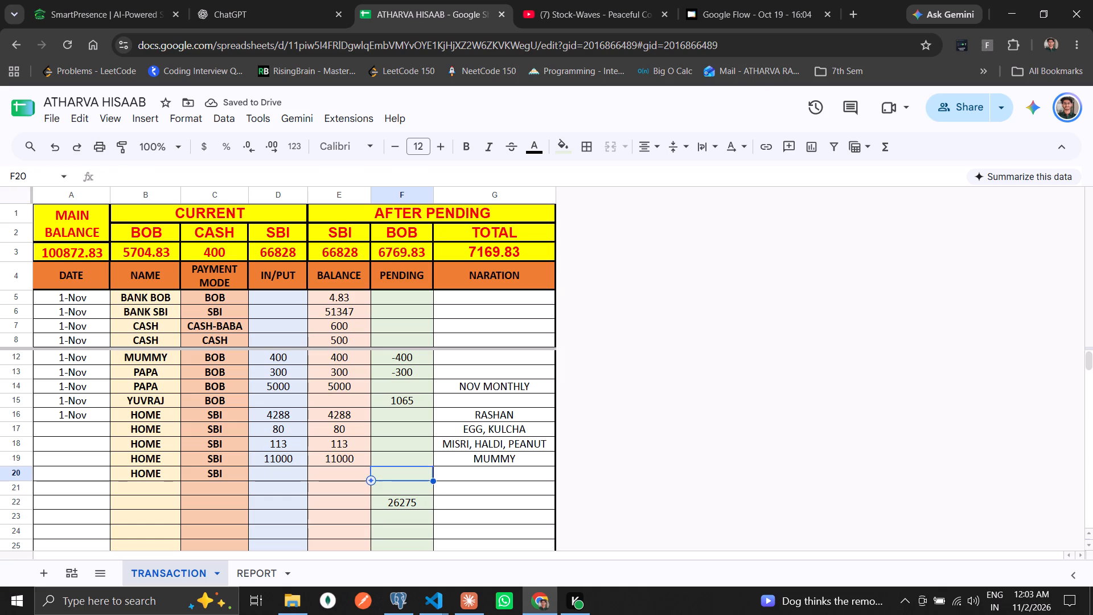
Enter 8000 as the IN/PUT amount and SUIT as the NARATION of the HOME entry in row 20.
key("Left")
key("Left")
type("8000")
key("Right")
key("Right")
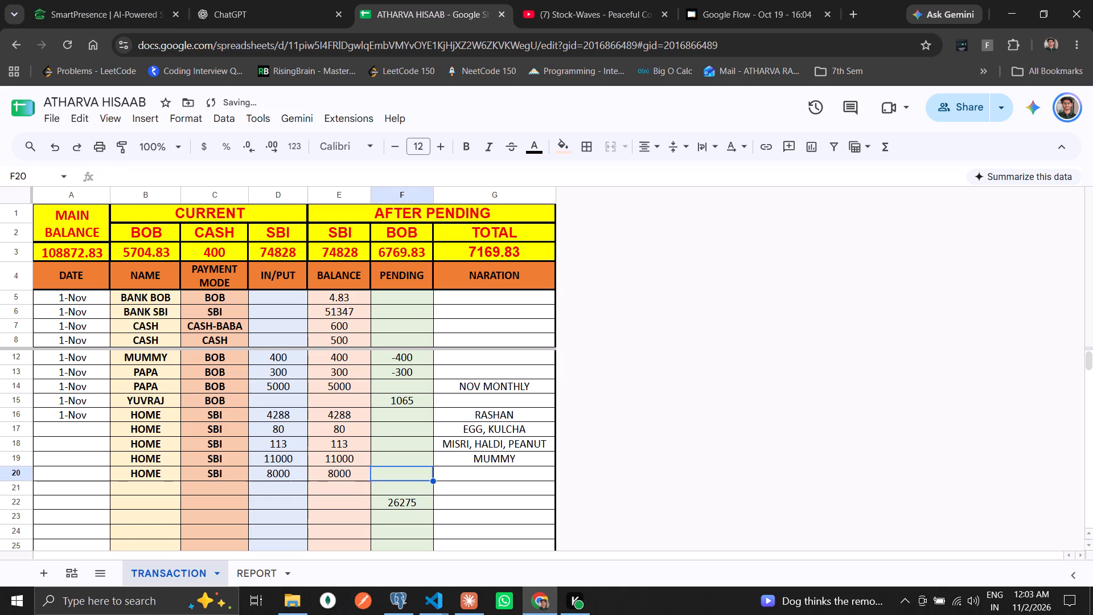
key("Right")
type("SUIT")
key("Down")
key("Left")
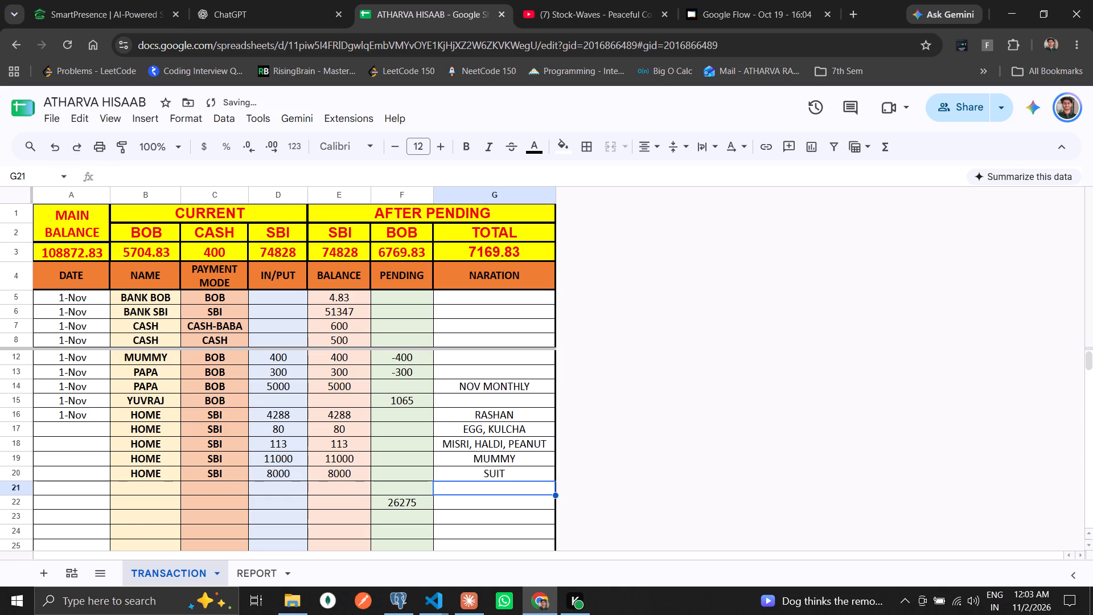
Make the RASHAN entry's IN/PUT amount in row 16 negative, -4288.
key("Left")
key("Left")
key("Left")
key("Right")
key("Right")
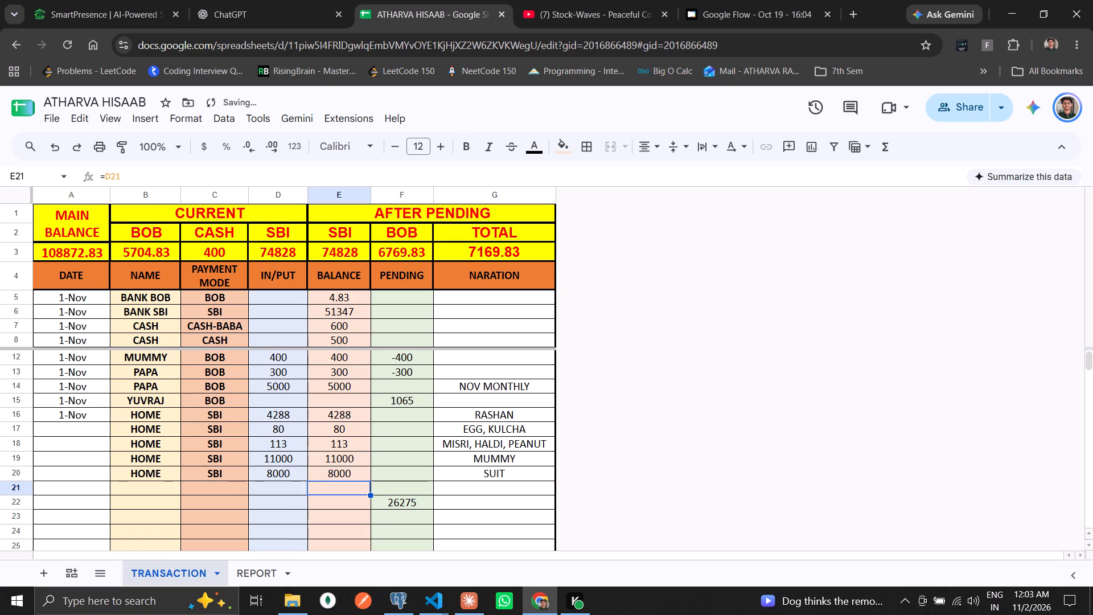
key("Up")
key("Left")
key("Up")
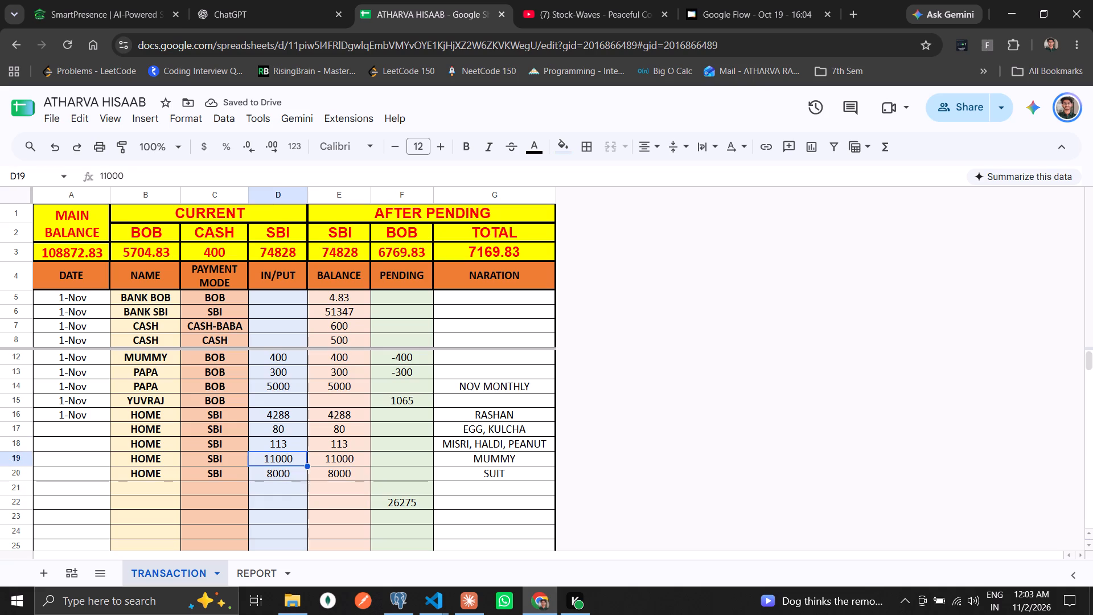
key("Up")
key("Up")
key("Up")
key("F2")
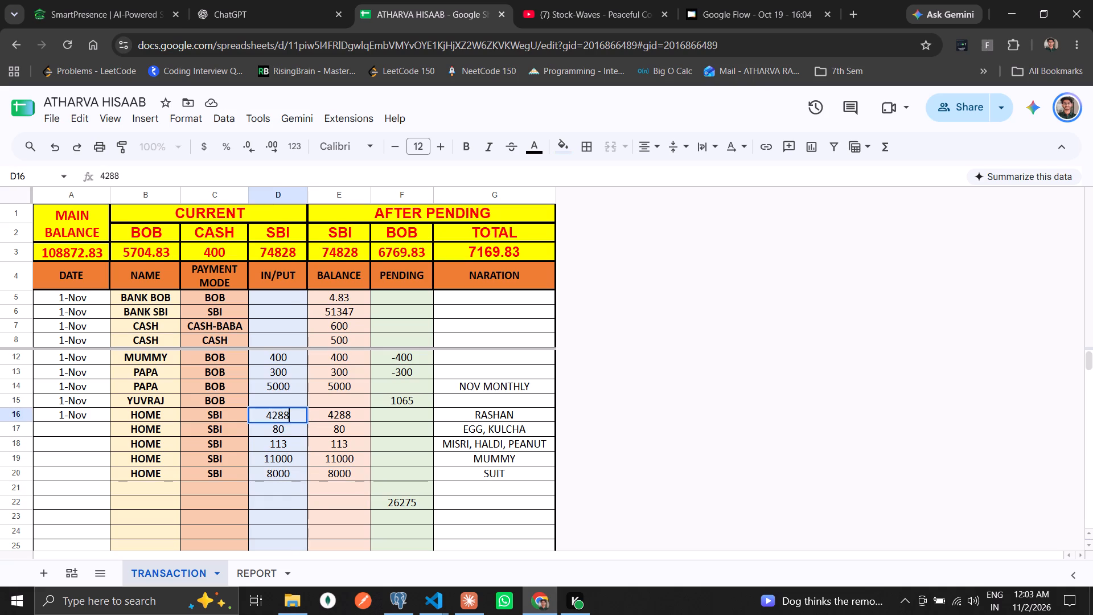
key("Left")
key("Left")
key("Left")
key("Left")
key("minus")
key("Return")
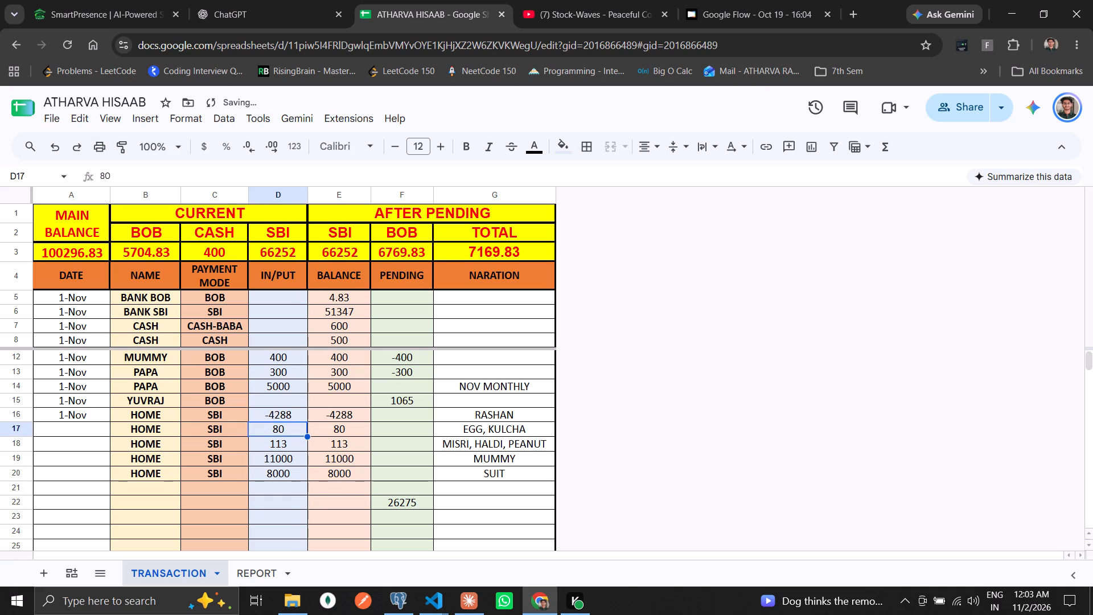
Make the IN/PUT amounts in rows 17 and 18 negative, -80 and -113.
key("F2")
key("Left")
key("Left")
key("minus")
key("Return")
key("F2")
key("Left")
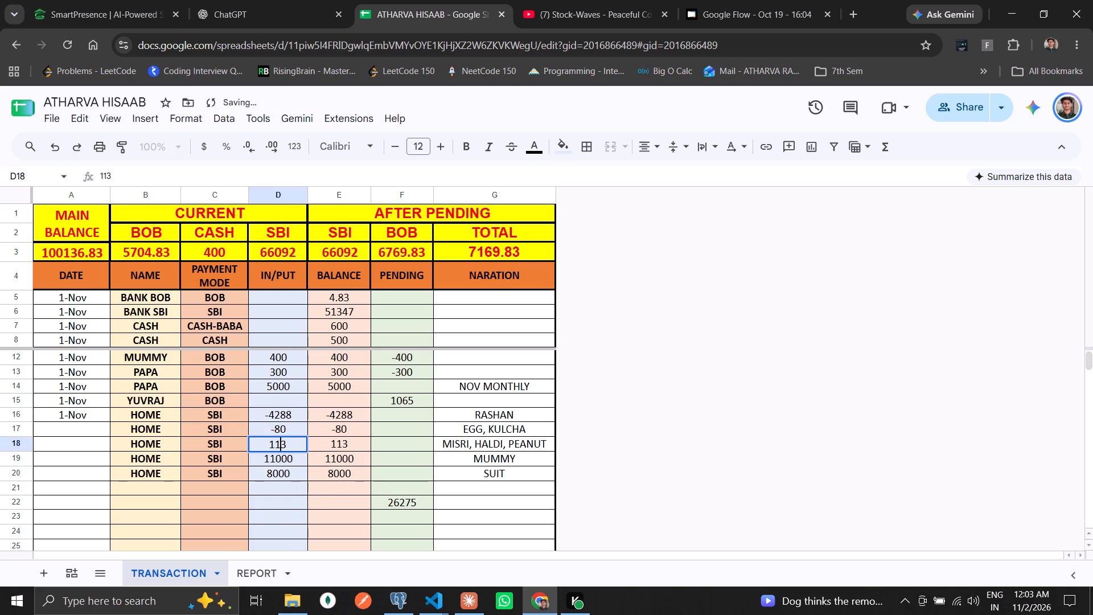
key("Left")
key("Left")
key("minus")
key("Return")
Make the MUMMY narration entry's IN/PUT amount in row 19 negative, -11000.
key("F2")
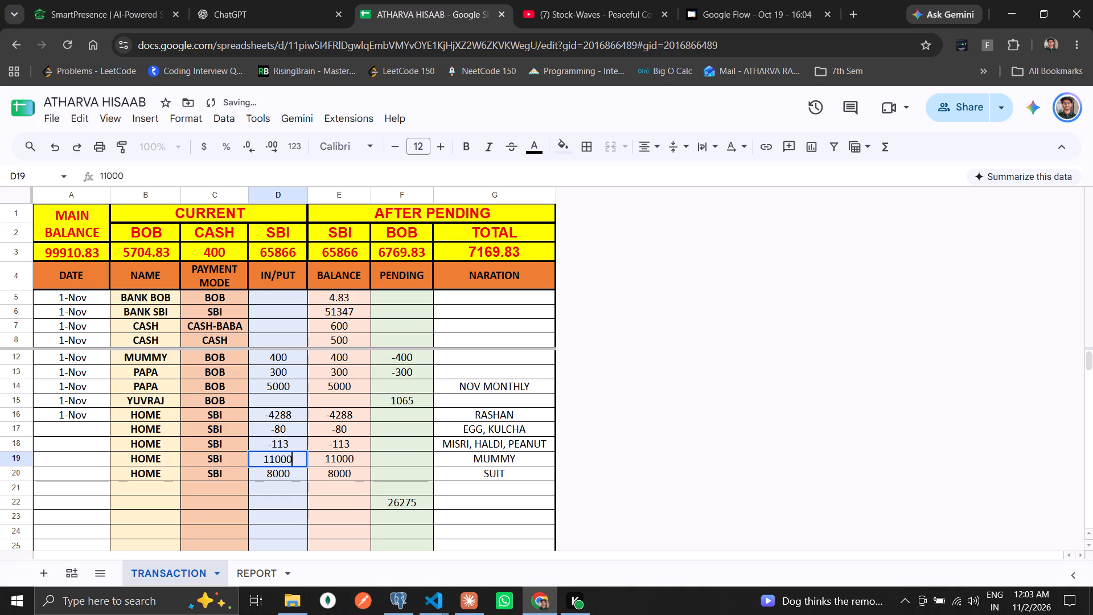
key("Left")
key("Left")
key("Left")
key("Left")
key("Left")
key("minus")
key("Return")
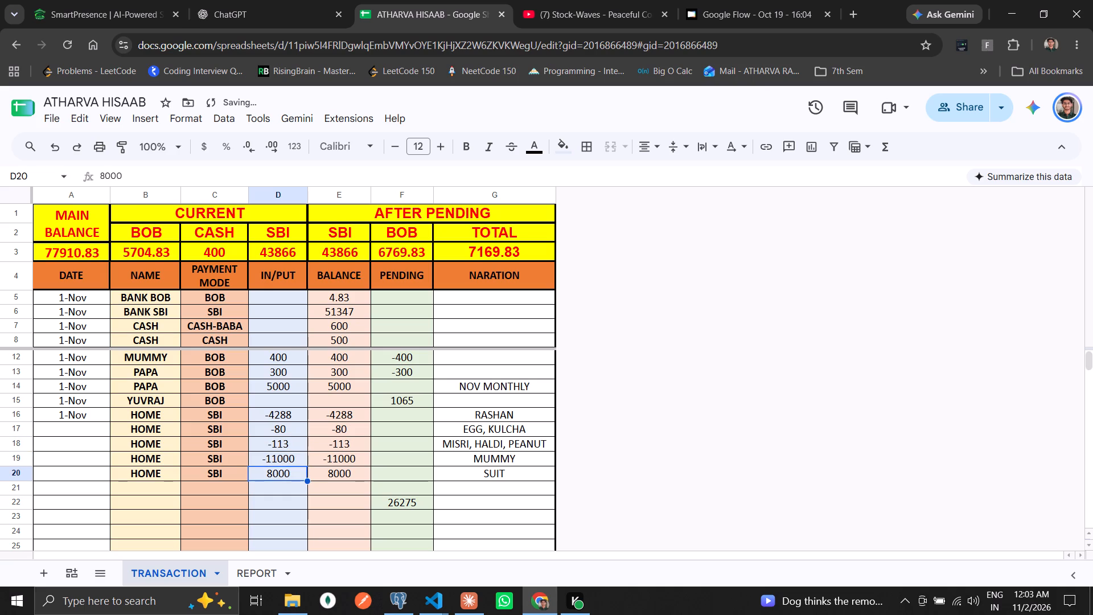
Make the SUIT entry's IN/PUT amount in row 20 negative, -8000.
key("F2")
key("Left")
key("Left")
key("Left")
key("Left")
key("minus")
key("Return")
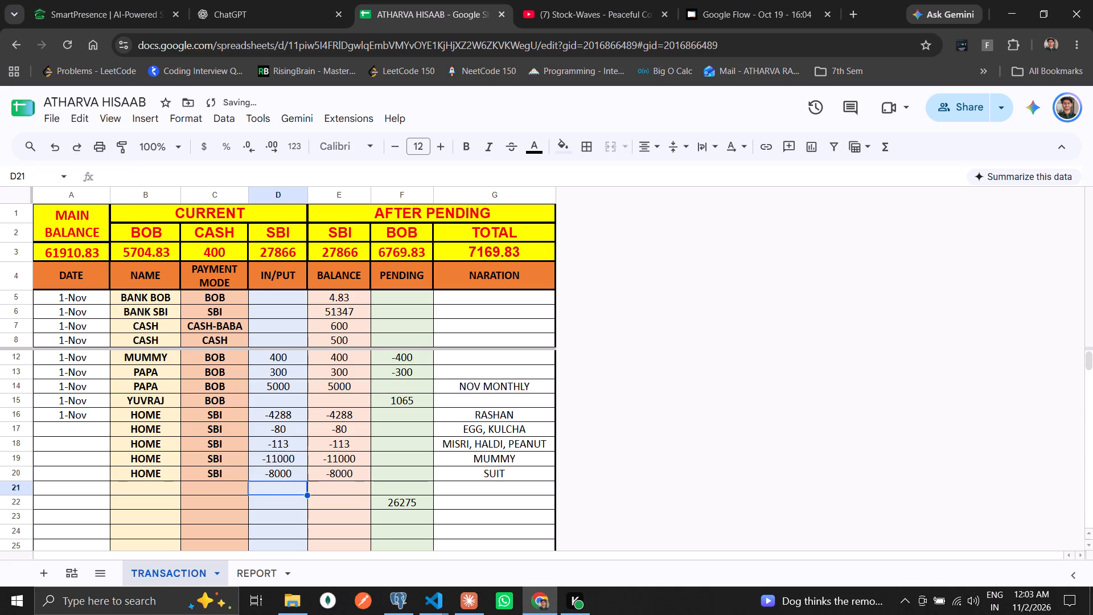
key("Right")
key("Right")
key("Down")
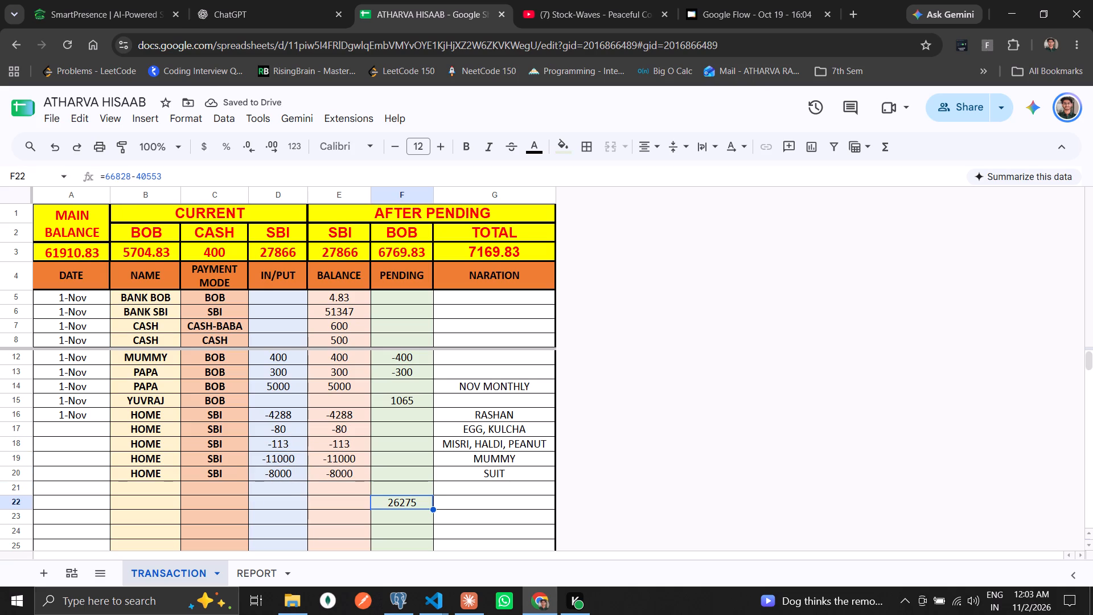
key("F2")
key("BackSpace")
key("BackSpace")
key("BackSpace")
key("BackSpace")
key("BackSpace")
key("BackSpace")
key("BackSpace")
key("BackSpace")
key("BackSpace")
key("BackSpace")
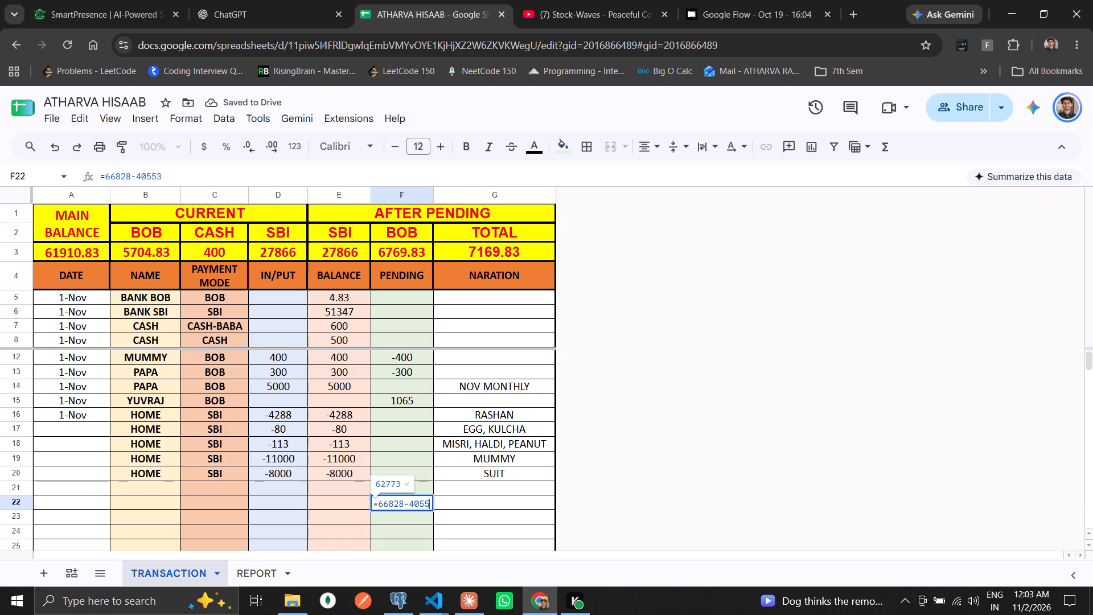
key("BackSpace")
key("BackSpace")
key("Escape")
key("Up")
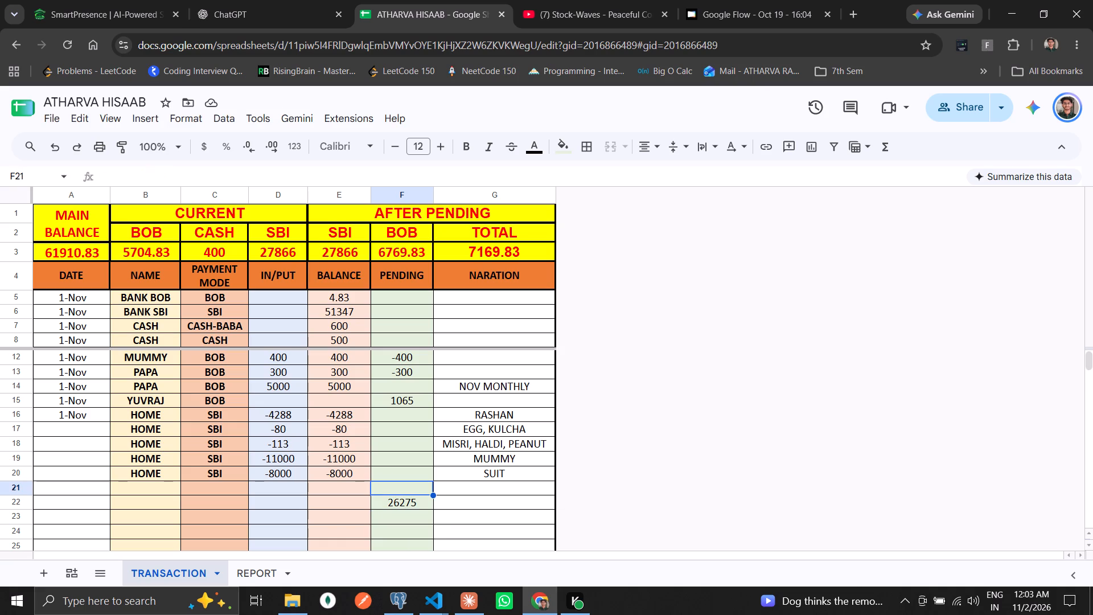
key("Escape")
Clear the IN/PUT amount of the SUIT entry in row 20.
key("Up")
key("Left")
key("Left")
key("F2")
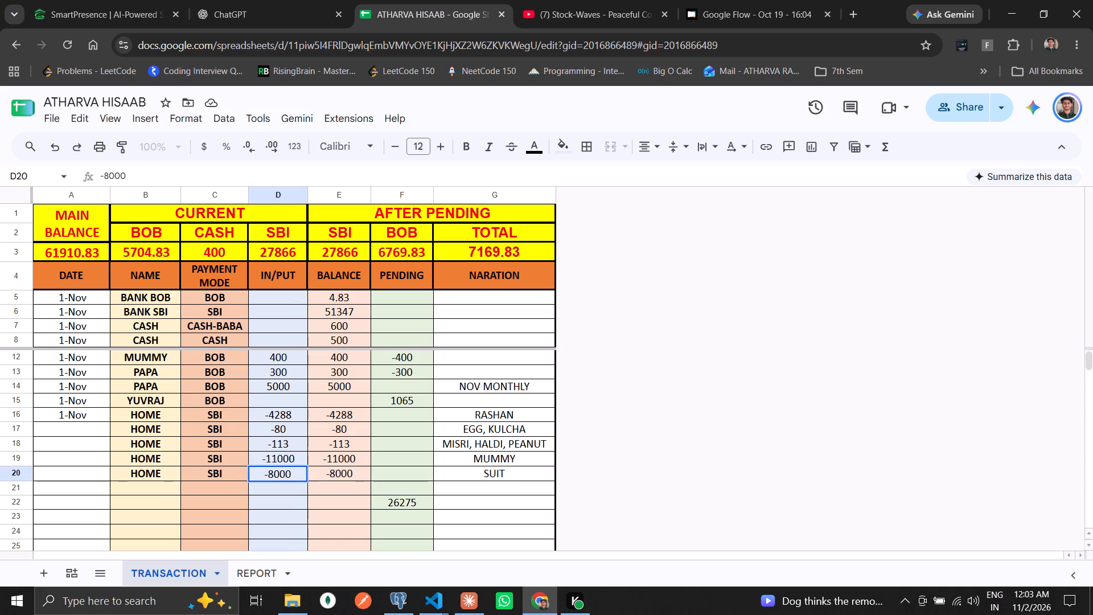
key("Escape")
key("Delete")
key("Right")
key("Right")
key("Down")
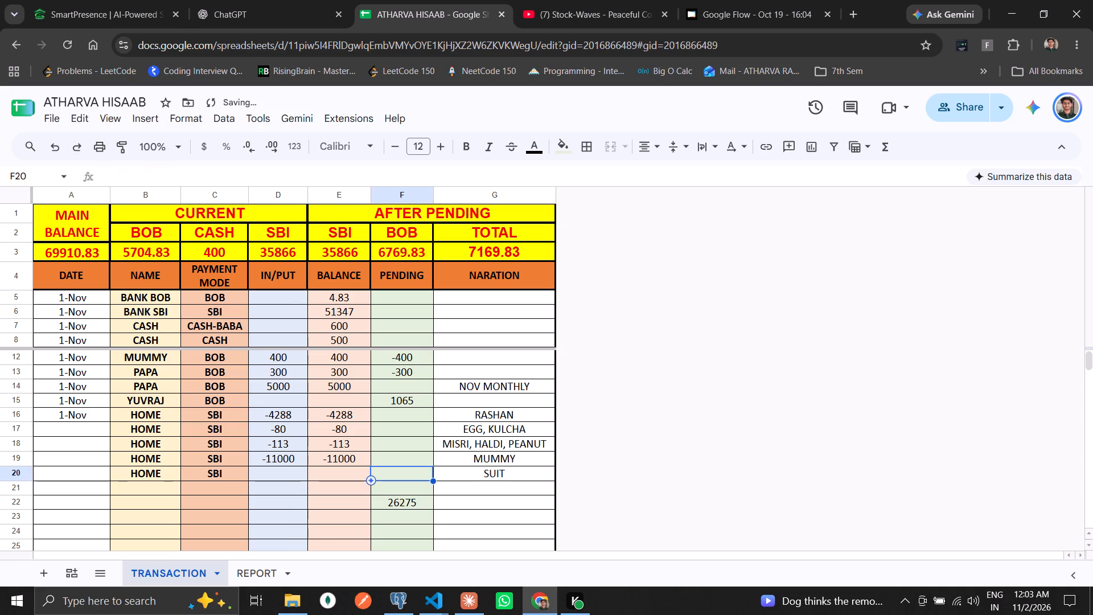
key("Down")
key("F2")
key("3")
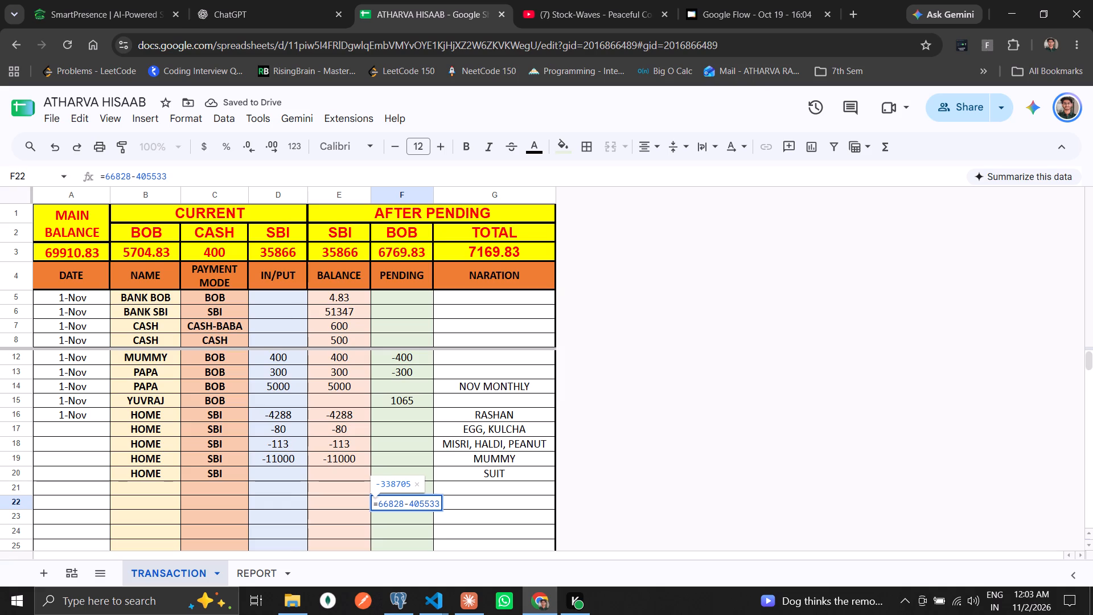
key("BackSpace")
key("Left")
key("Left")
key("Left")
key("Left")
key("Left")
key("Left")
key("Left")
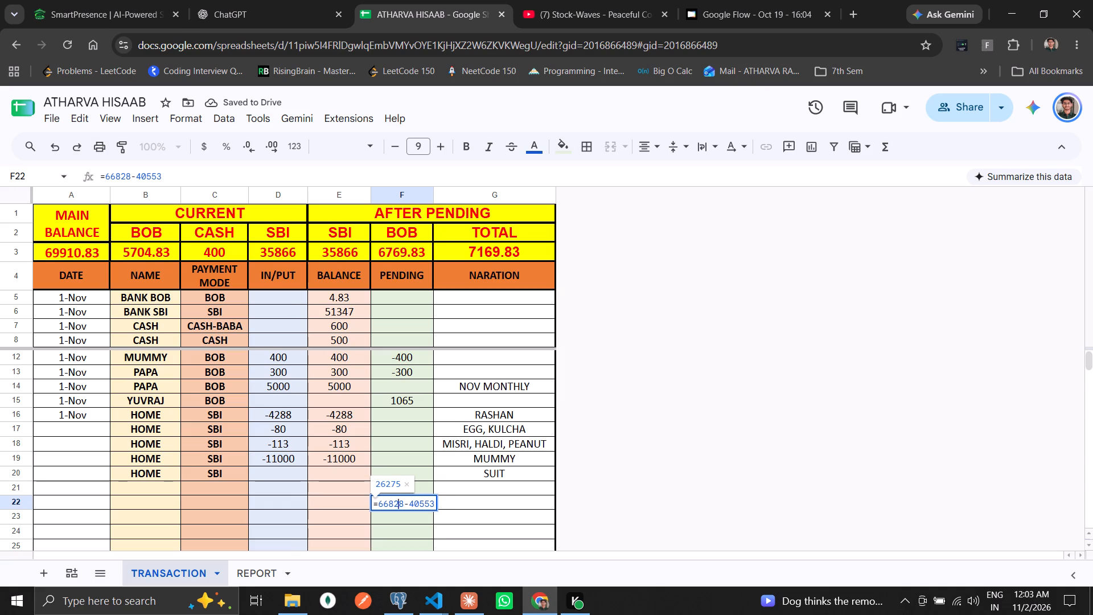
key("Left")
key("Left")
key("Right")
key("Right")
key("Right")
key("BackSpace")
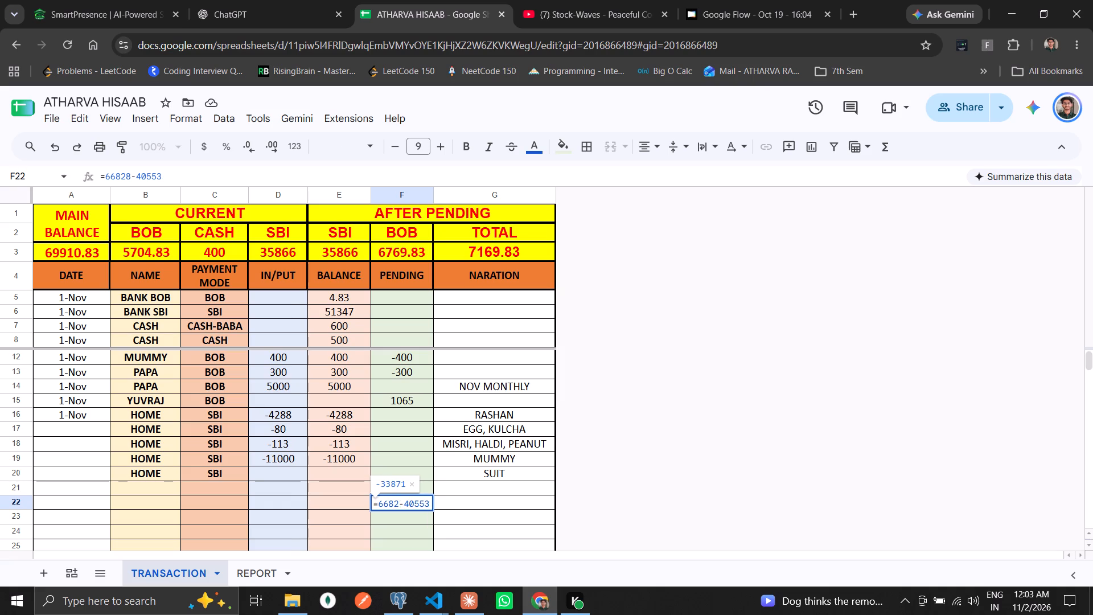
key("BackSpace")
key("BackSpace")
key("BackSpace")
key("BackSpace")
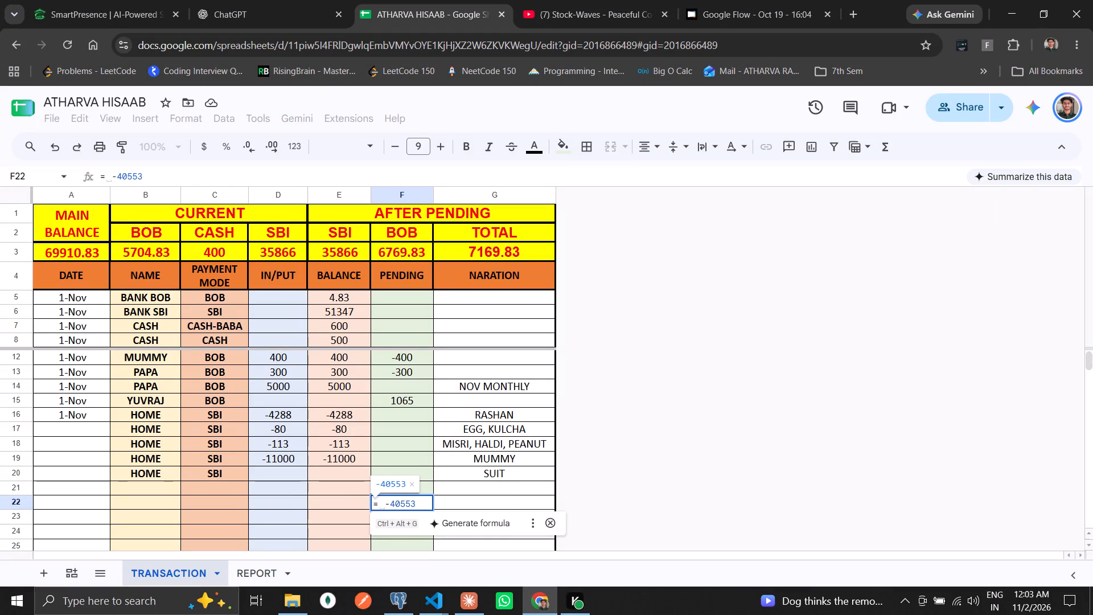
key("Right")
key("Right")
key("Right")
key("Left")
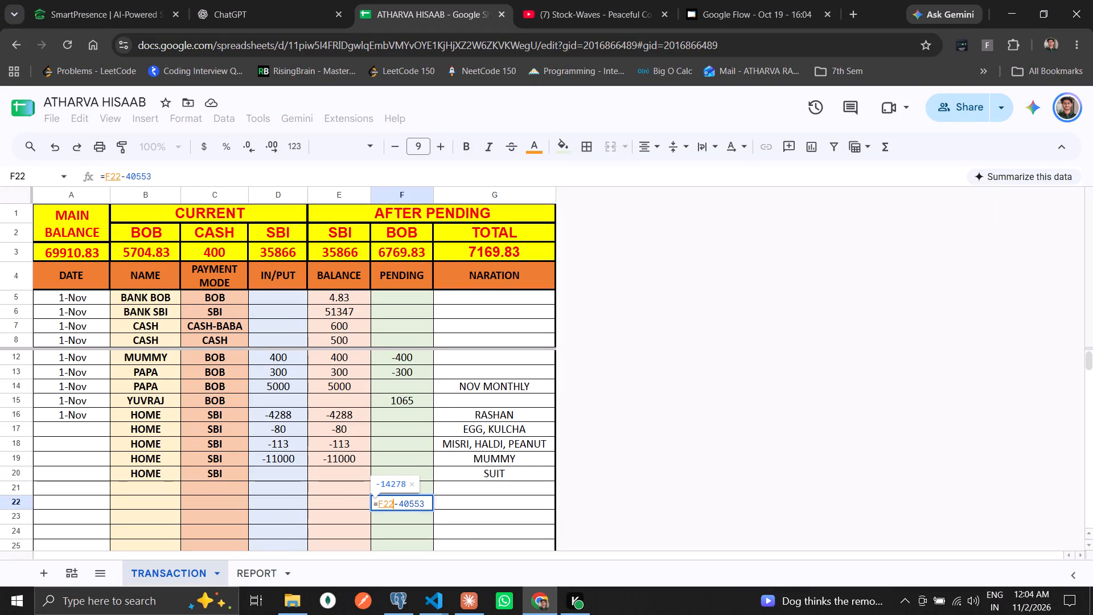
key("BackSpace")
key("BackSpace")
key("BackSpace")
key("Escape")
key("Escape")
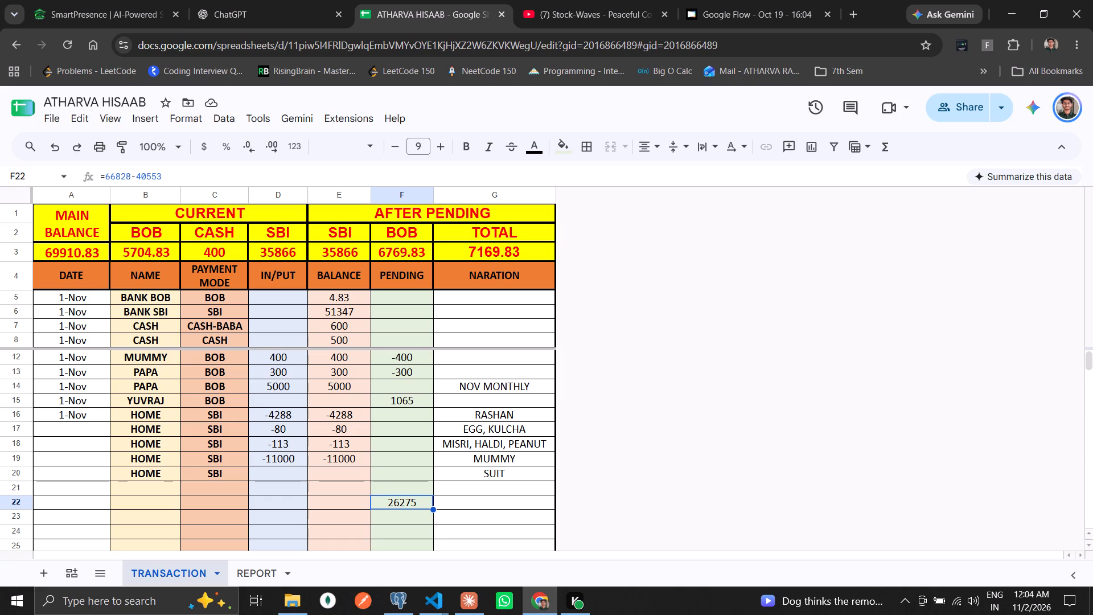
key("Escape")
Check the sum of the BALANCE amounts in rows 16 to 19.
key("Up")
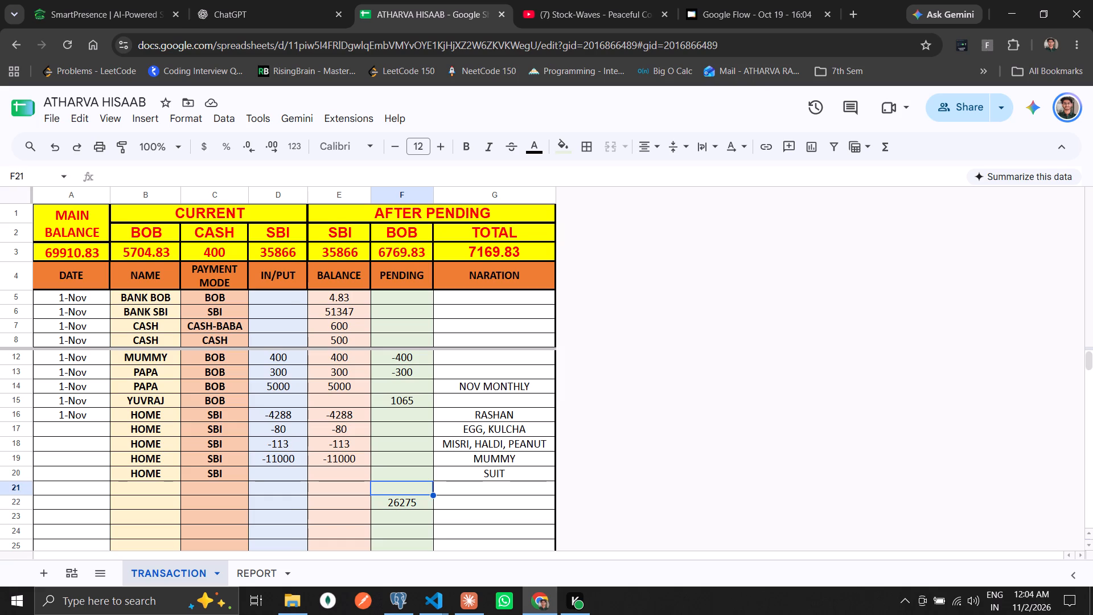
key("Up")
key("Left")
key("Up")
key("Up")
key("Up")
key("Up")
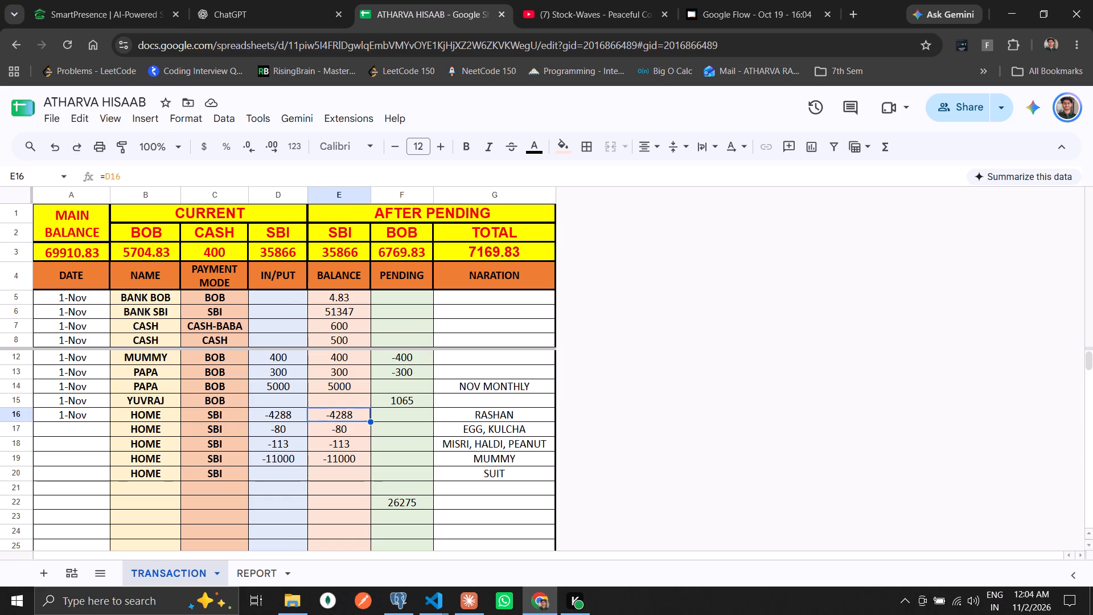
key("shift+Down")
key("shift+Down")
key("shift+Down")
key("Down")
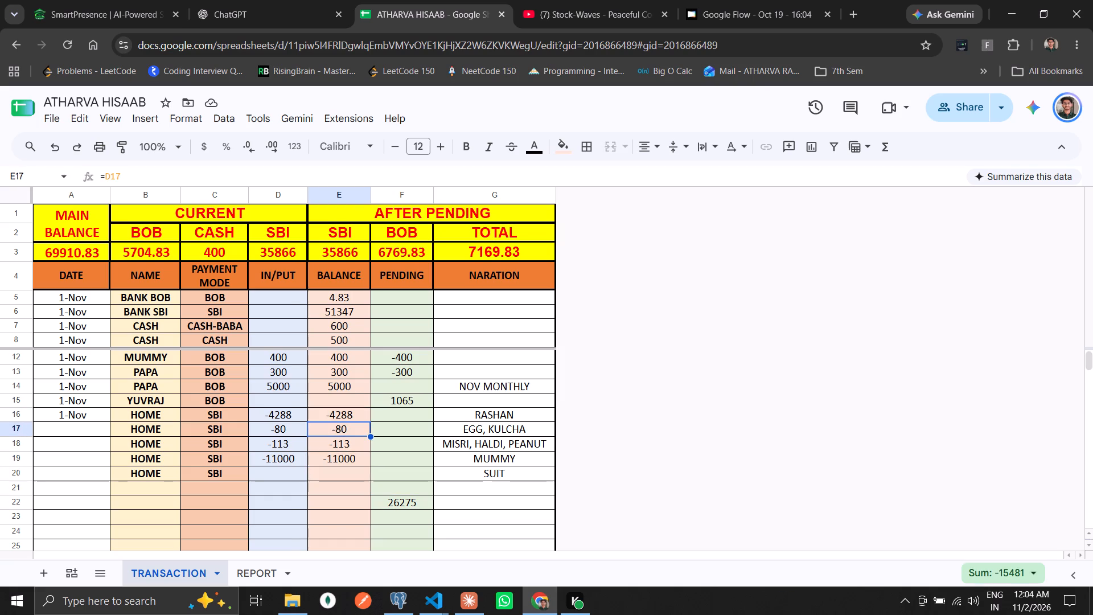
Enter a SUM formula over E16:E19 in the PENDING cell of row 20.
key("Right")
key("Down")
key("Down")
key("Down")
type("=SUM(")
left_click_drag(348, 417, 348, 418)
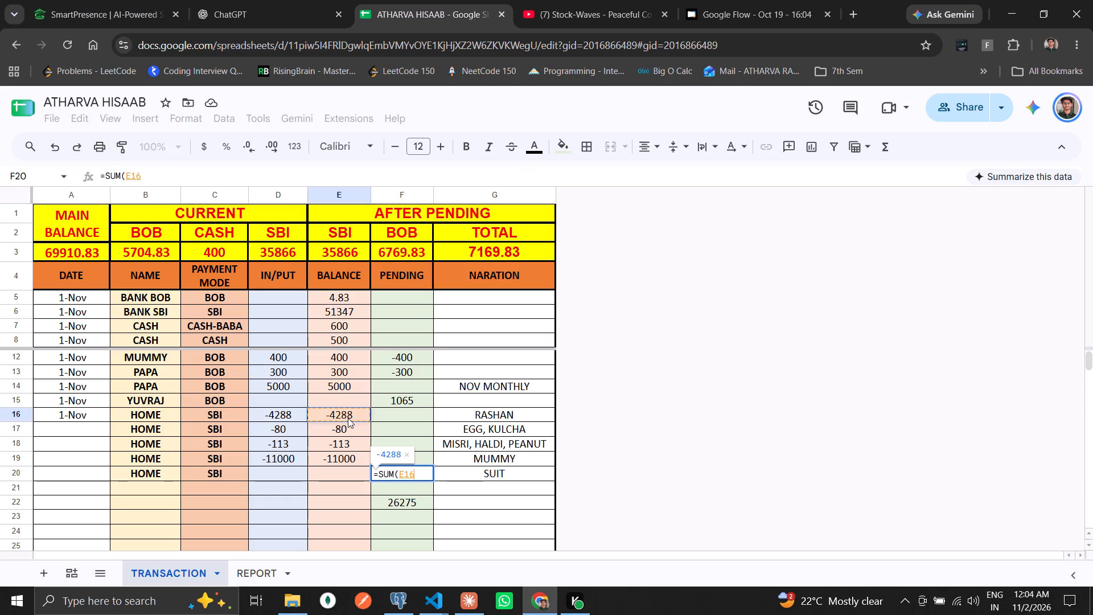
left_click_drag(348, 418, 348, 456)
key("shift+parenright")
key("Return")
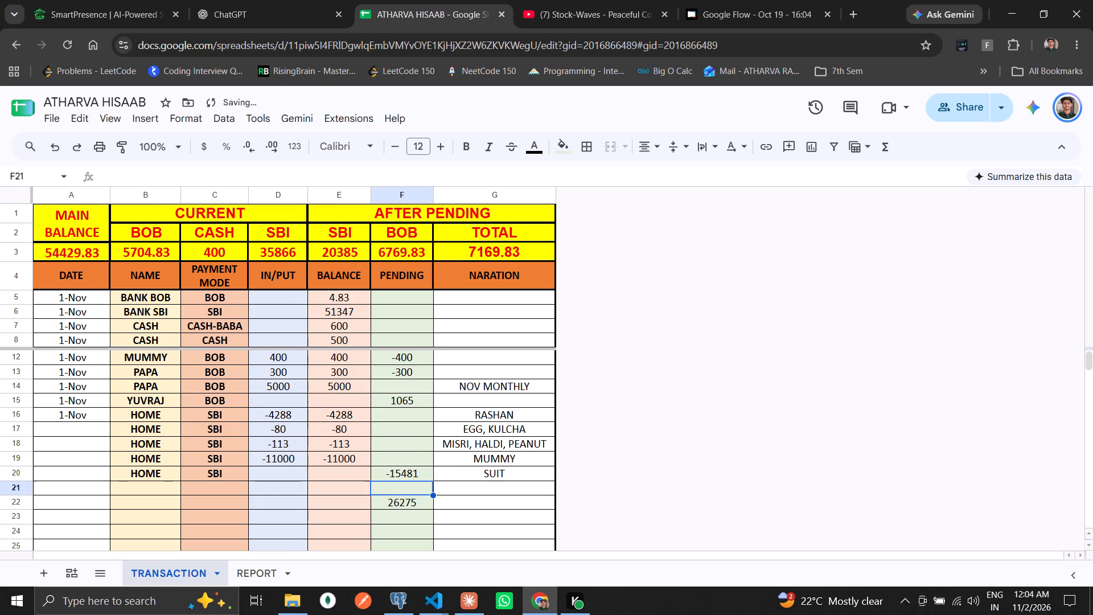
Enter 15481 as the IN/PUT amount in row 21.
key("Down")
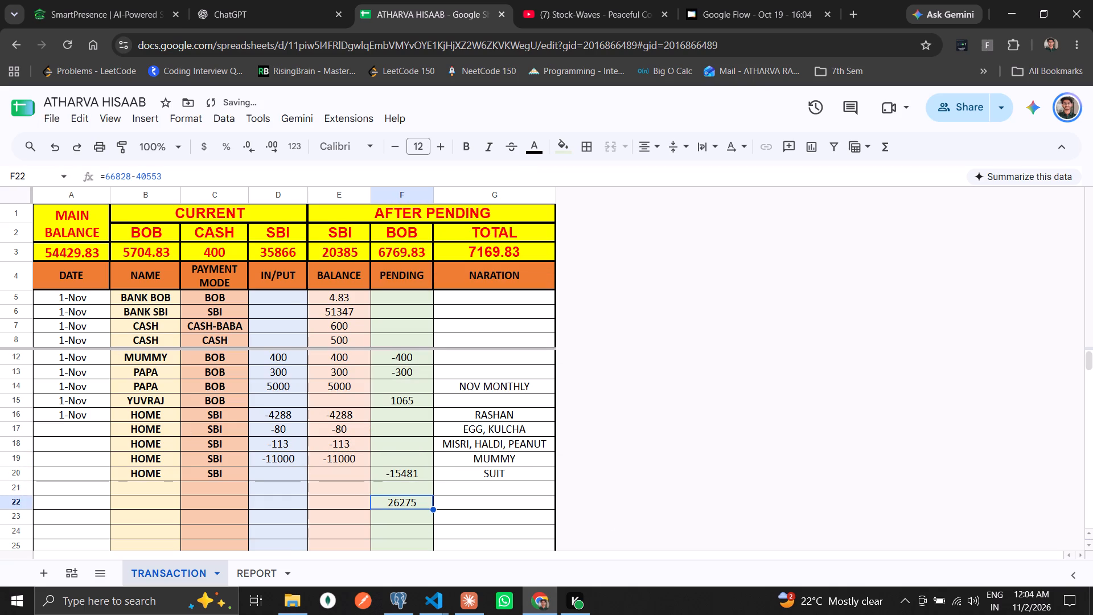
key("Up")
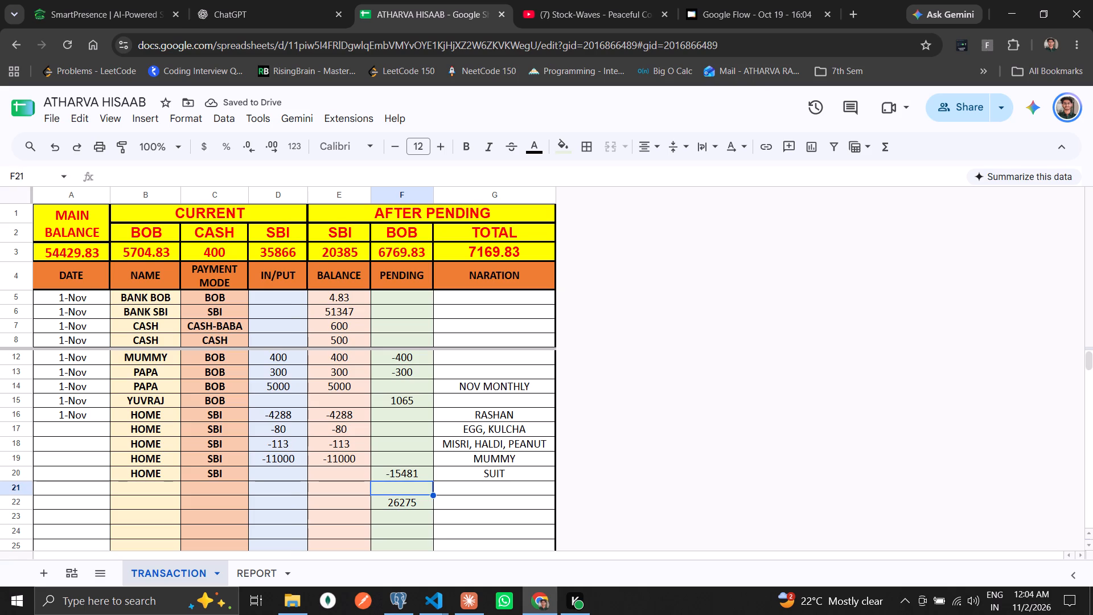
key("Left")
key("Left")
key("Left")
key("Right")
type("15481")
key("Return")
Clear the difference formula from cell F22 in the PENDING column.
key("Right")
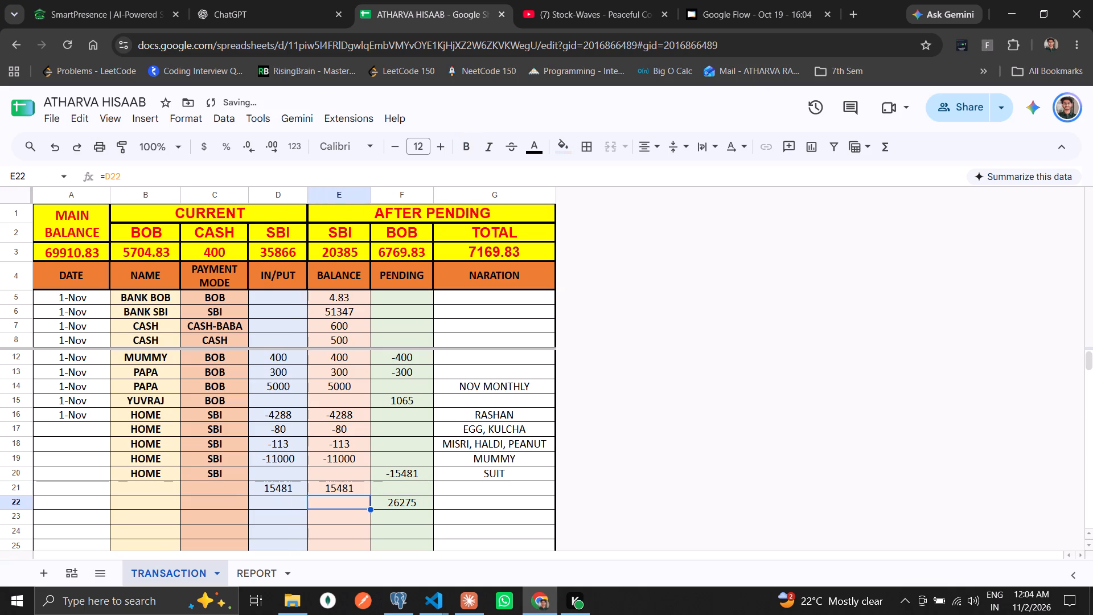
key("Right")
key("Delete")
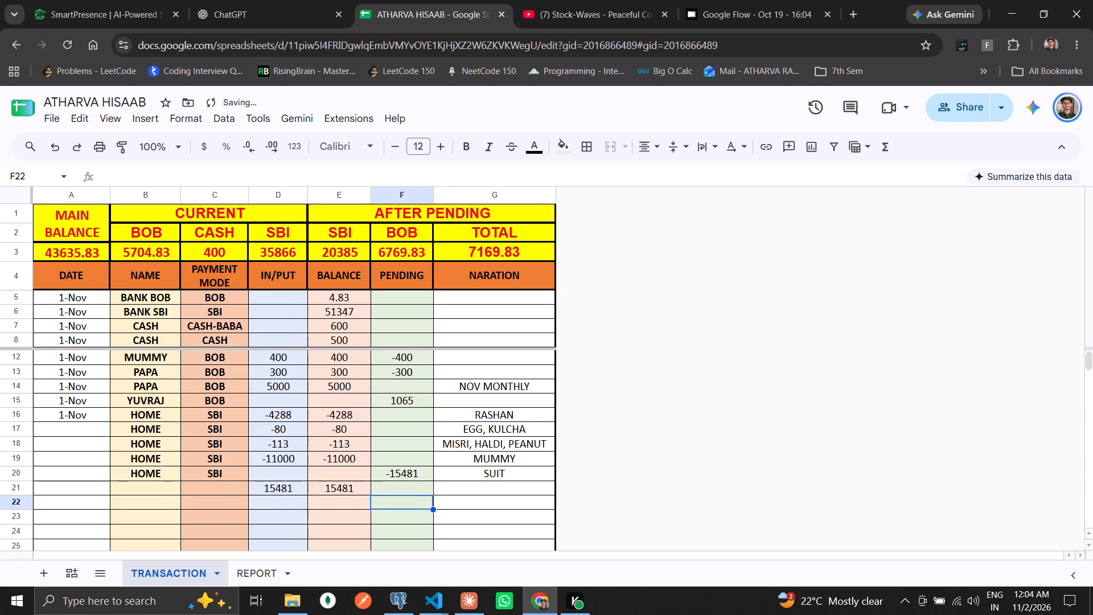
Fill the SBI payment mode down from row 20 into row 21.
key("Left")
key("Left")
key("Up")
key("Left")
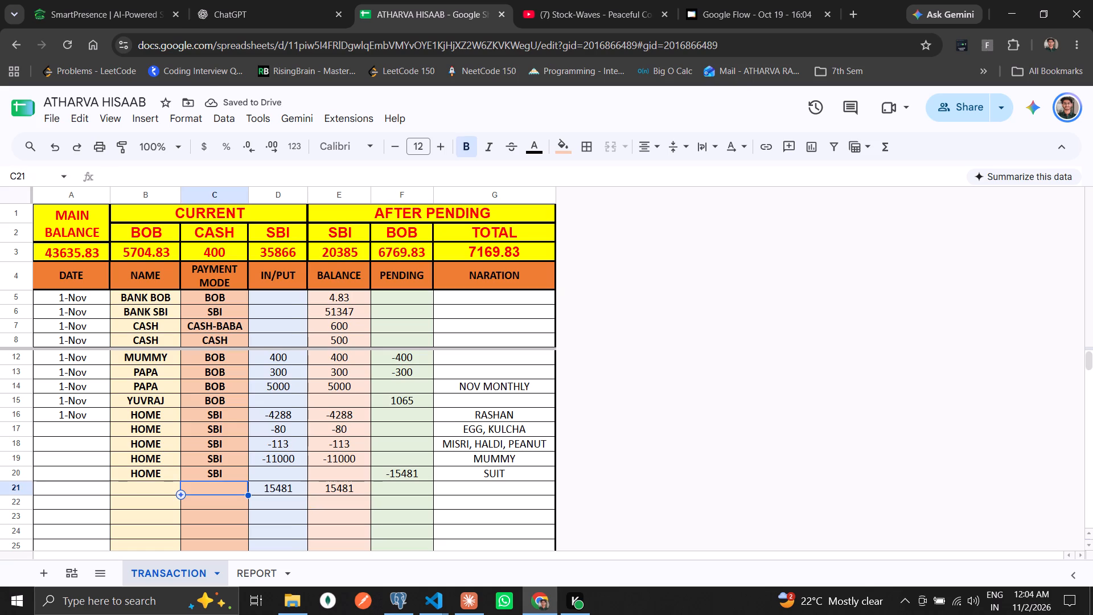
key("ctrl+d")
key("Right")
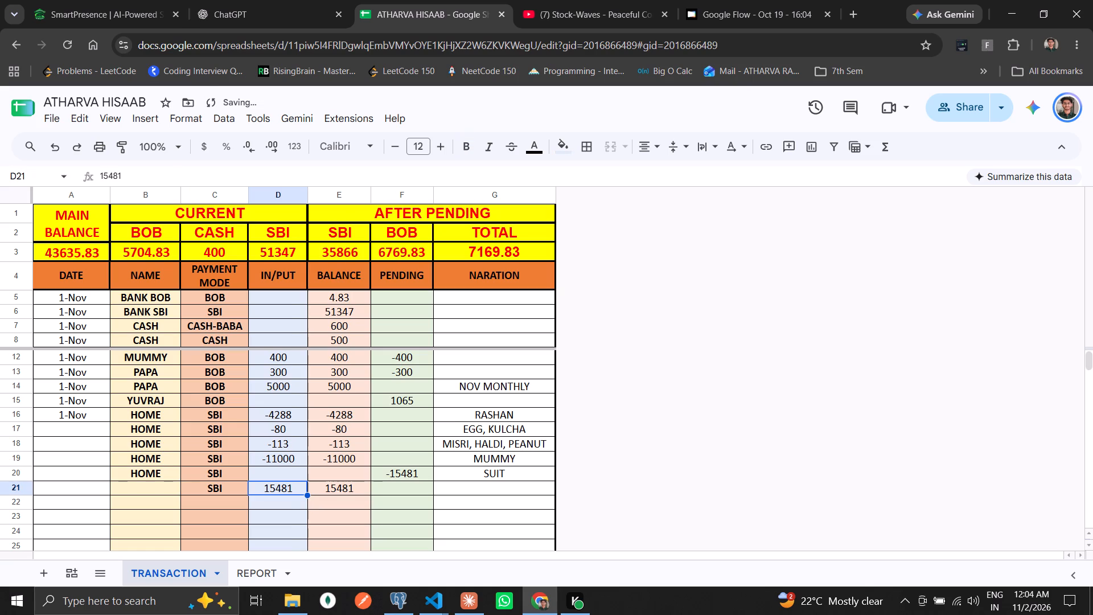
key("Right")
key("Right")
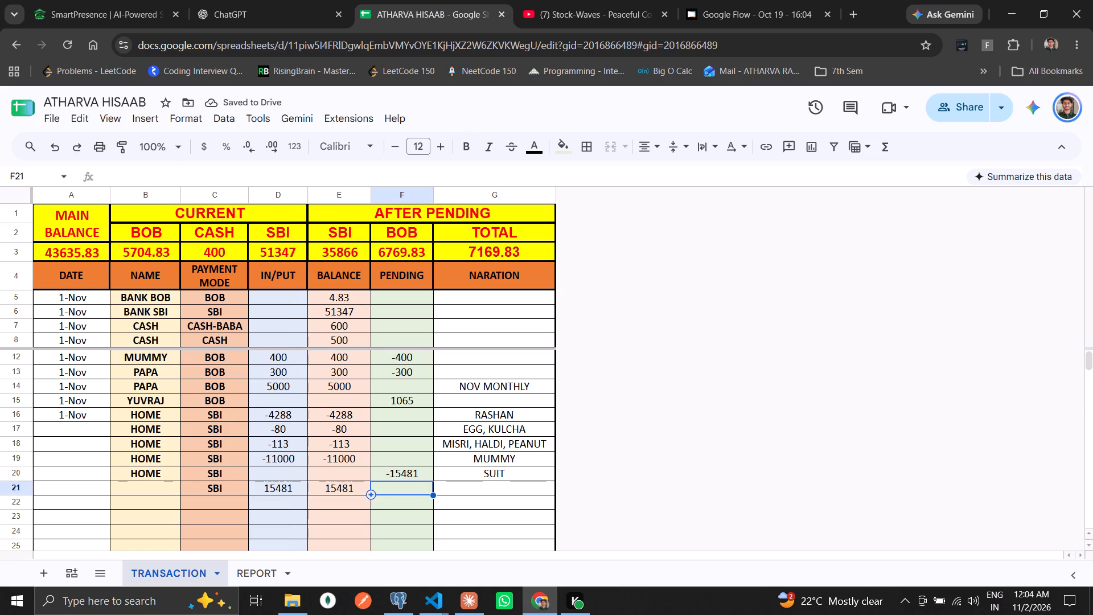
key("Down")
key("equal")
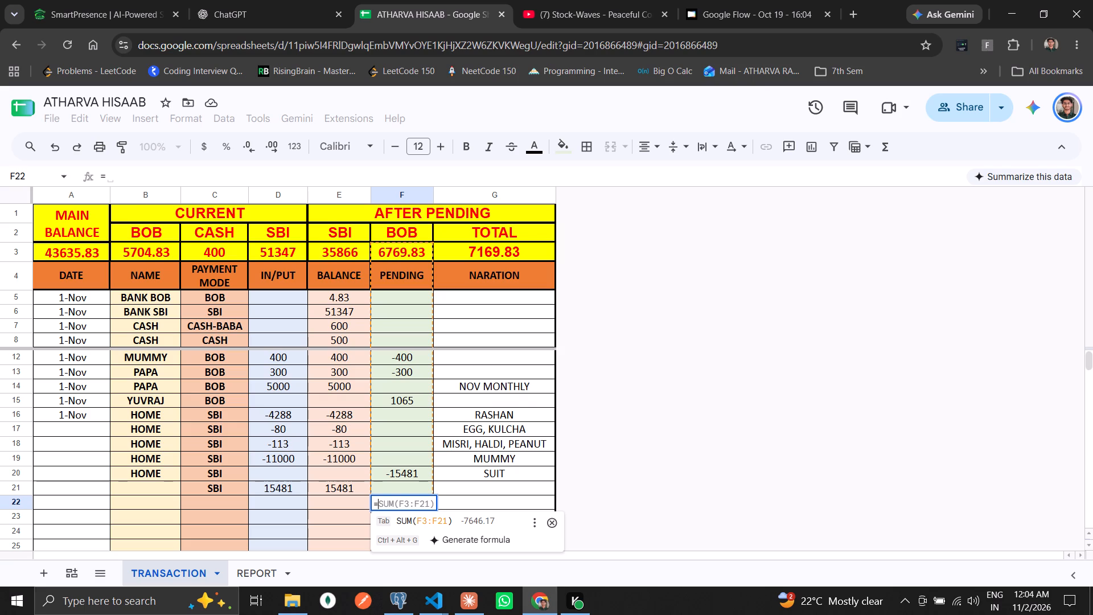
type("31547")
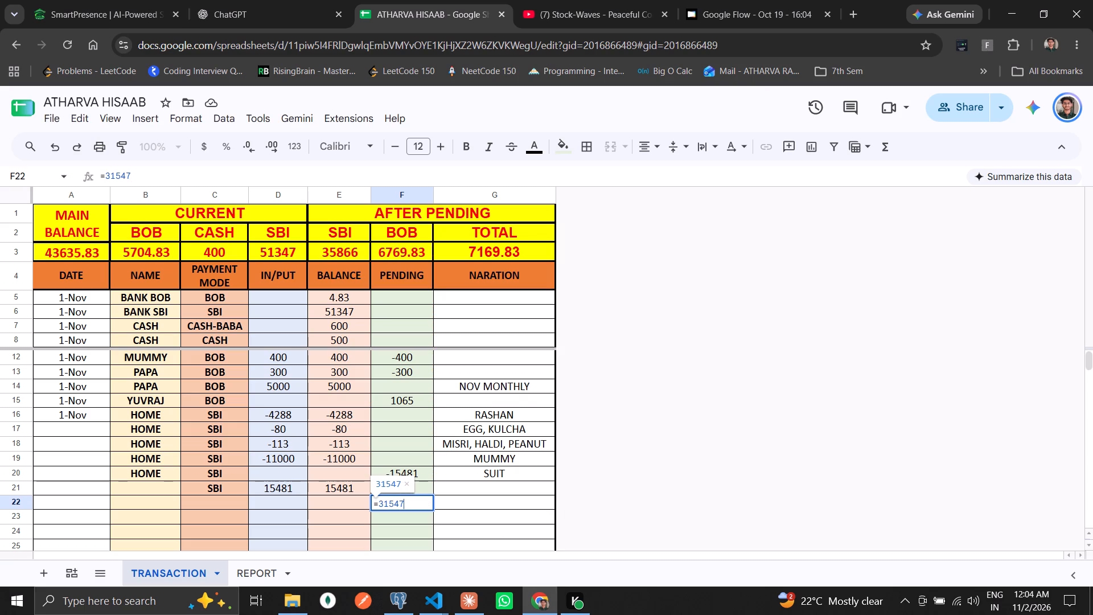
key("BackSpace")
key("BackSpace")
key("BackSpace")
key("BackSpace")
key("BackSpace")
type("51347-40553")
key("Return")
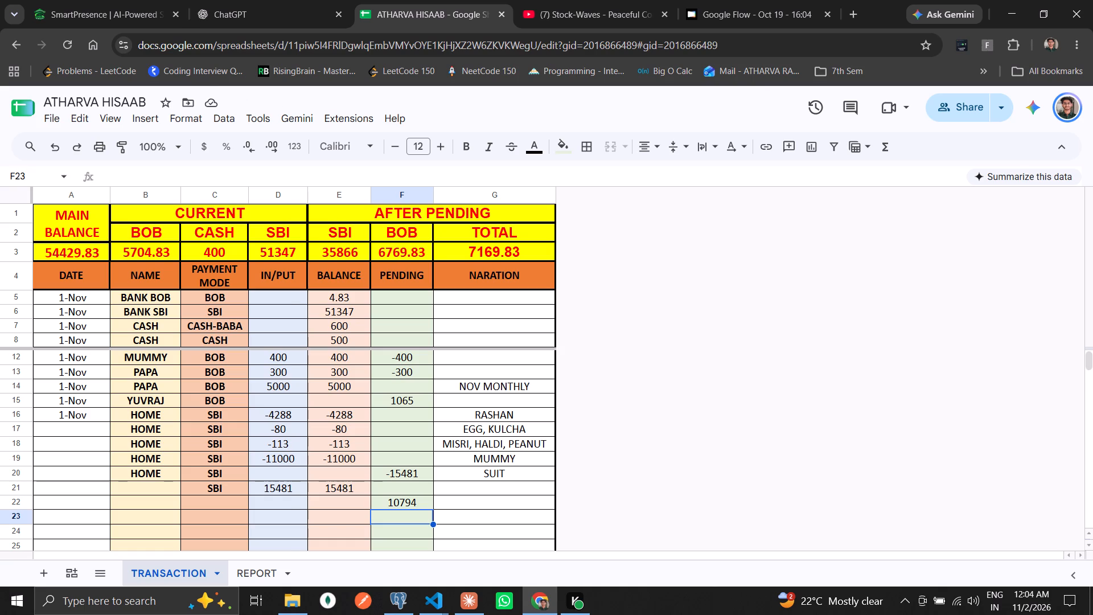
List the amounts -893.6, -200, -200, 300 and 1000 in cells F23 to F27 of the PENDING column.
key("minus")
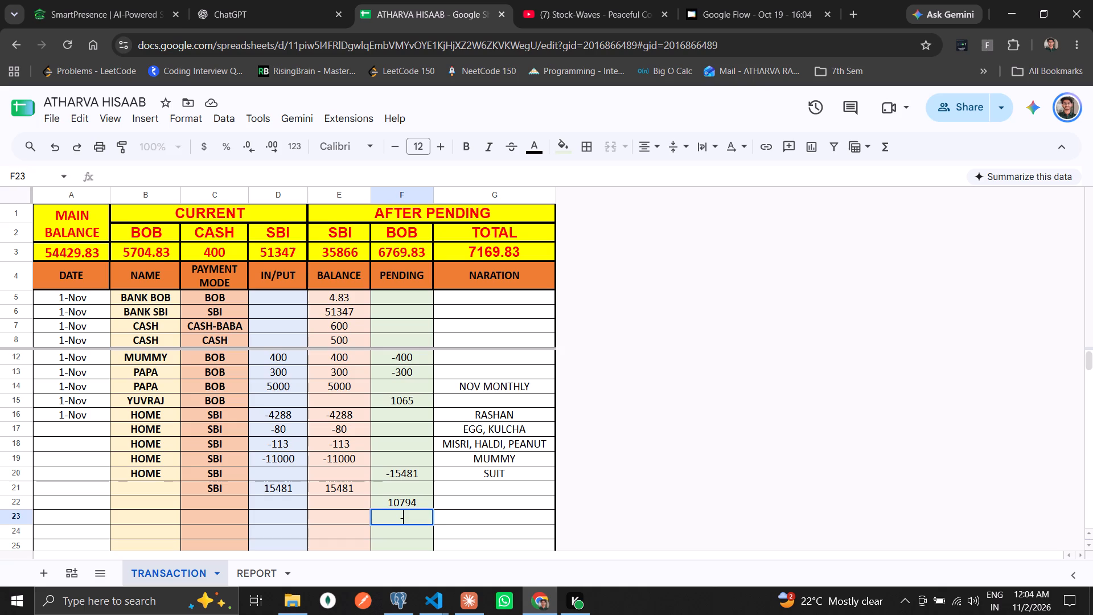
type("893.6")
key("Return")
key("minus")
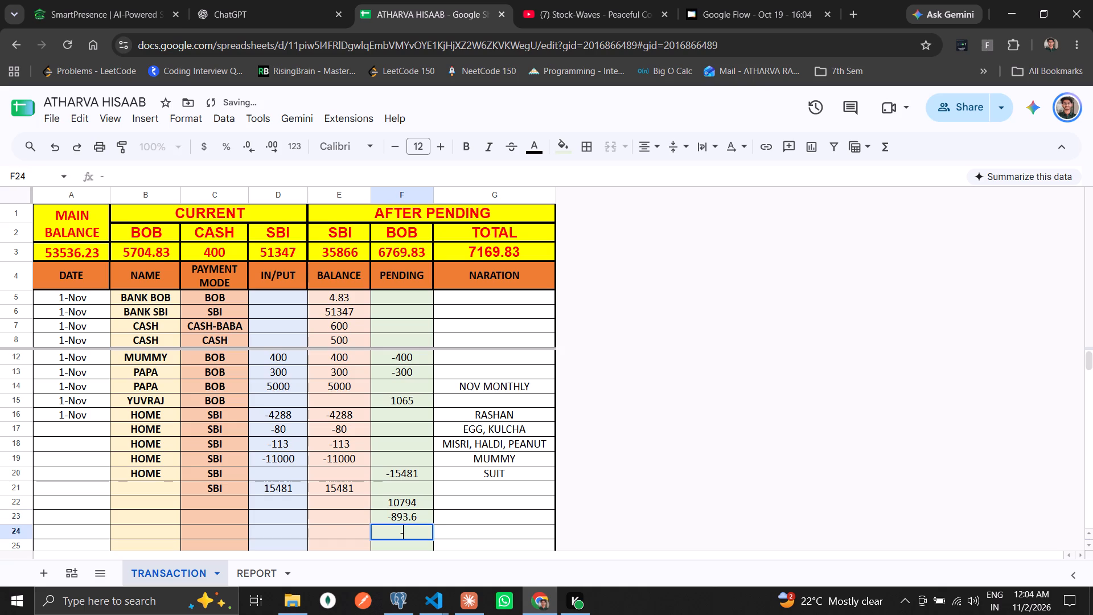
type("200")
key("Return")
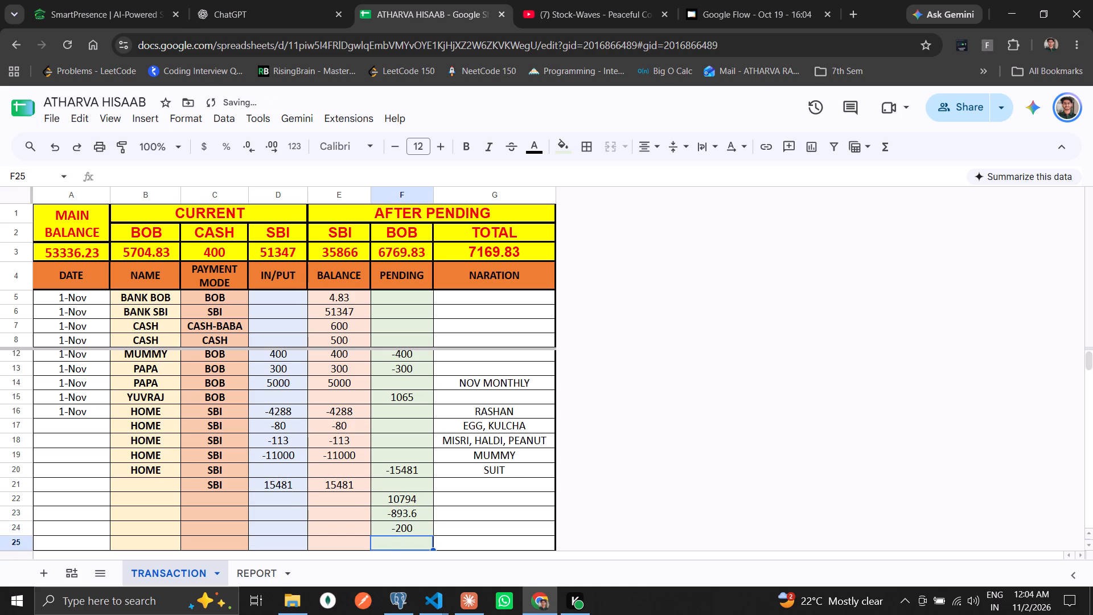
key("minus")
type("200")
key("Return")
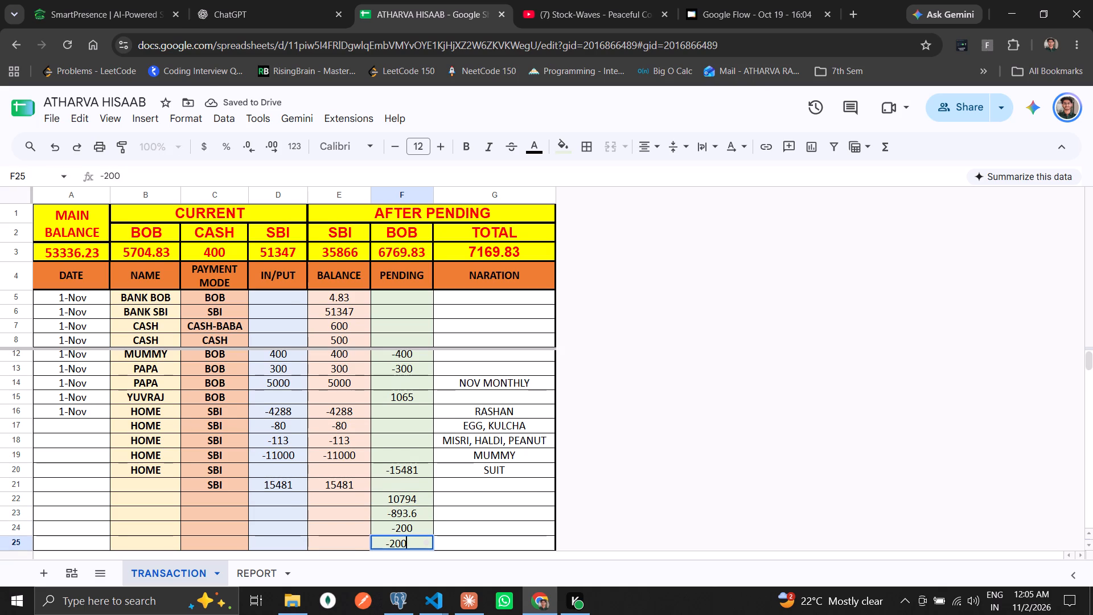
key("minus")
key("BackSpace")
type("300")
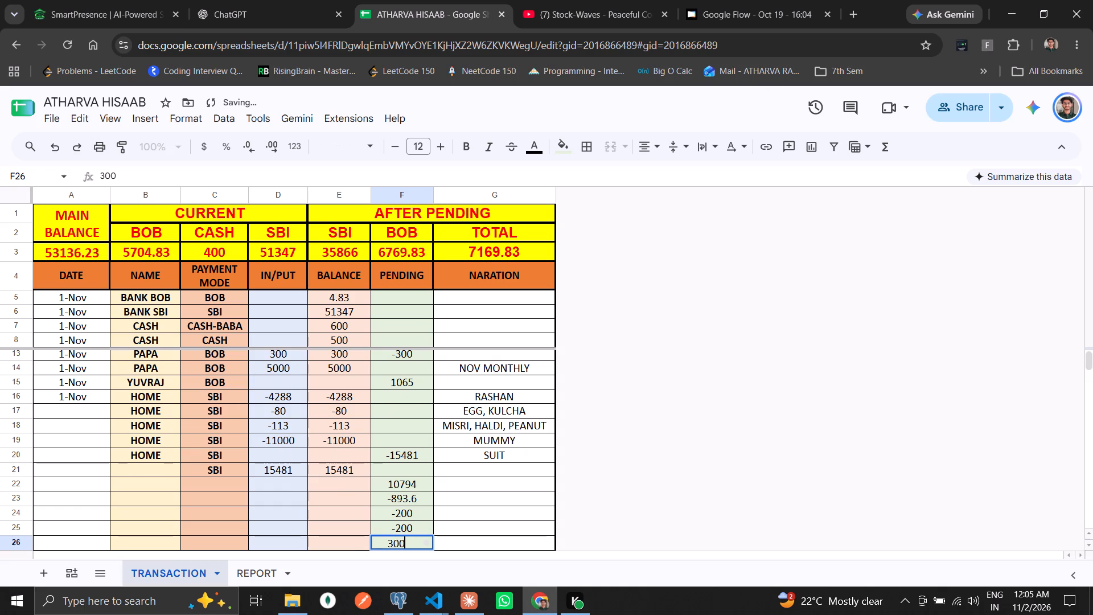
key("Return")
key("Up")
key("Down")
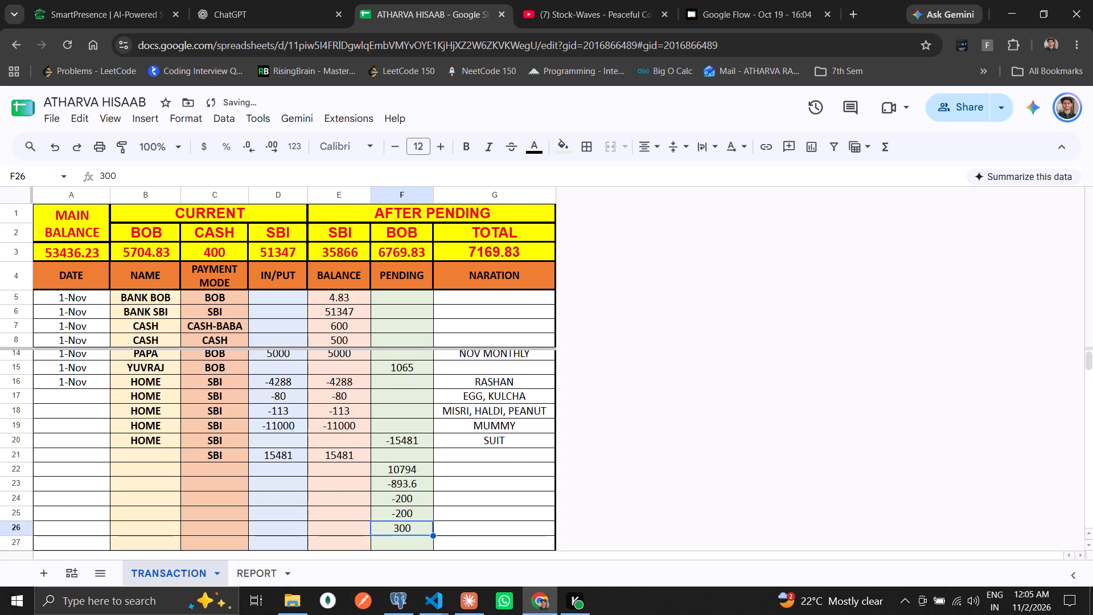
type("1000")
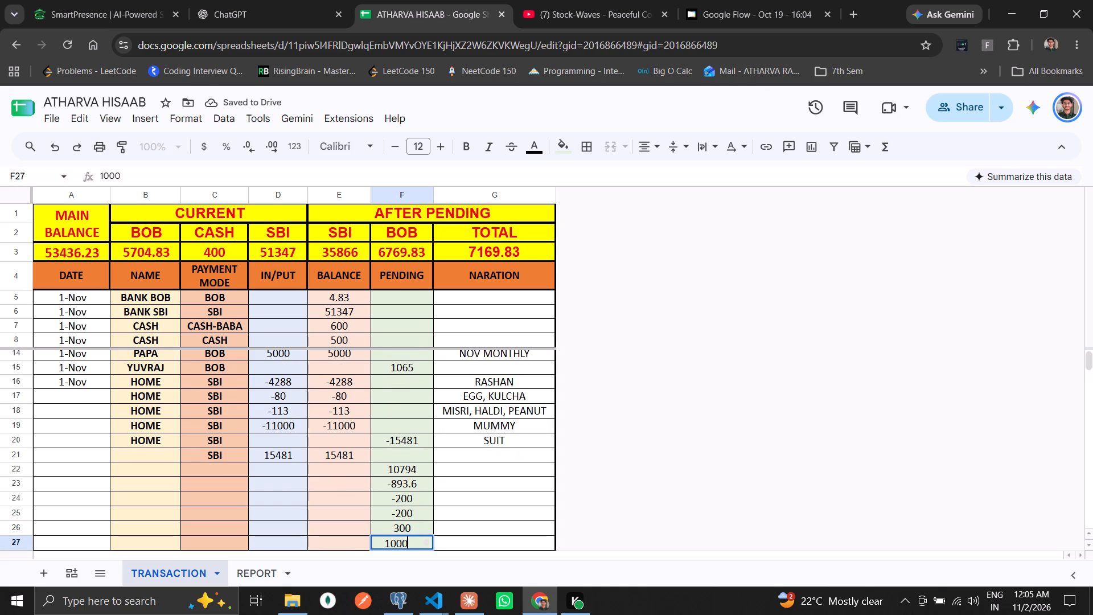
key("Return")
Check the sum of the PENDING amounts in F22:F27.
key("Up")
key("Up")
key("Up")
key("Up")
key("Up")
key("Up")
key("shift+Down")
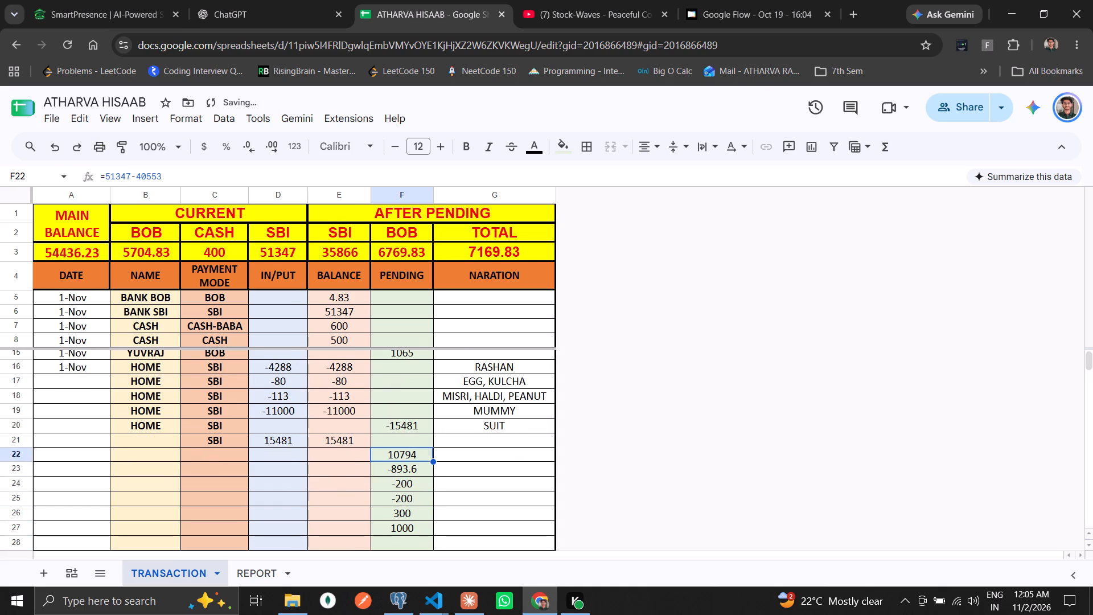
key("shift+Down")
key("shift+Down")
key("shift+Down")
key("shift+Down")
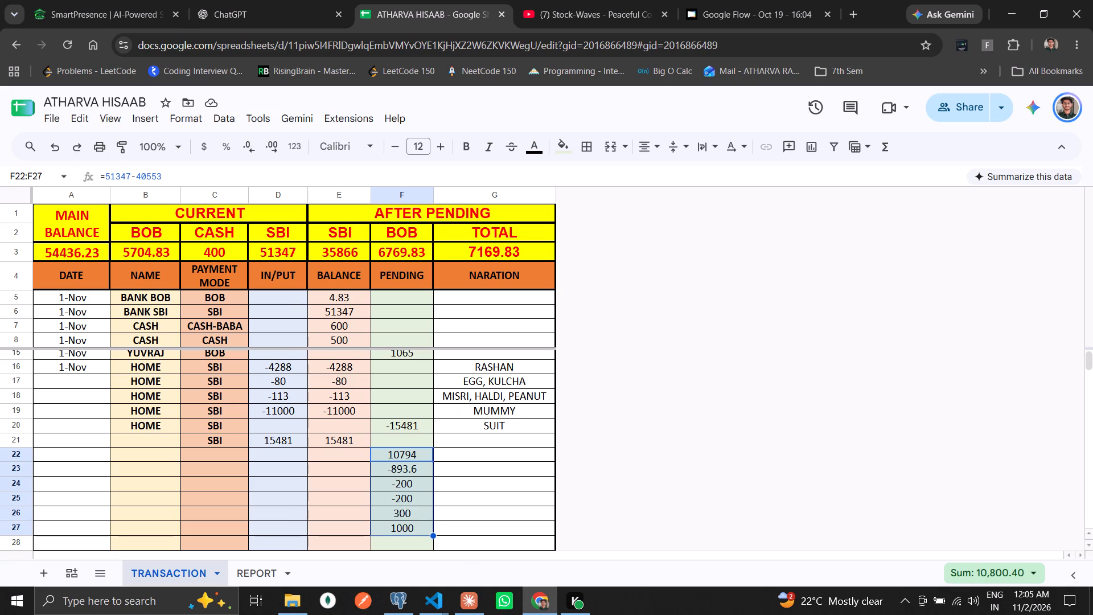
Change the amount in cell F27 to -1000.
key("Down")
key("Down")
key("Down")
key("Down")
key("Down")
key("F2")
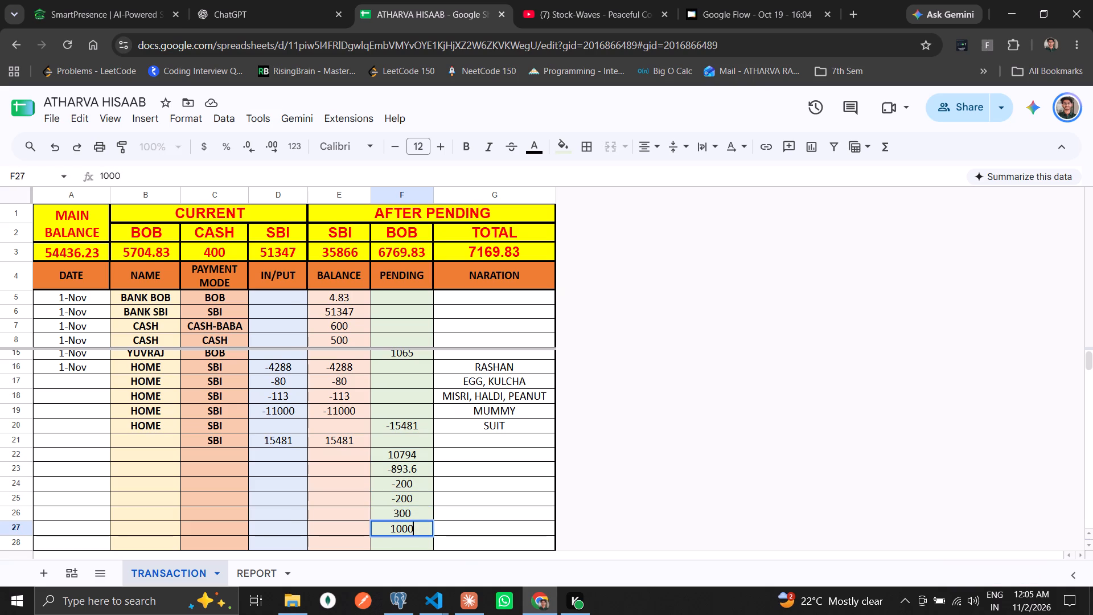
key("minus")
key("BackSpace")
key("ctrl+Down")
key("Left")
key("Left")
key("Left")
key("Left")
key("Left")
key("Left")
key("Left")
key("Left")
key("minus")
key("Return")
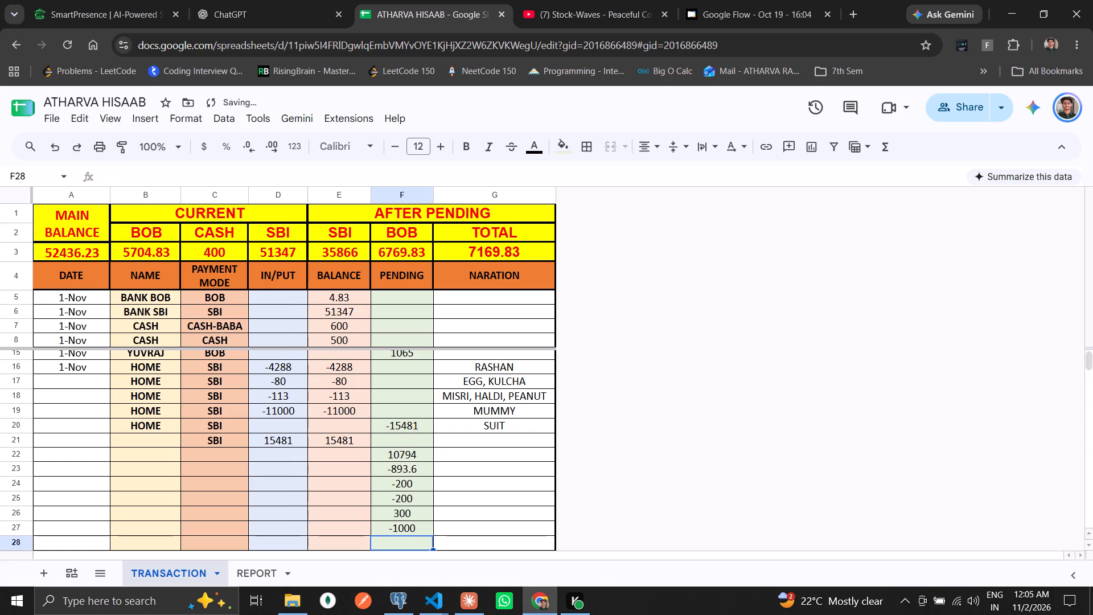
Recheck the sum of the PENDING amounts in F22:F27.
key("Up")
key("Up")
key("Up")
key("Up")
key("Up")
key("Up")
key("ctrl+shift+Down")
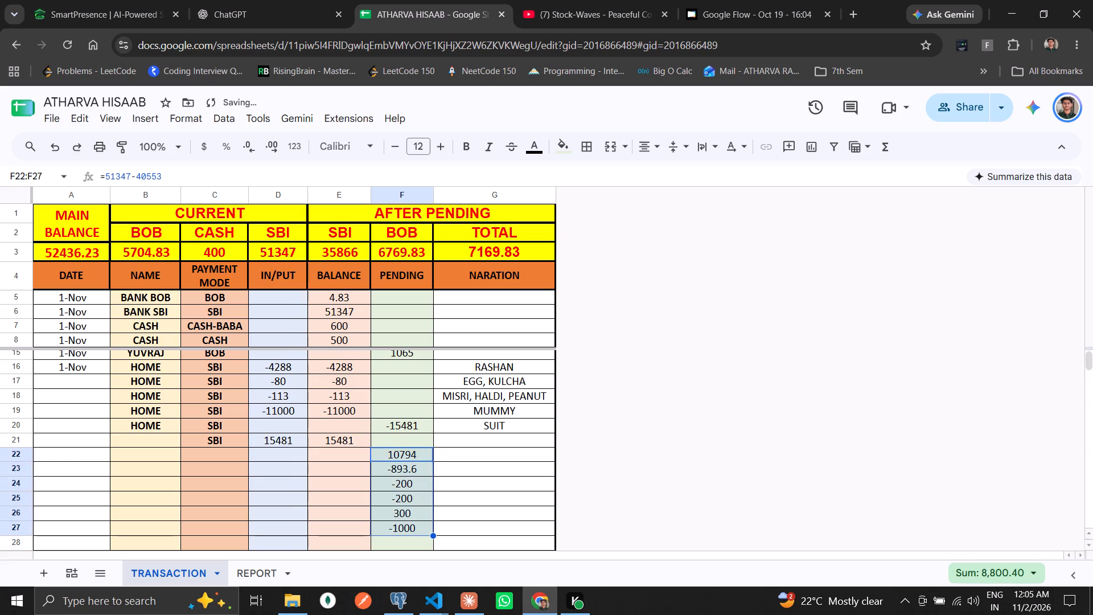
Enter -8000 in cell F28 and -800 in cell F29 of the PENDING column.
key("Down")
key("Down")
key("Down")
key("Down")
key("Down")
key("Down")
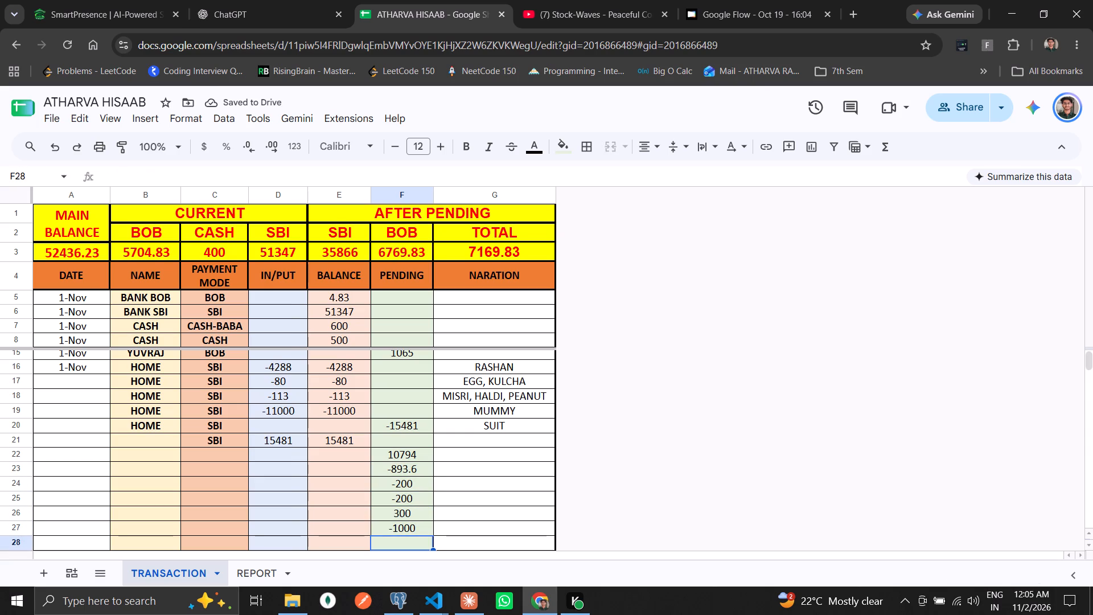
type("-8000")
key("Return")
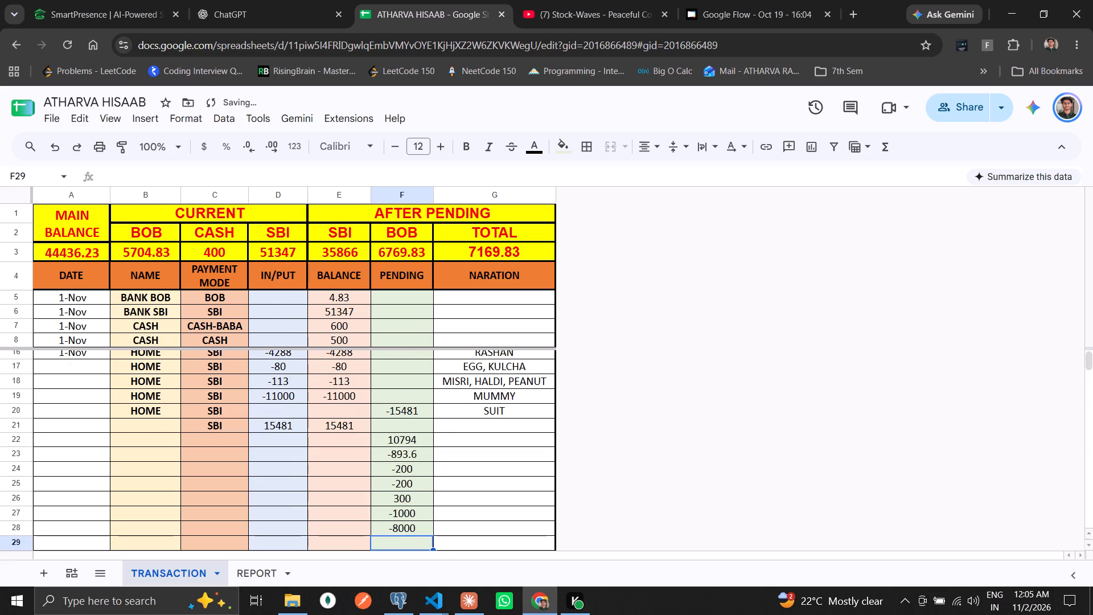
type("-800")
key("Return")
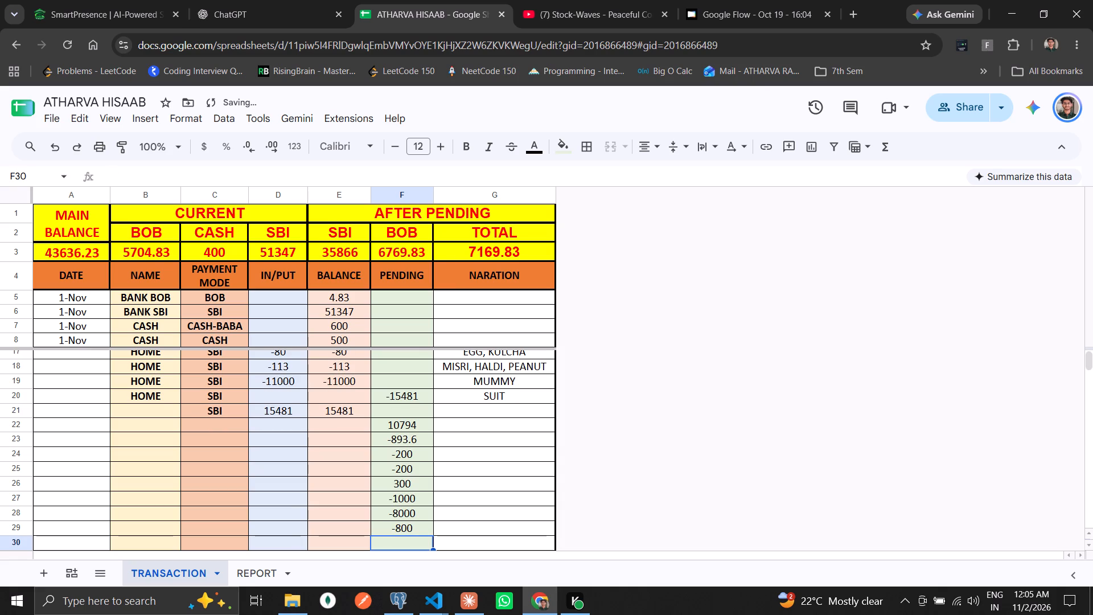
Check the sum of the PENDING amounts in F22:F29.
left_click(422, 426)
key("shift+Down")
key("shift+Down")
key("shift+Down")
key("shift+Down")
key("shift+Down")
key("shift+Down")
key("shift+Down")
key("shift+Down")
key("shift+Down")
key("shift+Up")
key("shift+Up")
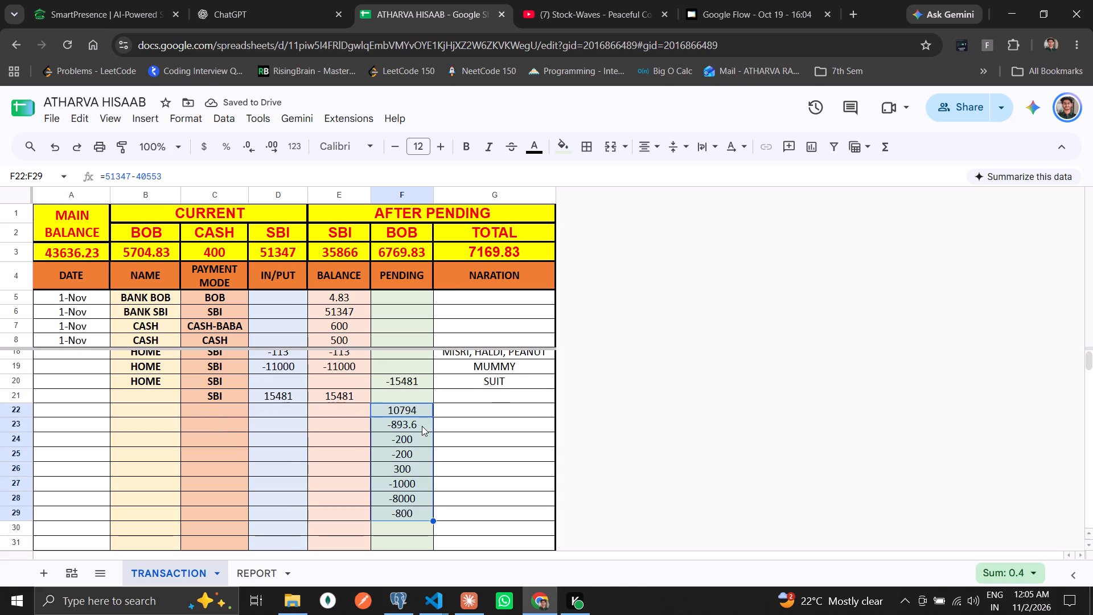
key("shift+Up")
key("shift+Down")
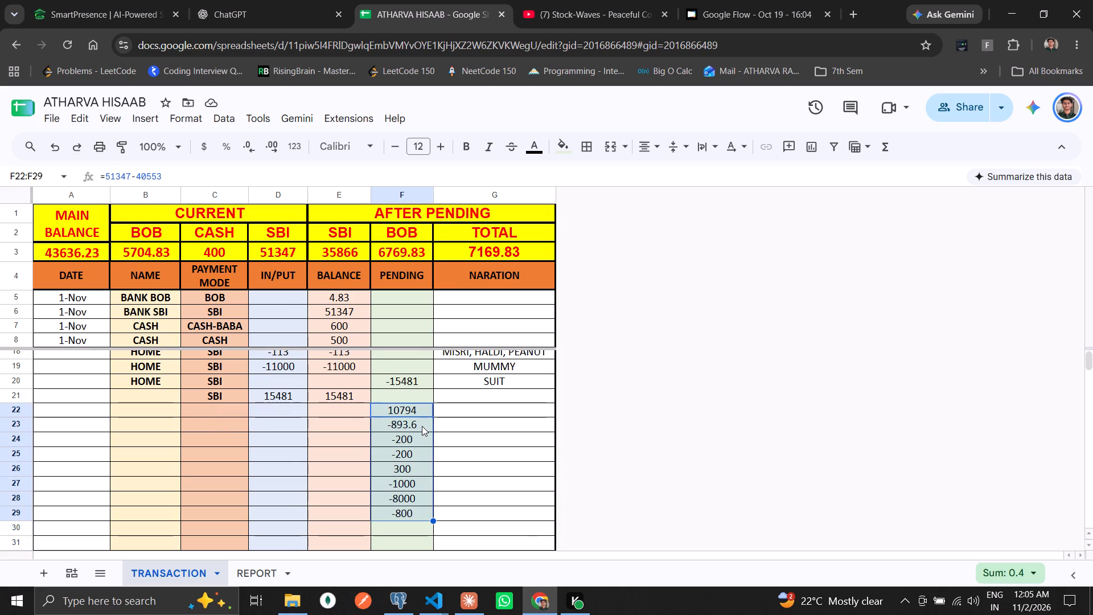
key("Escape")
key("Escape")
Change the difference formula in cell F22 to =51347-40553.4.
key("Up")
key("Down")
key("F2")
key("Right")
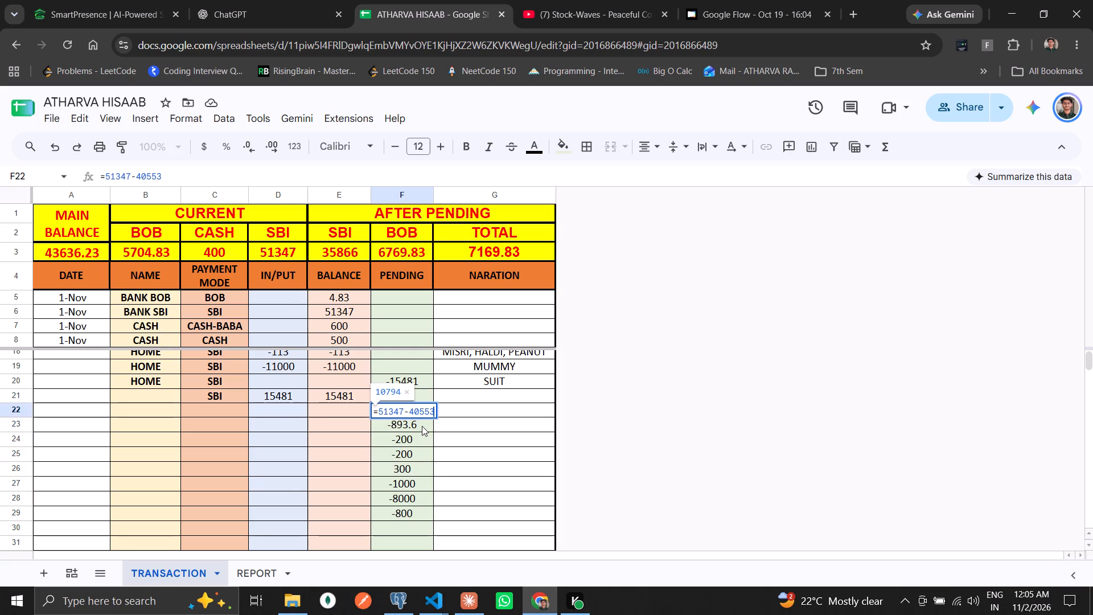
type(".4")
key("Return")
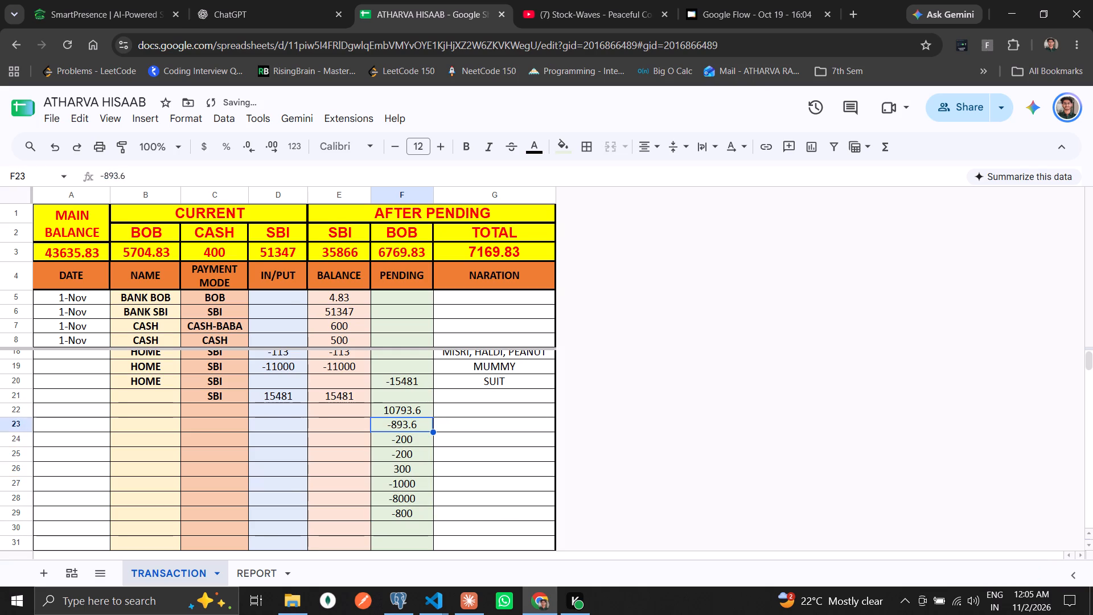
Recheck the sum of F22:F29 with the corrected difference formula.
key("Up")
key("ctrl+shift+Down")
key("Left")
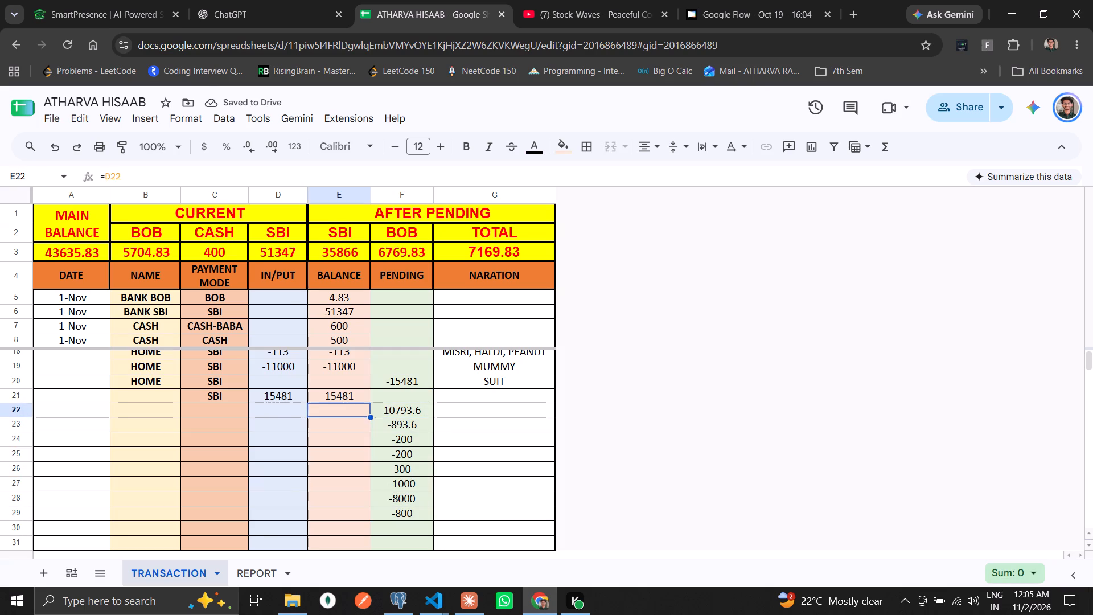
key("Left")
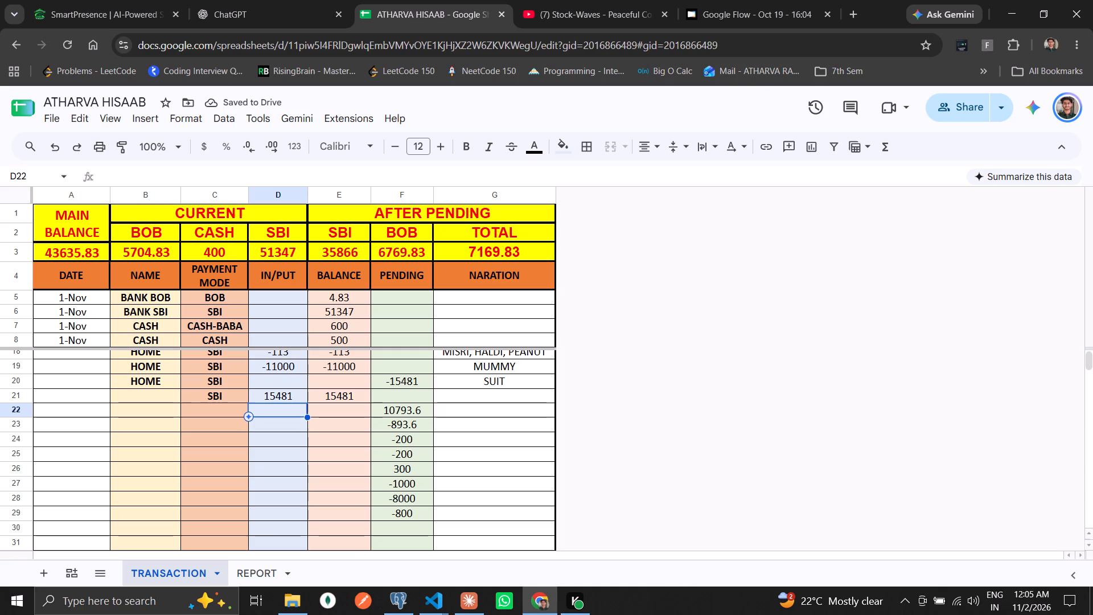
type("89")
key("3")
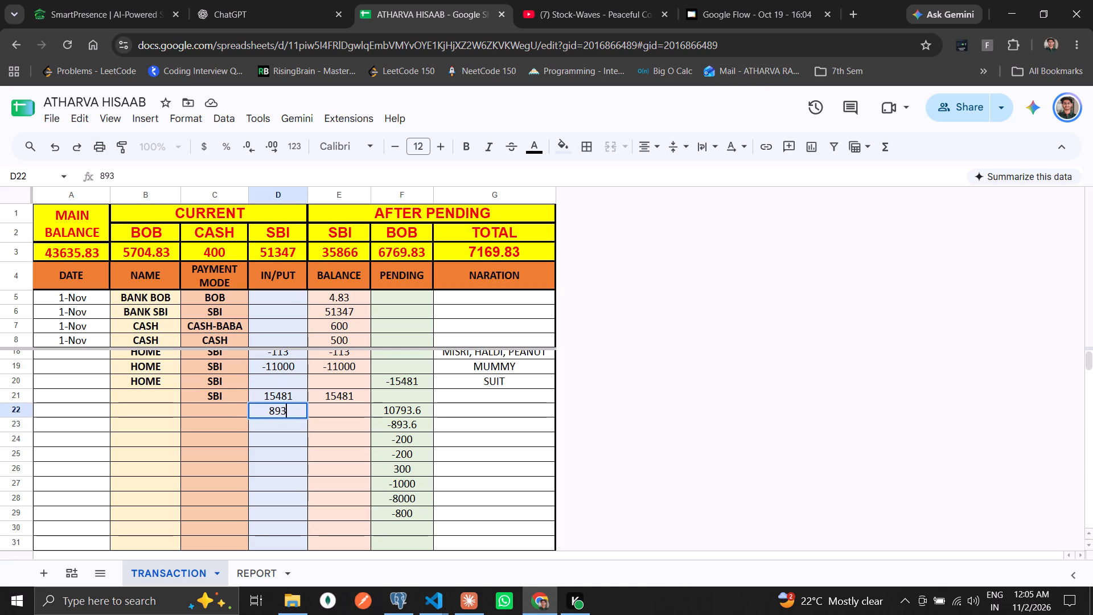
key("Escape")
Clear the payment mode and IN/PUT amount from row 21.
key("Up")
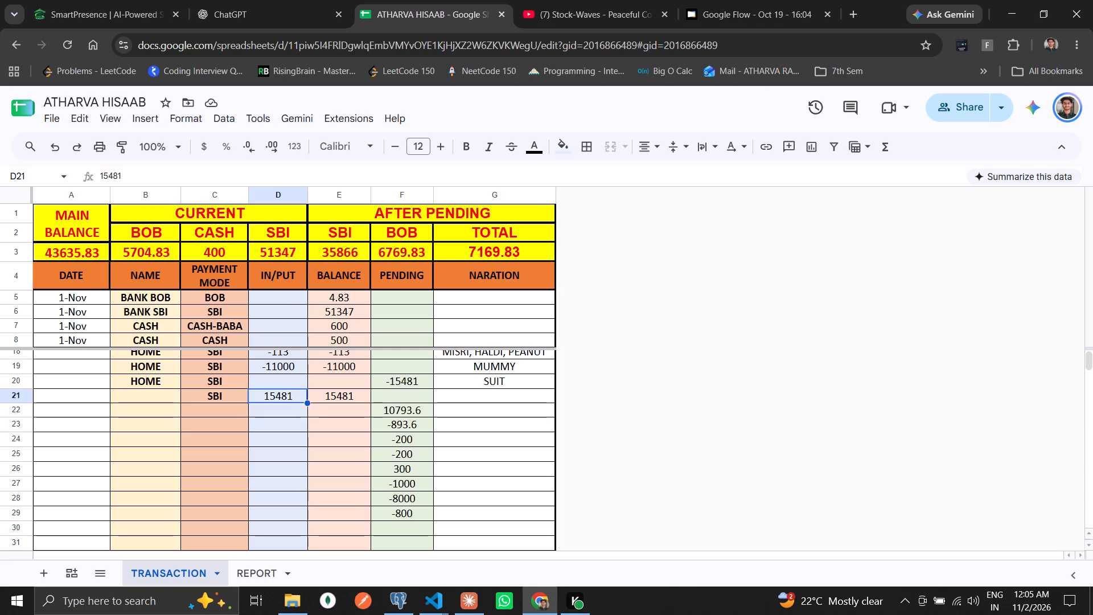
key("Left")
key("shift+Right")
key("shift+Right")
key("shift+Left")
key("Delete")
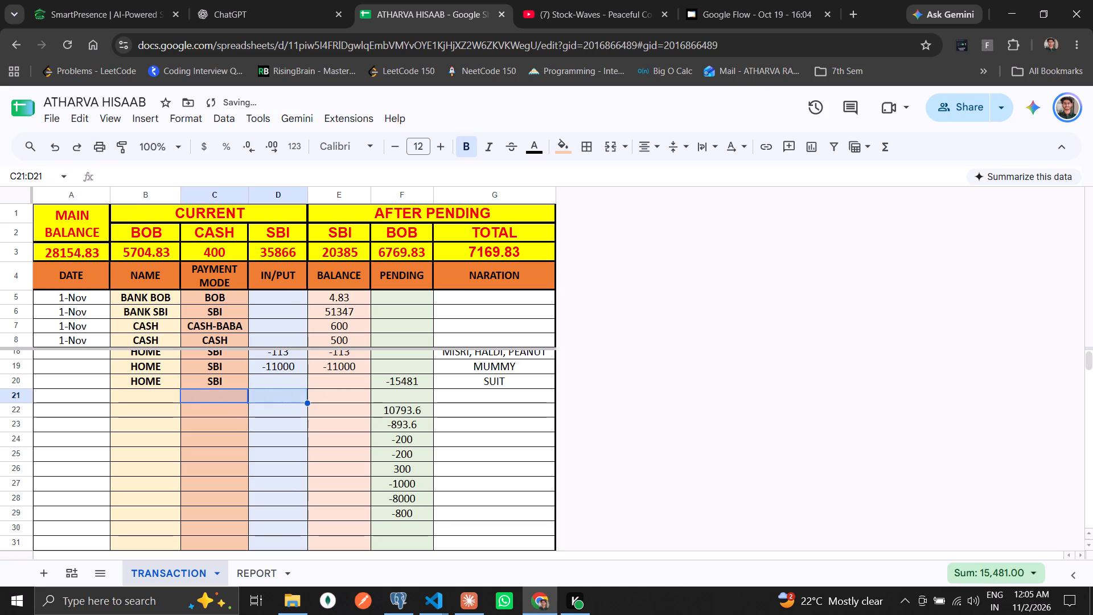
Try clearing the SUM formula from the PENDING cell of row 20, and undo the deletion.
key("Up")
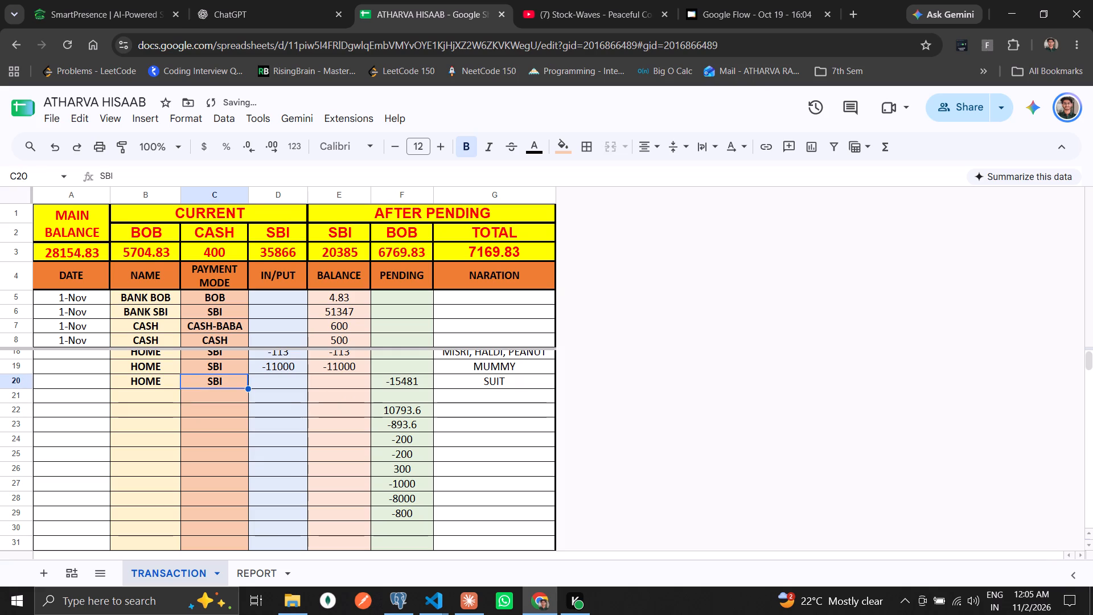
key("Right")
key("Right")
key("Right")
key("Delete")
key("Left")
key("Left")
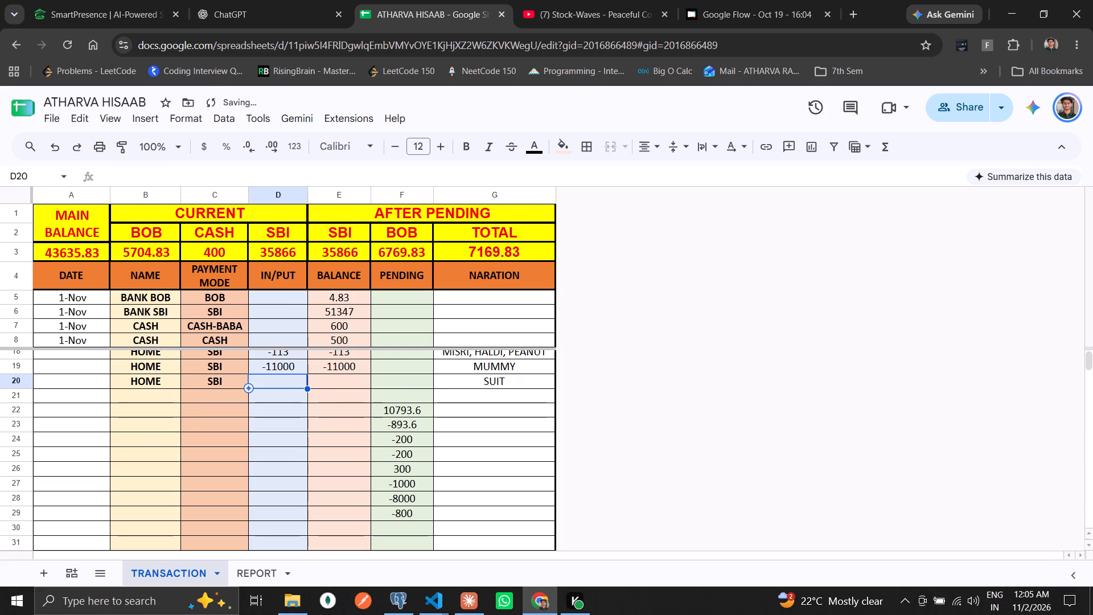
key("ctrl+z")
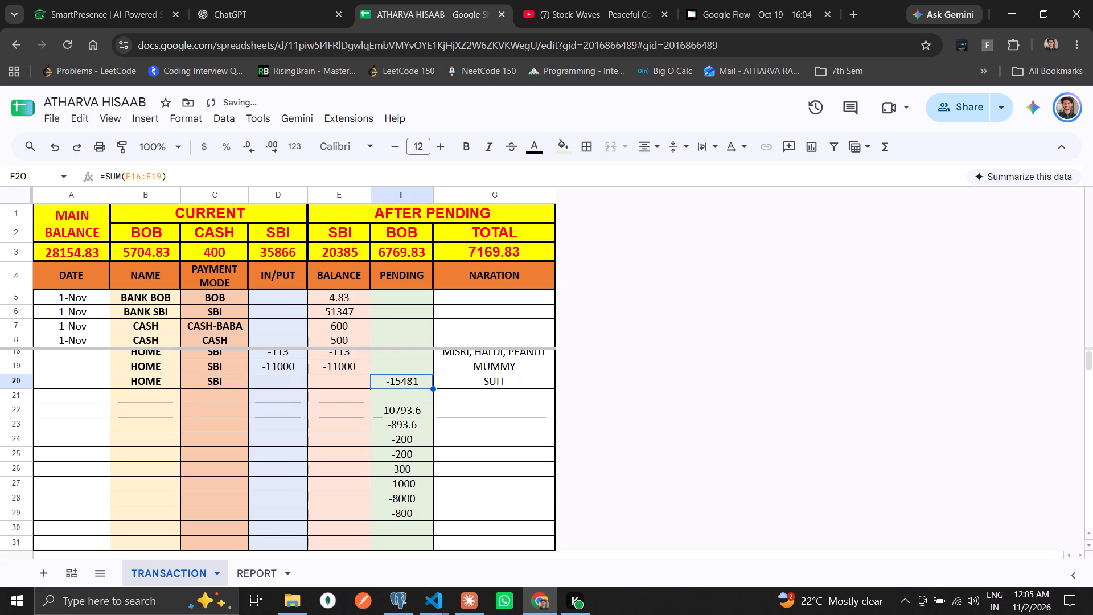
Change the name in row 20, the SUIT entry, to PAPA.
key("Down")
key("Left")
key("Left")
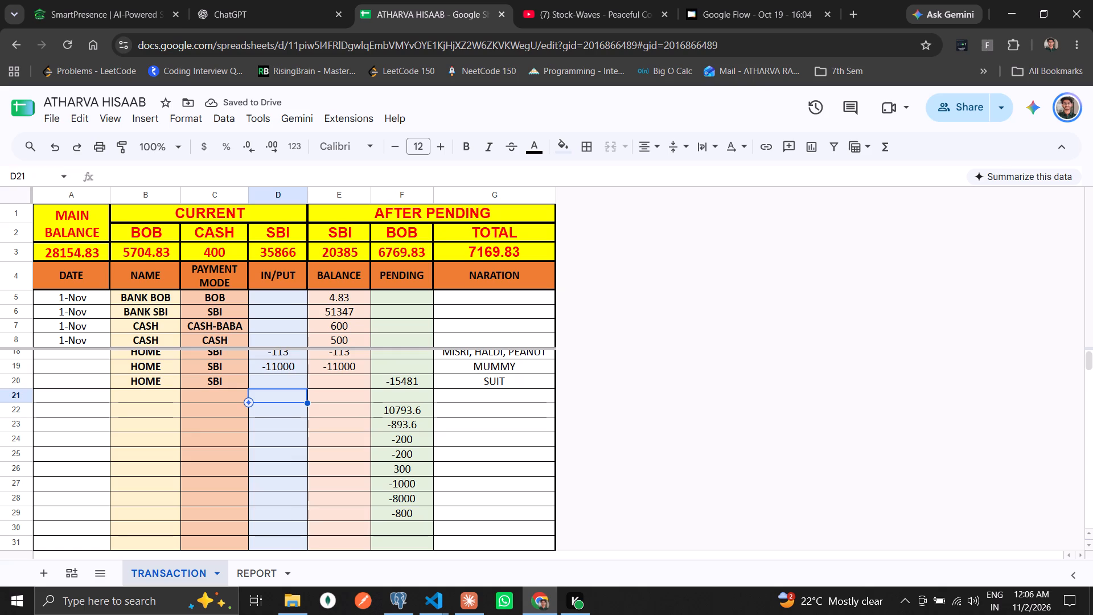
key("Up")
key("Left")
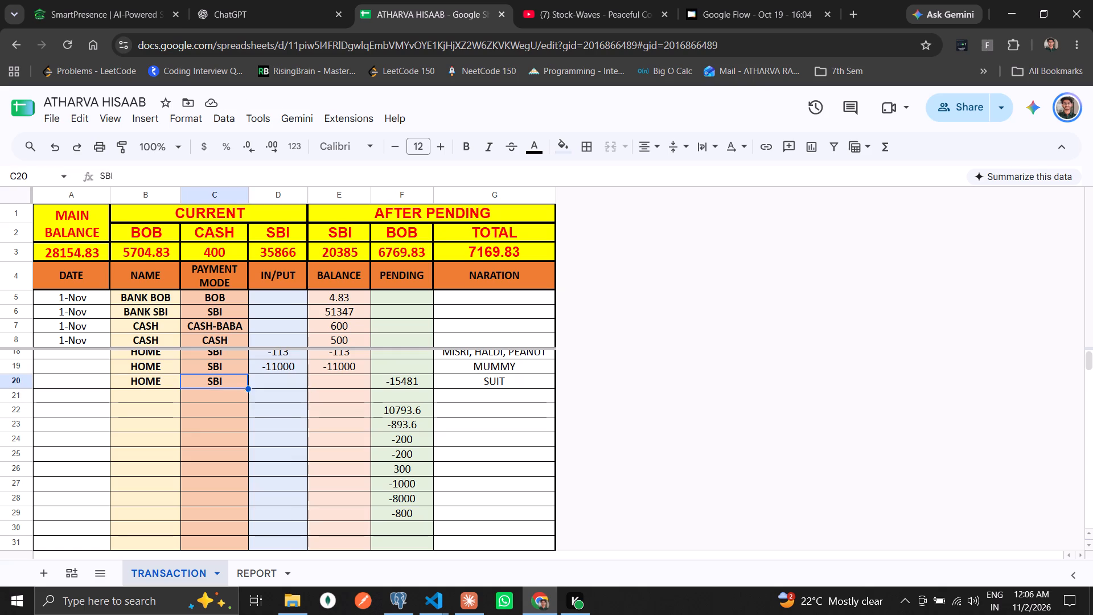
key("Left")
type("PAPA")
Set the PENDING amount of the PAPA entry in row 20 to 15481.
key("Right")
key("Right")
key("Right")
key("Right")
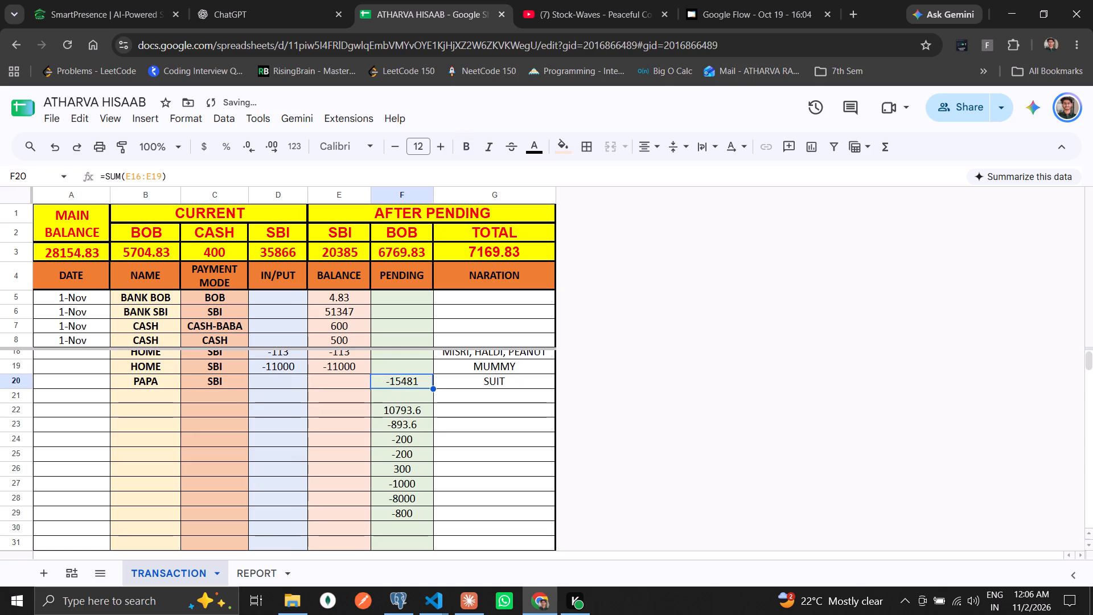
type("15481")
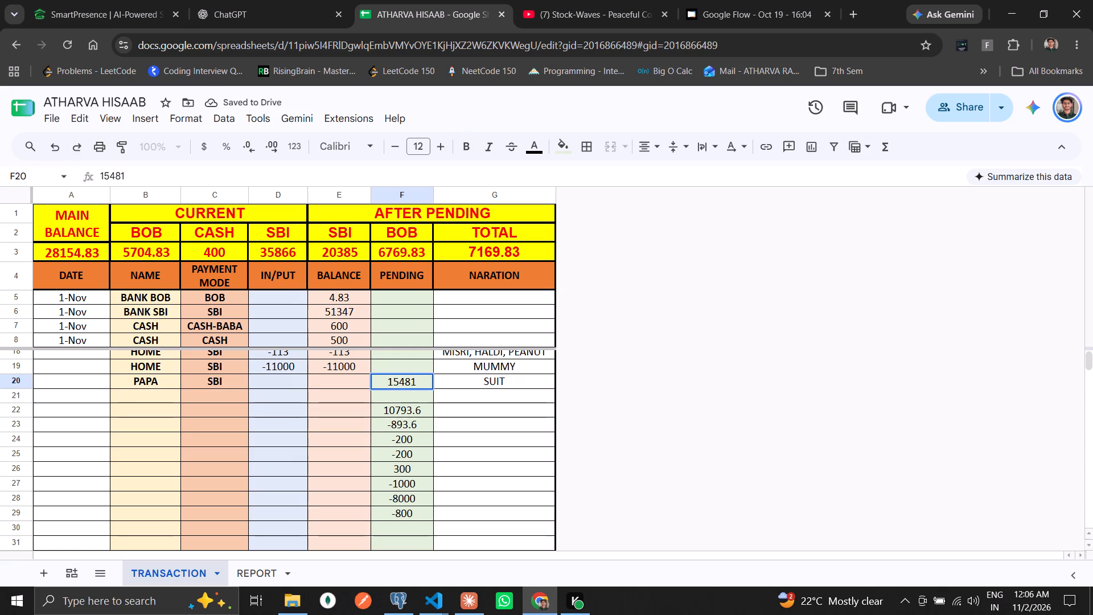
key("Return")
Replace the PENDING amount in cell F20 with the formula =-SUM(E16:E19).
key("Up")
key("Up")
key("Up")
key("Up")
key("Up")
key("Down")
key("Down")
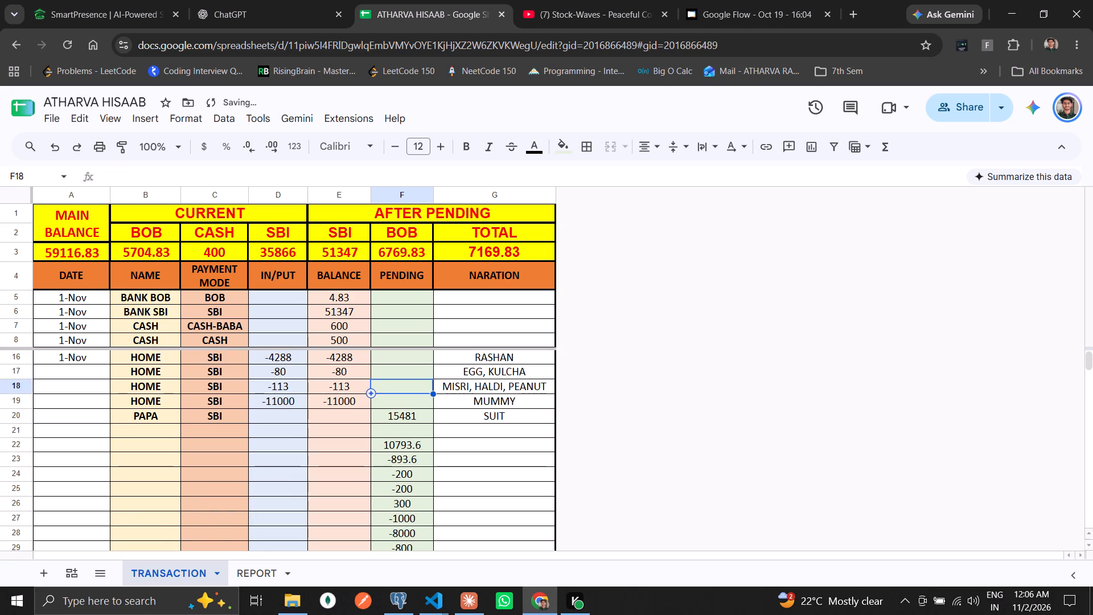
key("Down")
key("Down")
key("F2")
key("BackSpace")
key("BackSpace")
key("BackSpace")
key("BackSpace")
key("BackSpace")
key("BackSpace")
key("BackSpace")
key("BackSpace")
key("BackSpace")
key("BackSpace")
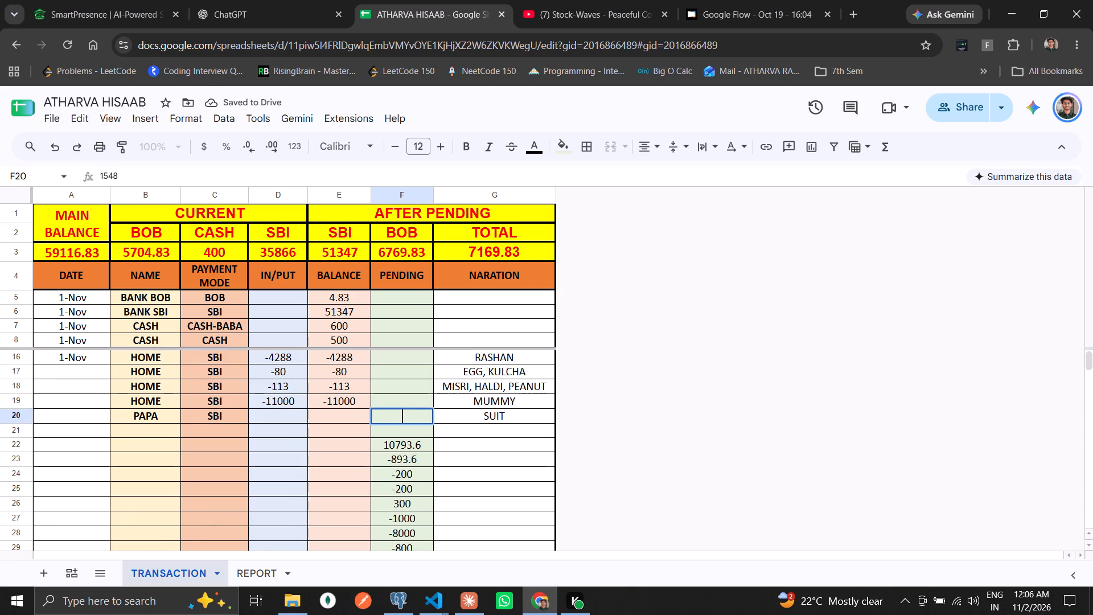
type("-SUM")
key("BackSpace")
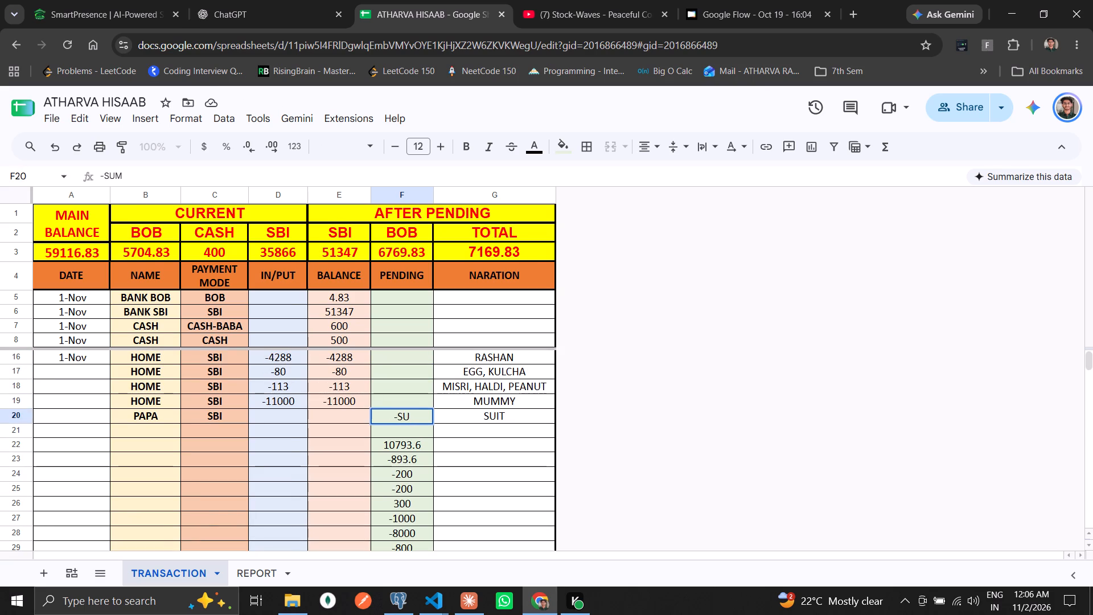
key("BackSpace")
key("BackSpace")
key("BackSpace")
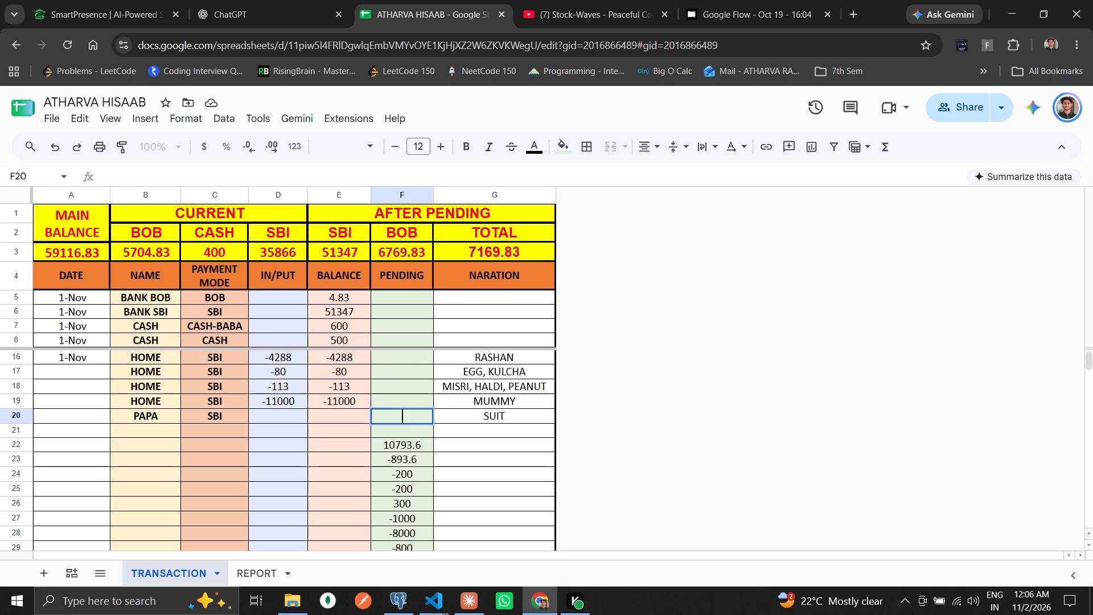
type("=-SUM(")
key("Up")
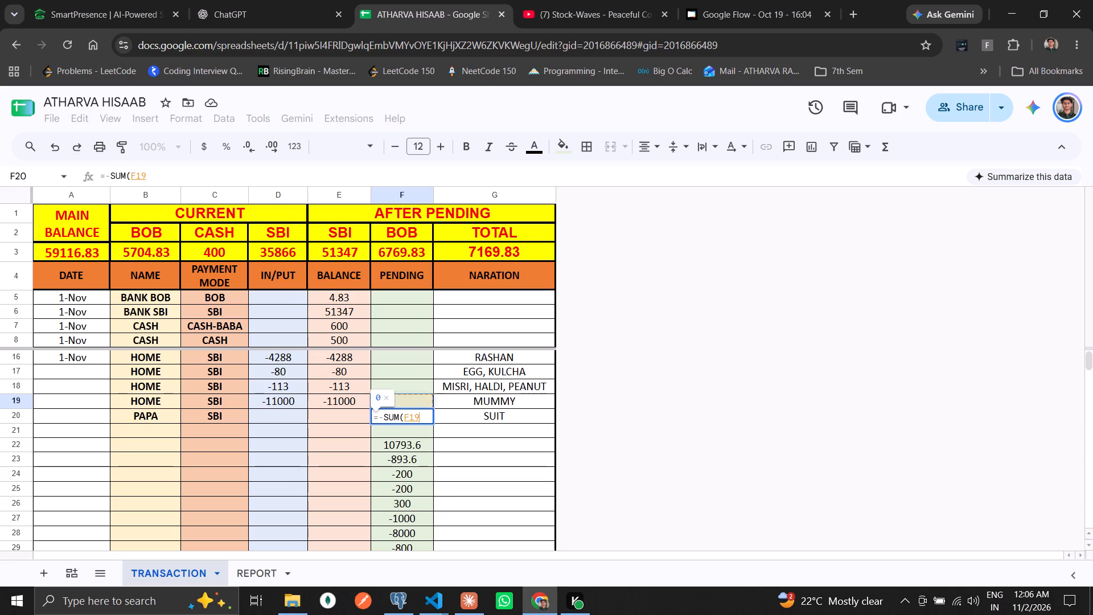
key("Up")
key("Up")
key("Up")
key("Left")
key("Up")
key("Down")
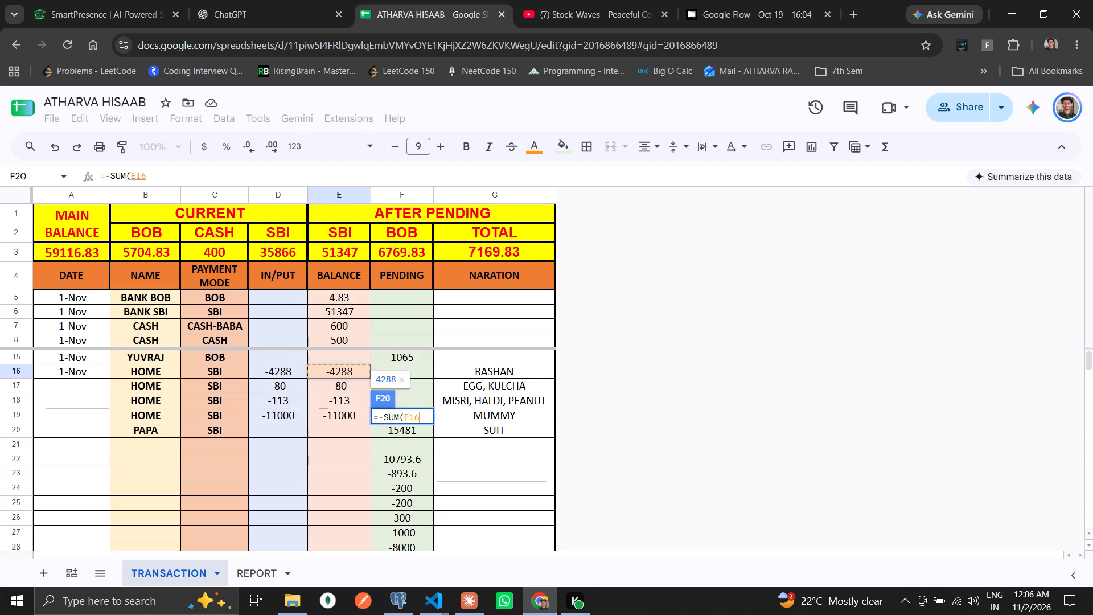
key("shift+Down")
key("shift+Down")
key("shift+Down")
key("shift+underscore")
key("BackSpace")
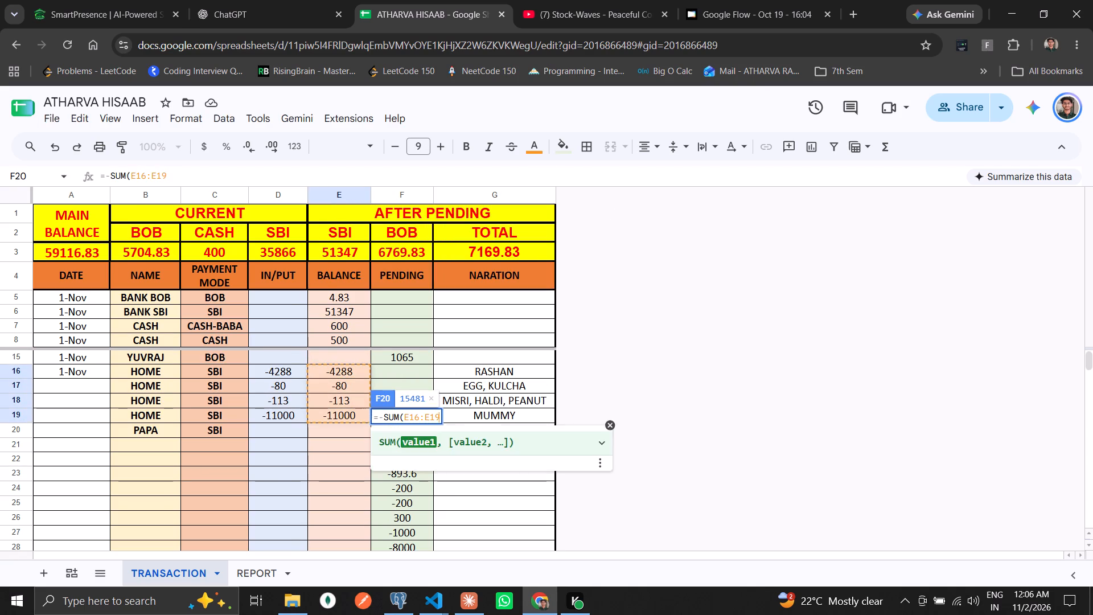
key("shift+parenright")
key("Return")
Start a new entry in row 21 with the name HOME and the payment mode SBI.
key("Up")
key("Left")
key("Left")
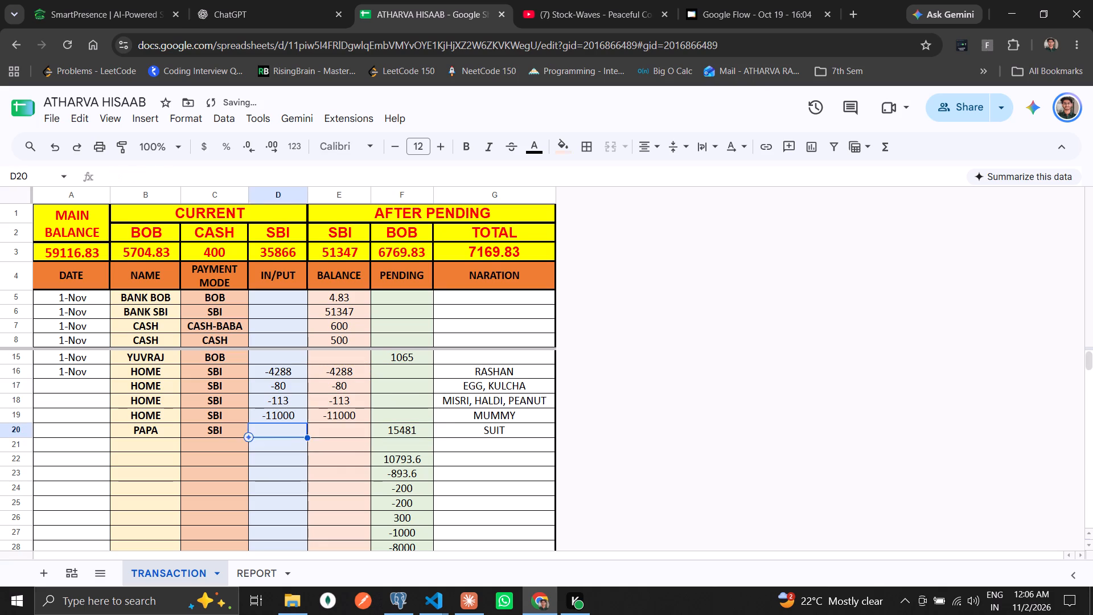
key("Left")
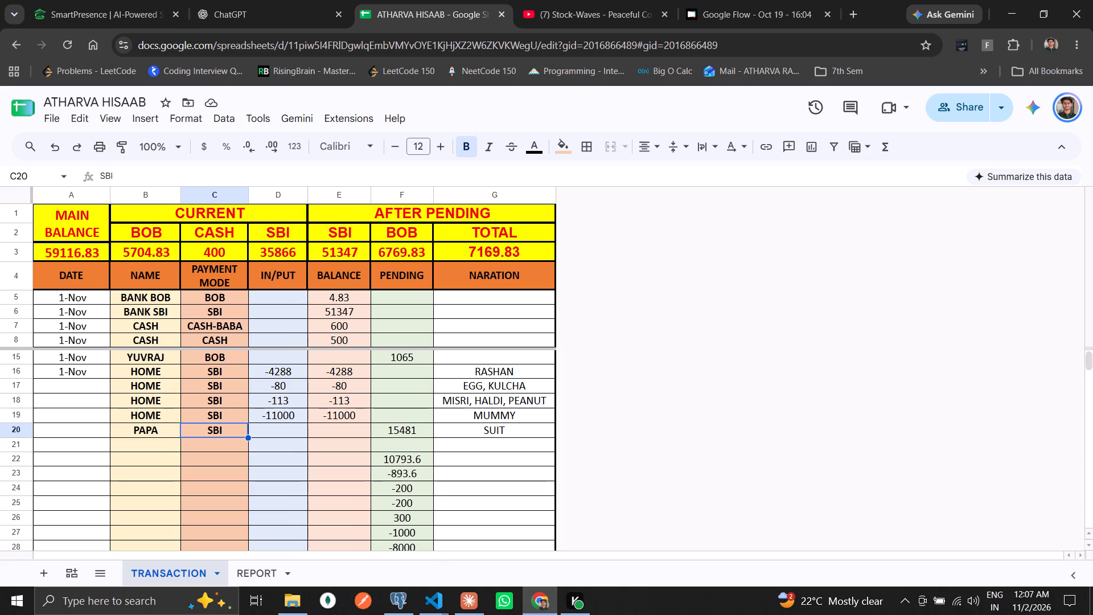
key("Right")
key("Right")
key("Right")
key("Down")
key("Left")
key("Left")
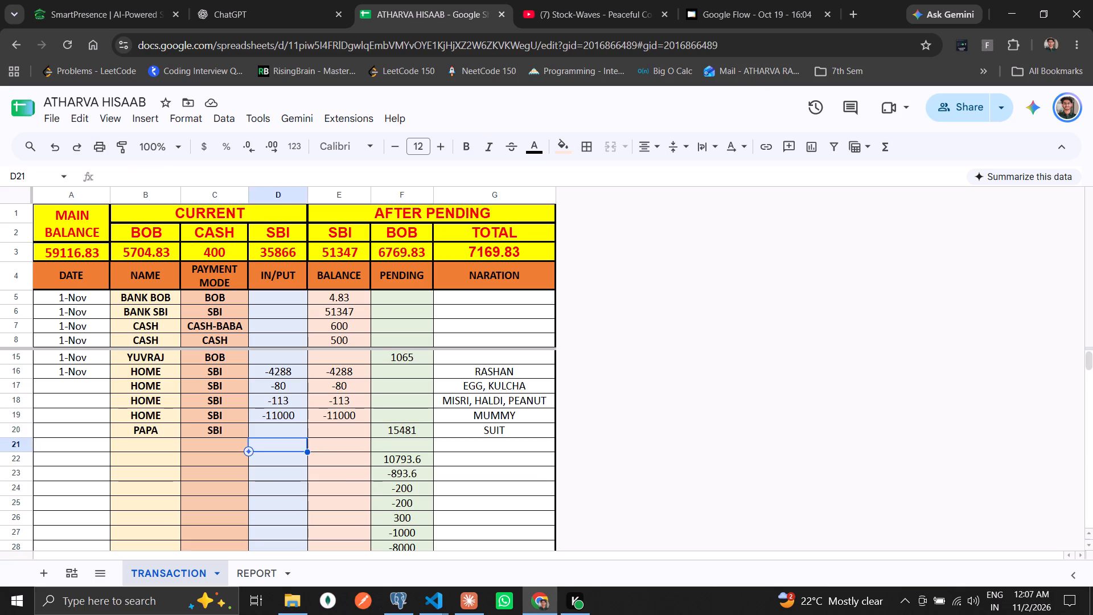
key("Left")
key("Left")
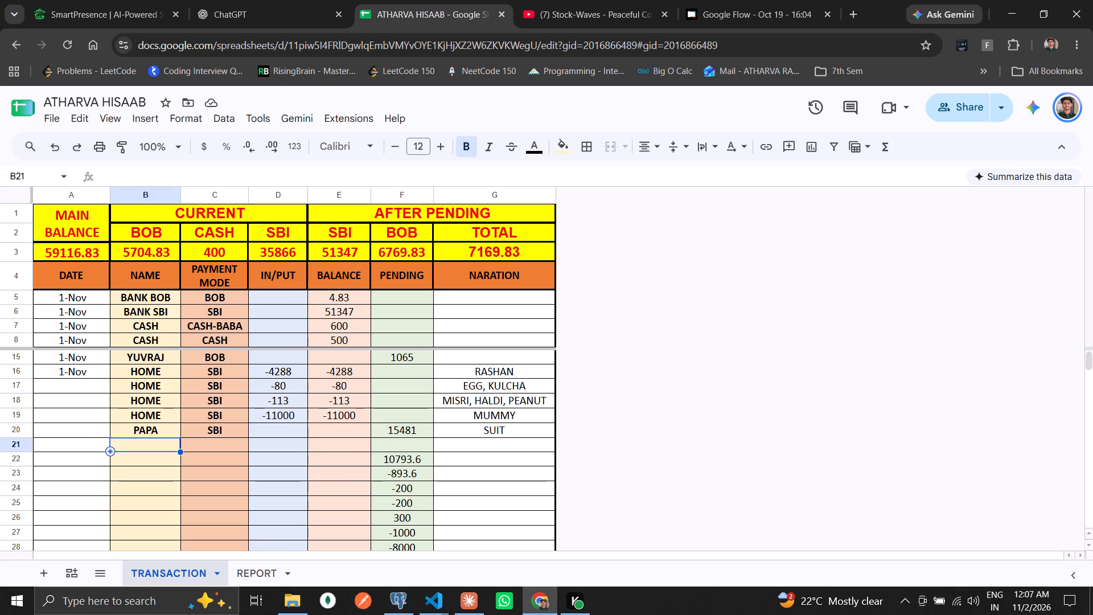
type("HOME")
key("Right")
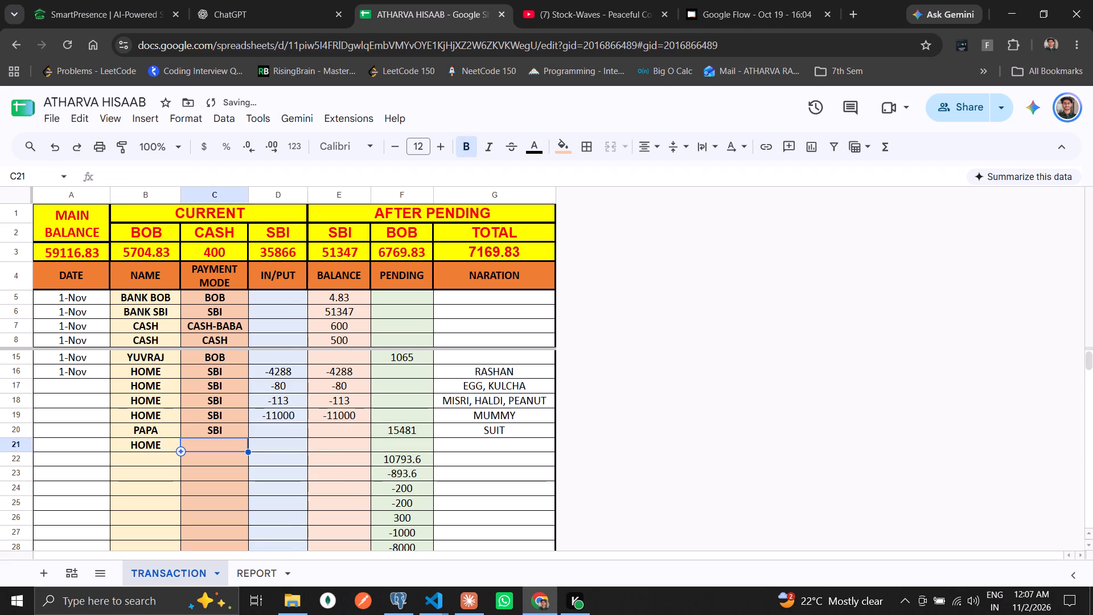
key("ctrl+d")
Fill the name HOME and payment mode SBI down through rows 22 to 27.
key("Down")
key("Left")
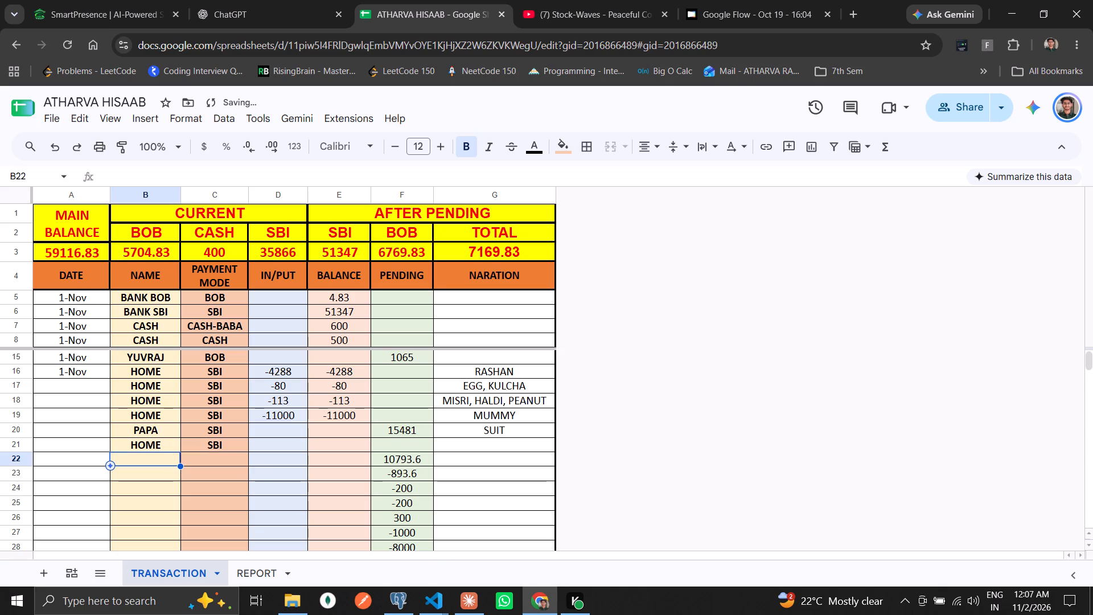
key("shift+Right")
key("ctrl+d")
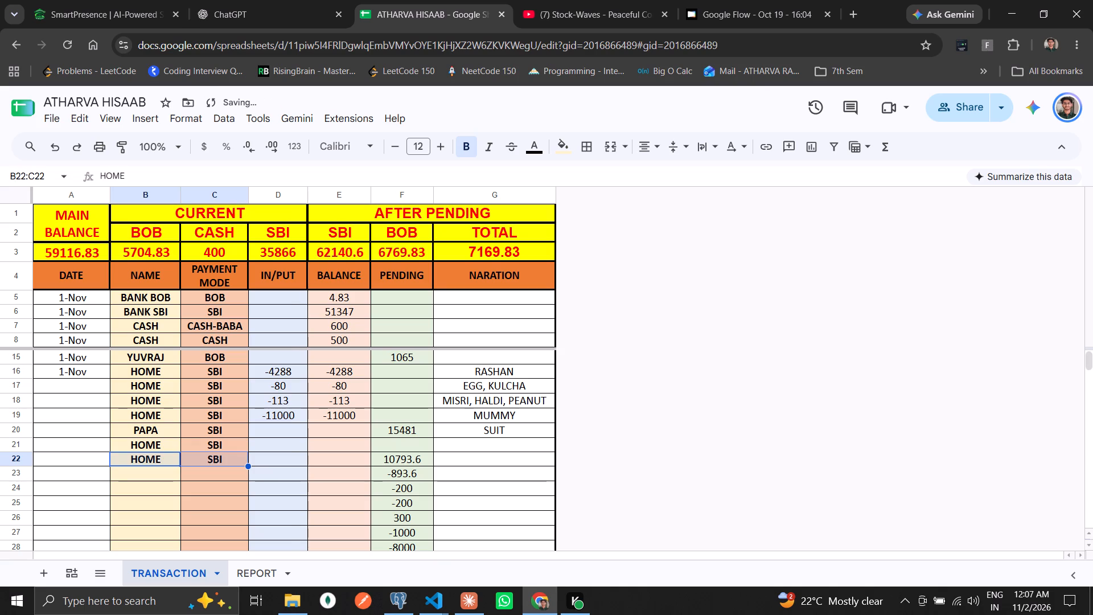
key("Down")
key("shift+Right")
key("ctrl+d")
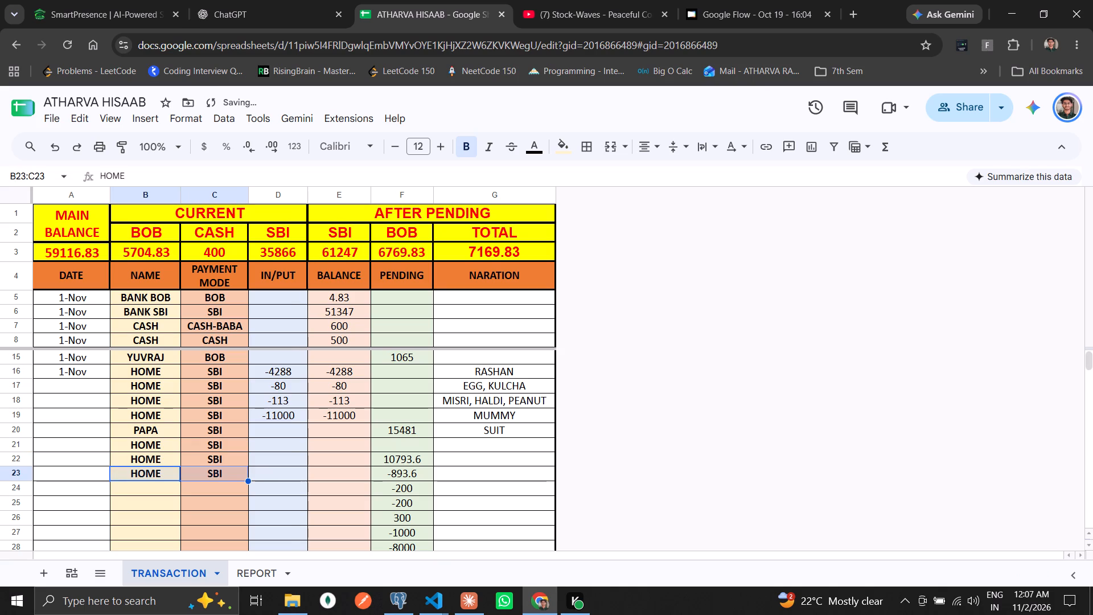
key("Down")
key("Left")
key("Right")
key("shift+Right")
key("ctrl+d")
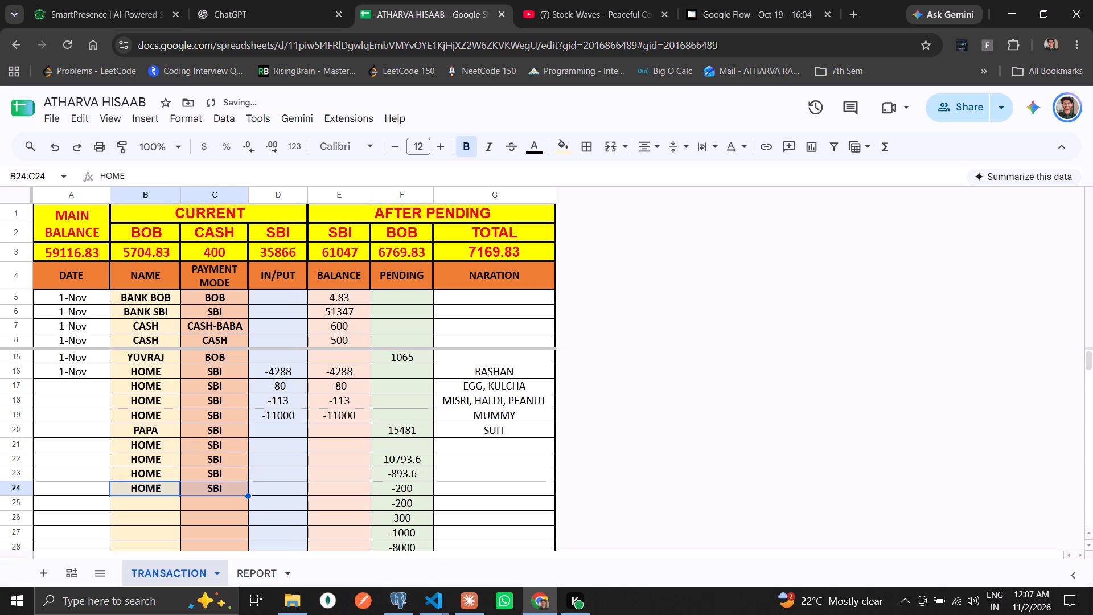
key("Down")
key("shift+Right")
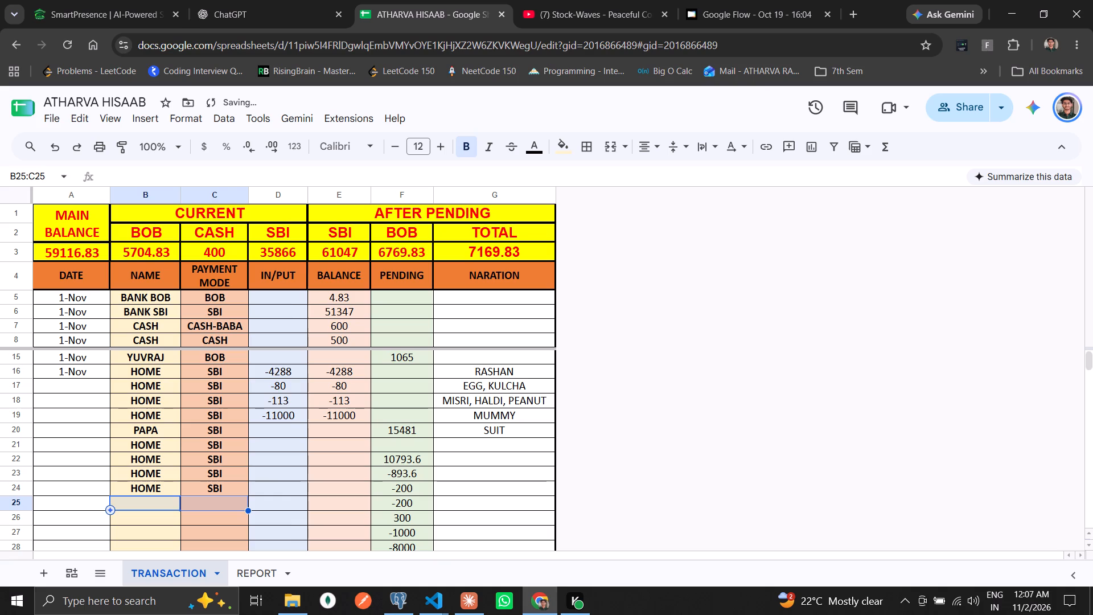
key("ctrl+d")
key("Down")
key("shift+Right")
key("ctrl+d")
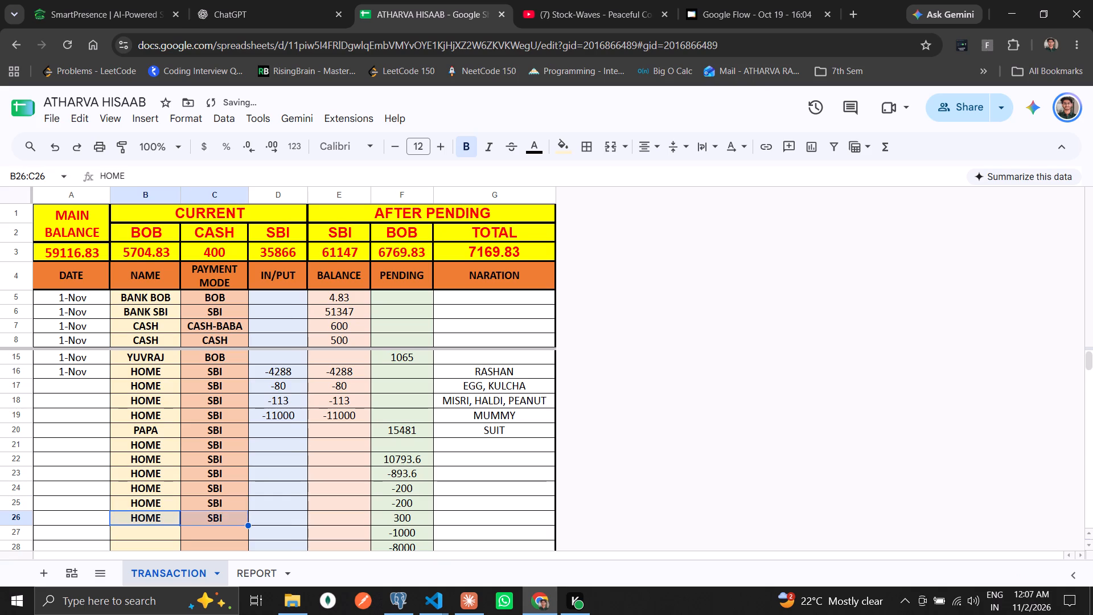
key("Down")
key("shift+Right")
key("ctrl+d")
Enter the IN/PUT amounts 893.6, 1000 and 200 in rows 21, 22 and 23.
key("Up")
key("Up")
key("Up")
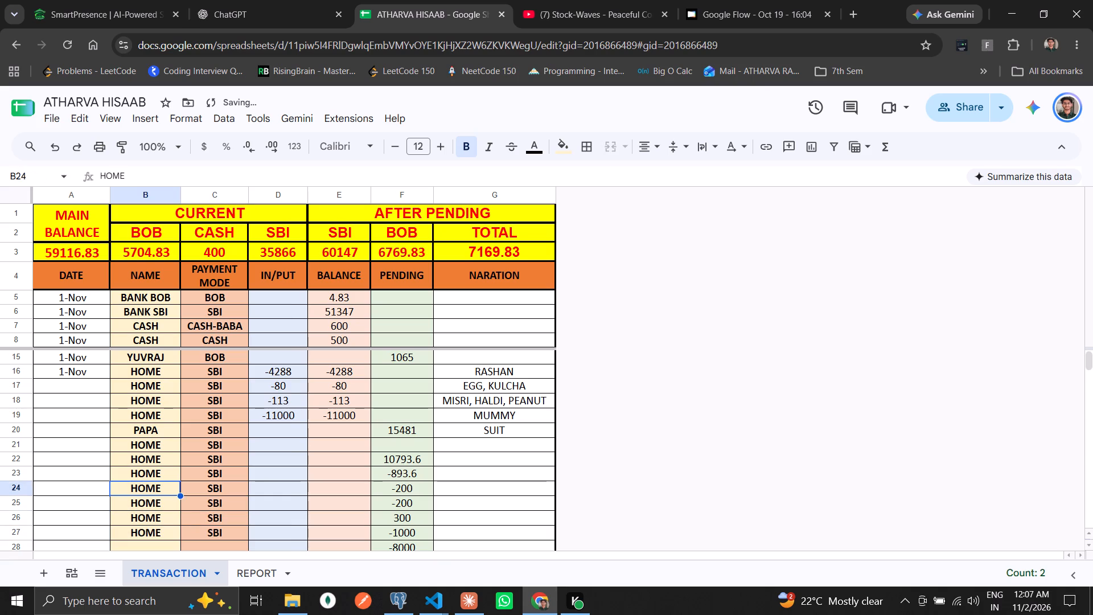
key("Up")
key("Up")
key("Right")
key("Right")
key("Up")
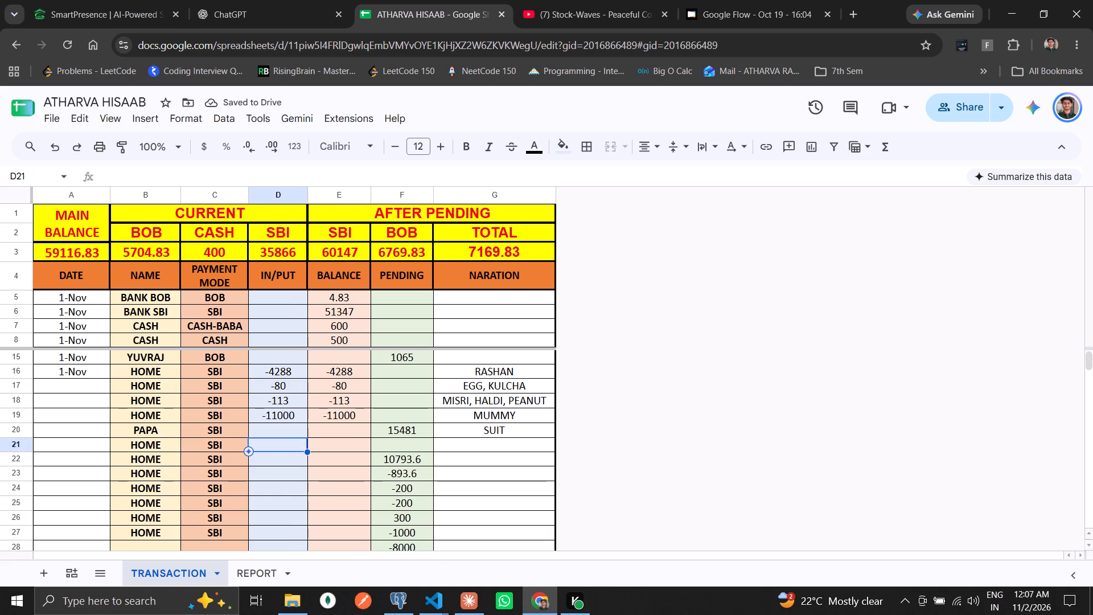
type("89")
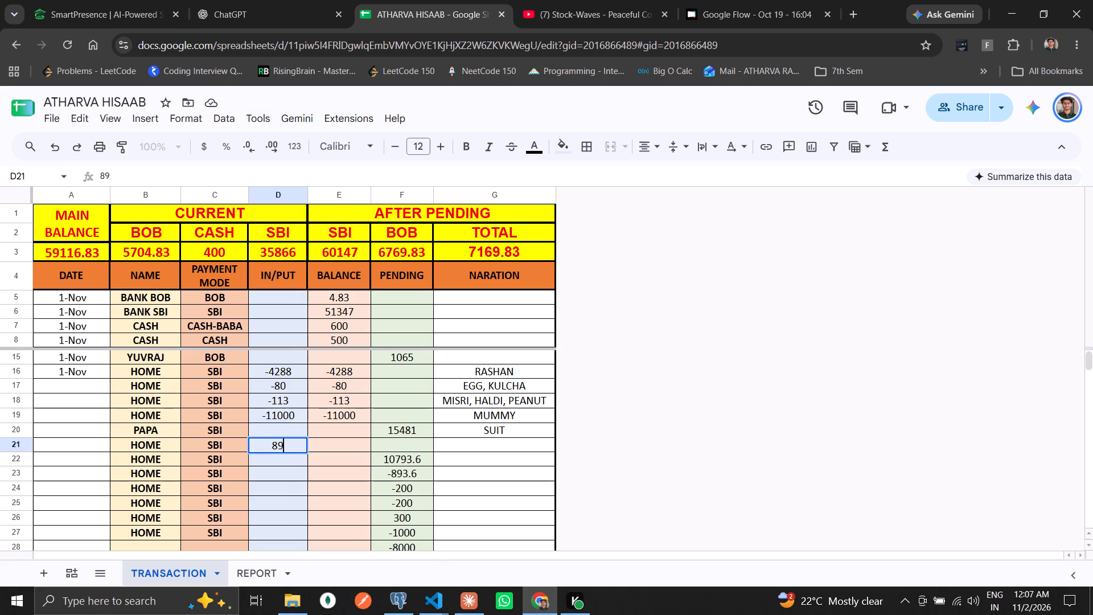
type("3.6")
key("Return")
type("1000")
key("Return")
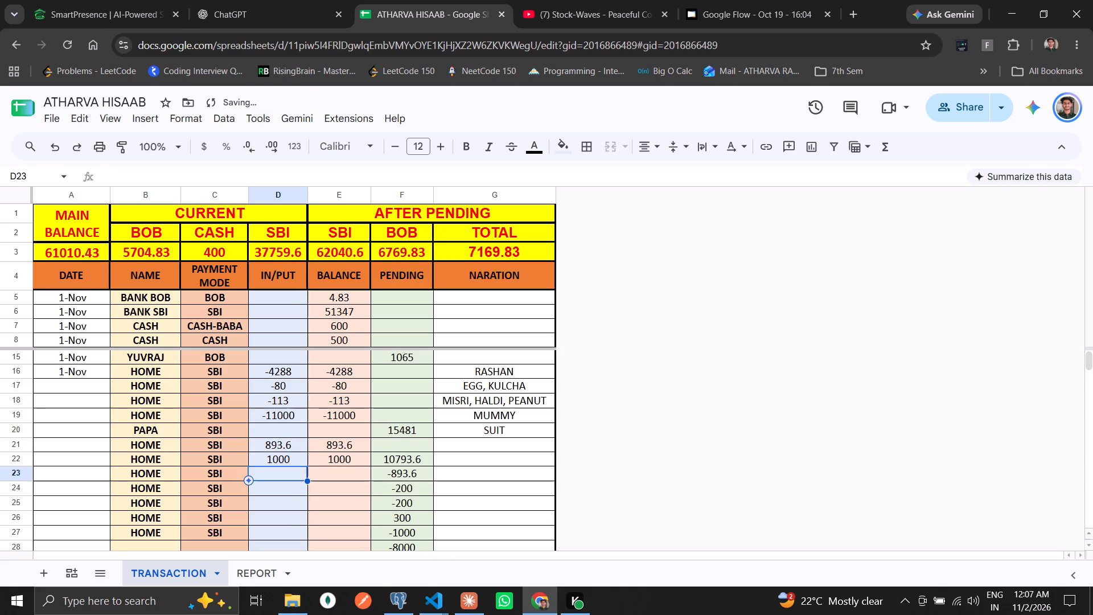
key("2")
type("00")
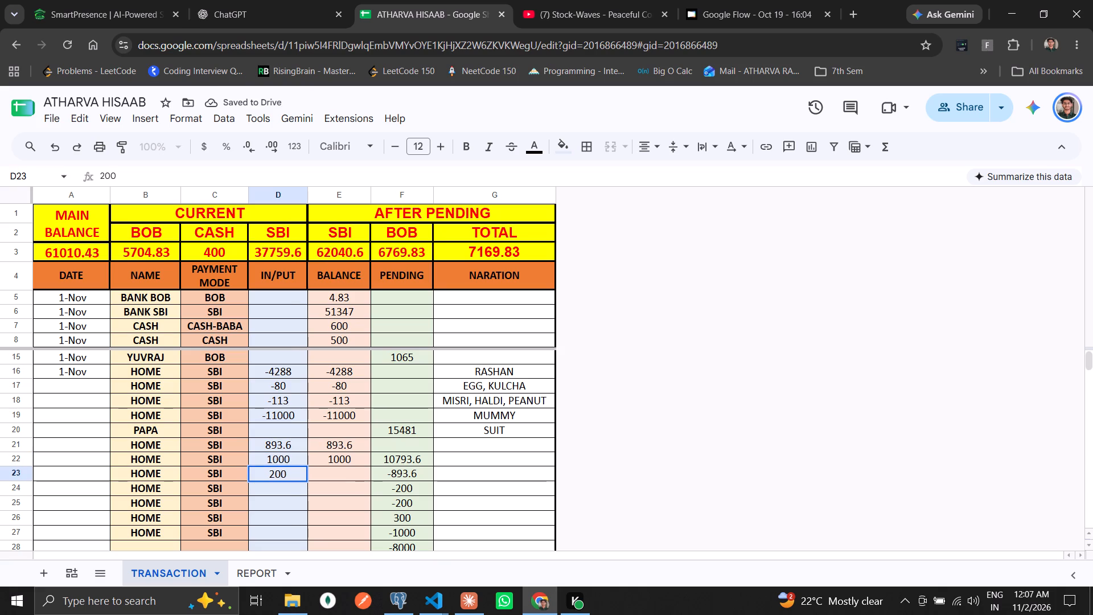
Change the IN/PUT amounts in rows 21 and 22 to -200 each.
key("Up")
key("Up")
key("2")
key("BackSpace")
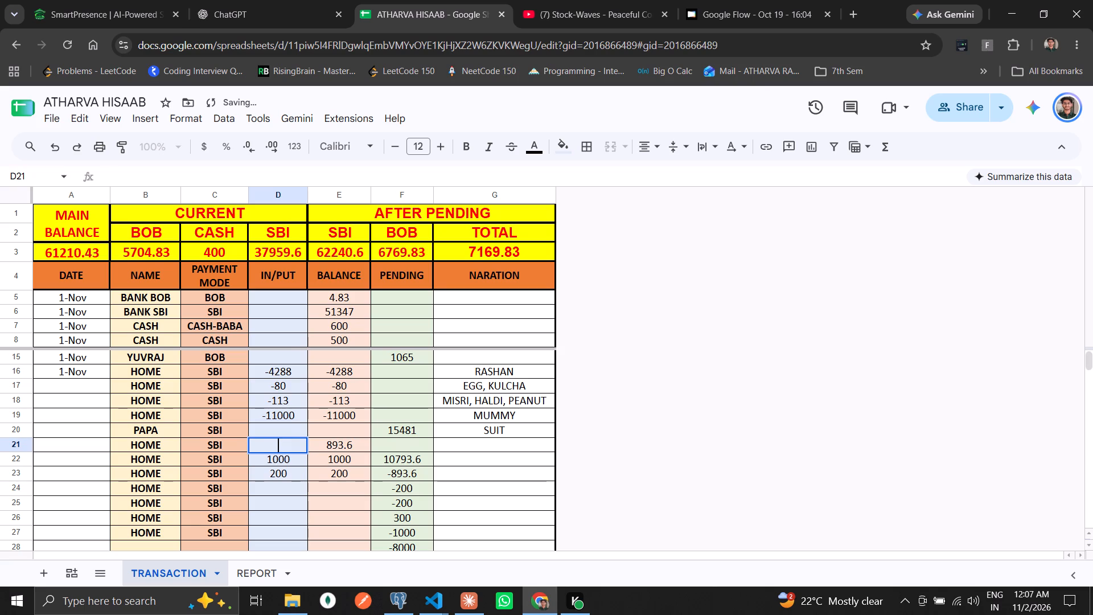
type("-200")
key("Return")
type("-200")
key("Return")
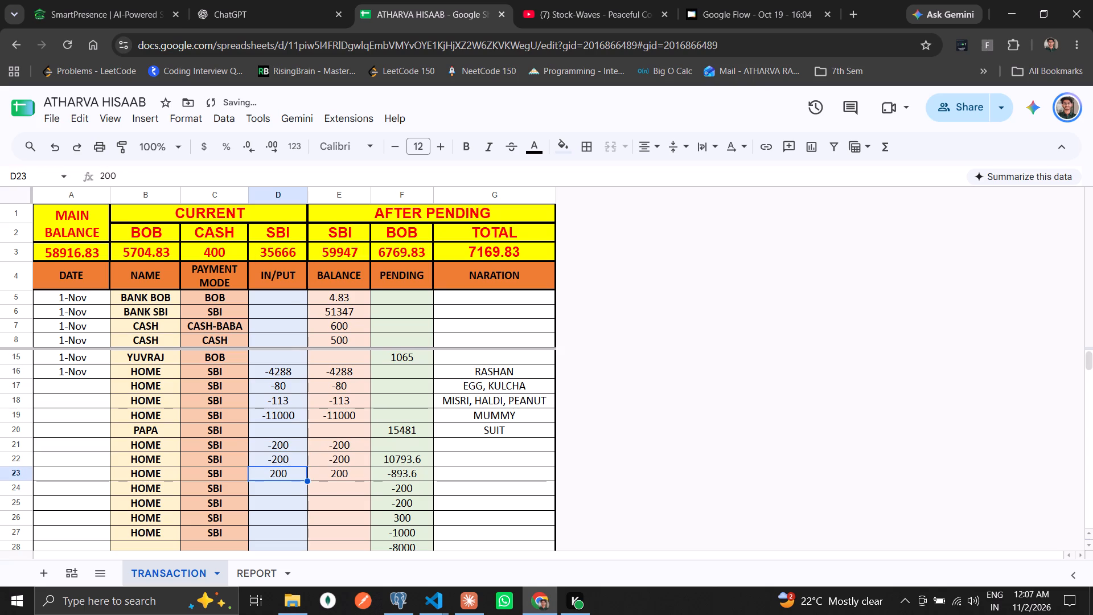
Set the IN/PUT amount to 300 in row 21 and to -200 in row 23.
key("Up")
key("Up")
type("300")
key("Return")
key("Down")
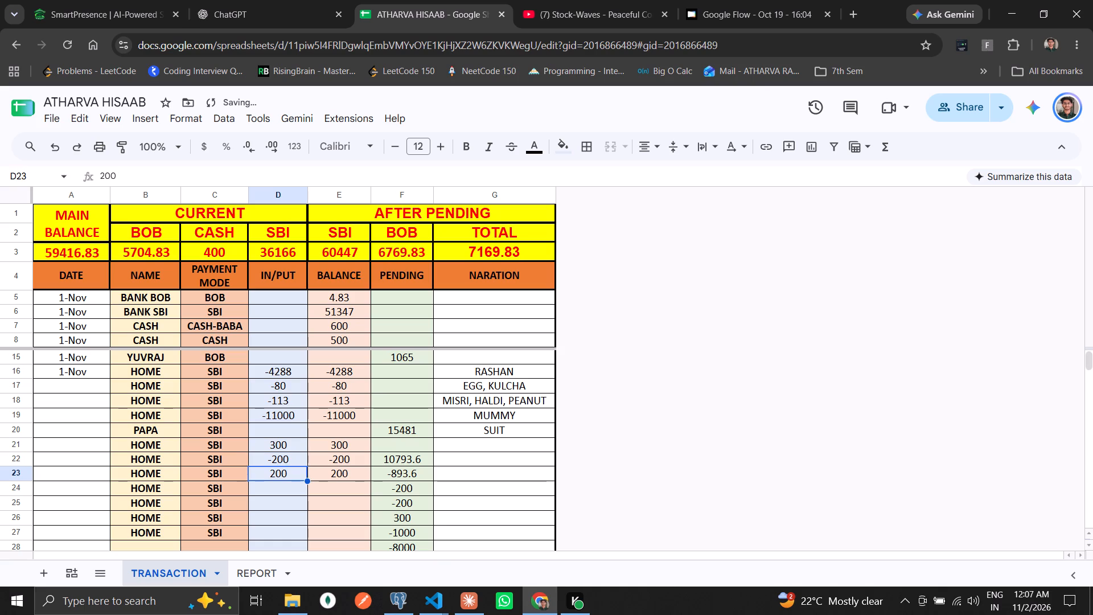
type("-200")
key("Return")
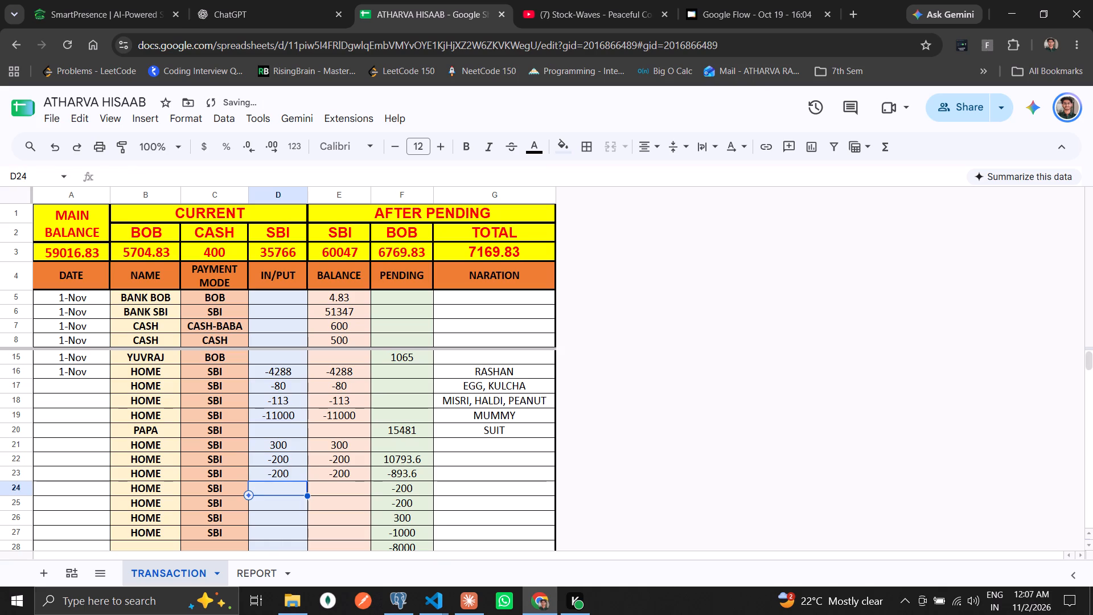
Enter the IN/PUT amounts -1000 in row 24 and -893.6 in row 25.
key("minus")
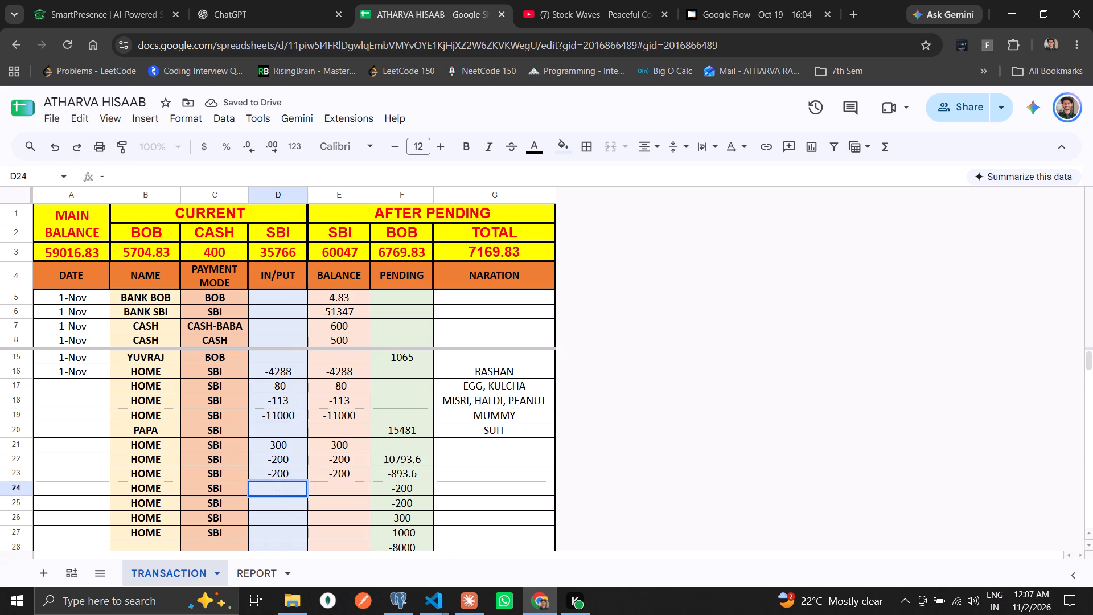
type("891")
key("BackSpace")
type("3.6")
key("BackSpace")
key("BackSpace")
key("BackSpace")
key("BackSpace")
key("BackSpace")
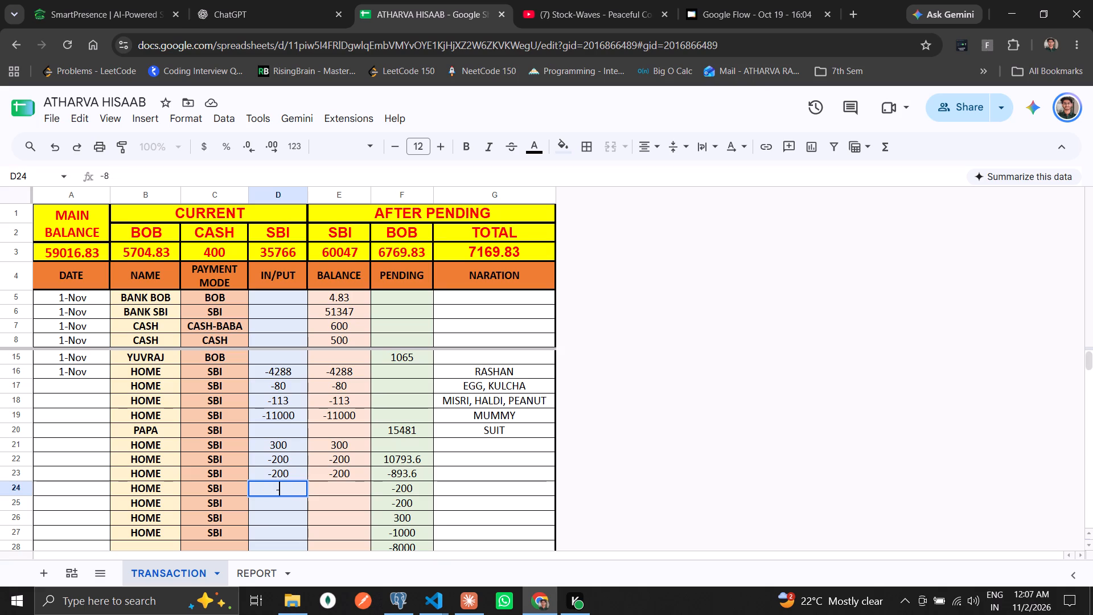
type("1000")
key("Return")
key("minus")
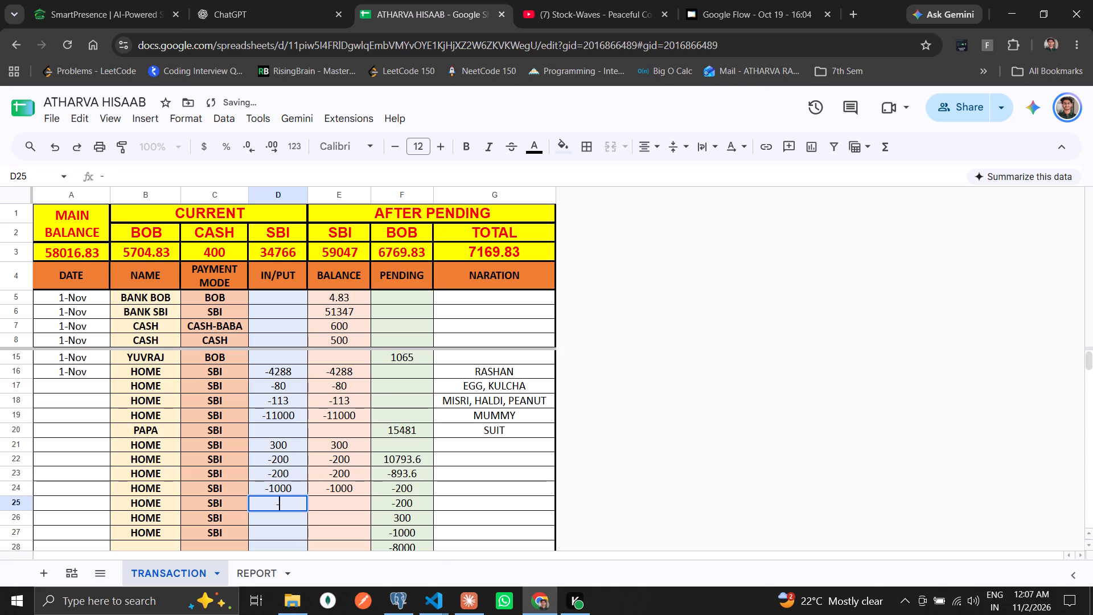
type("893.6")
key("Return")
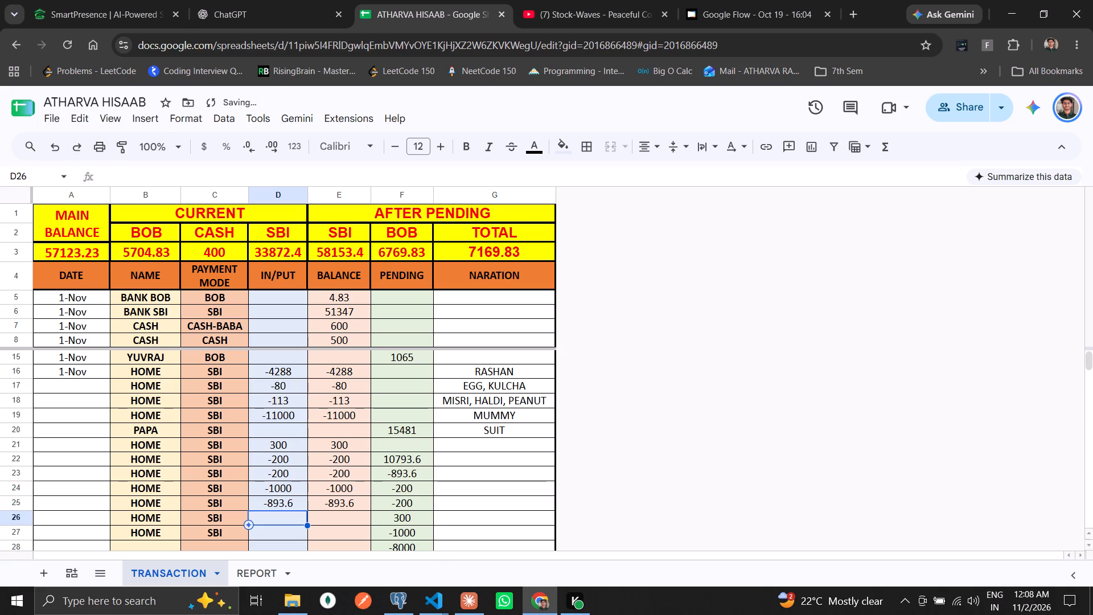
Enter the IN/PUT amounts -8000 in row 26 and -800 in row 27.
type("-8000")
key("Return")
type("-800")
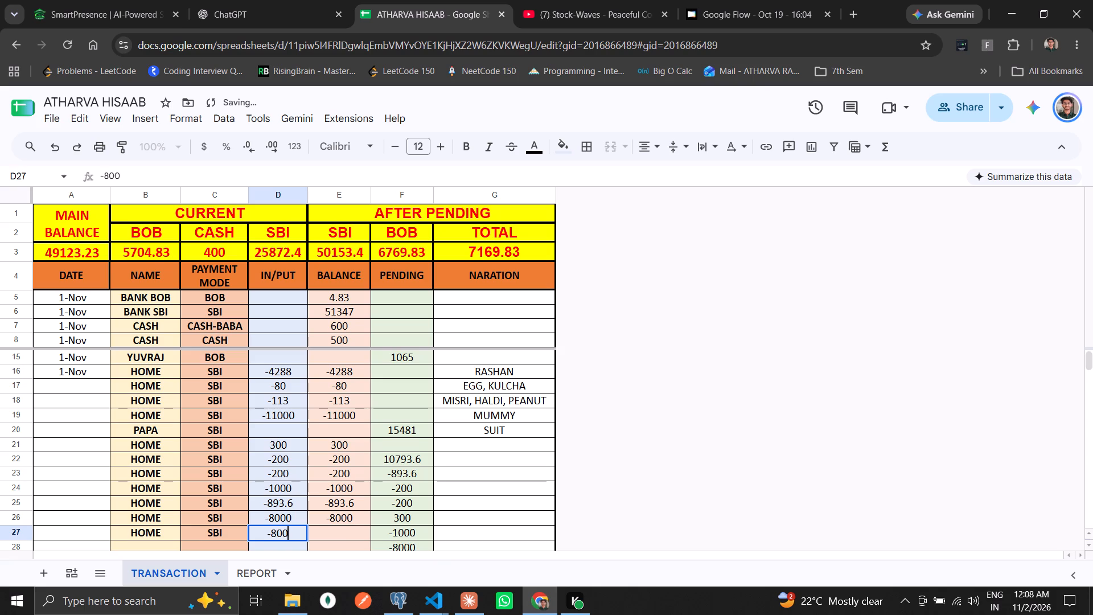
key("Return")
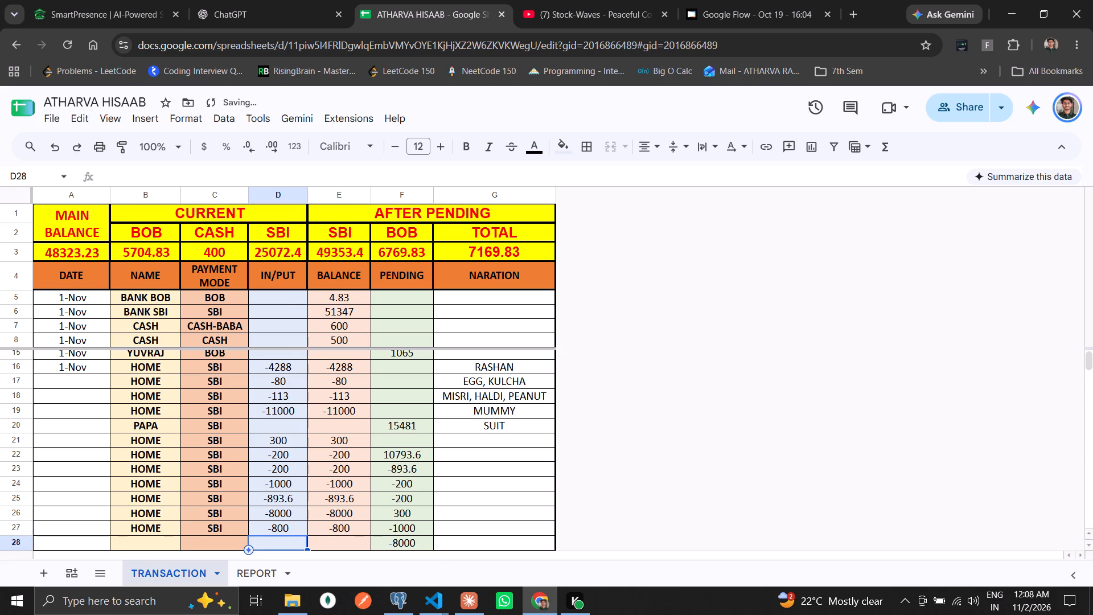
Enter the IN/PUT amount 15481 in row 28.
key("Right")
key("Right")
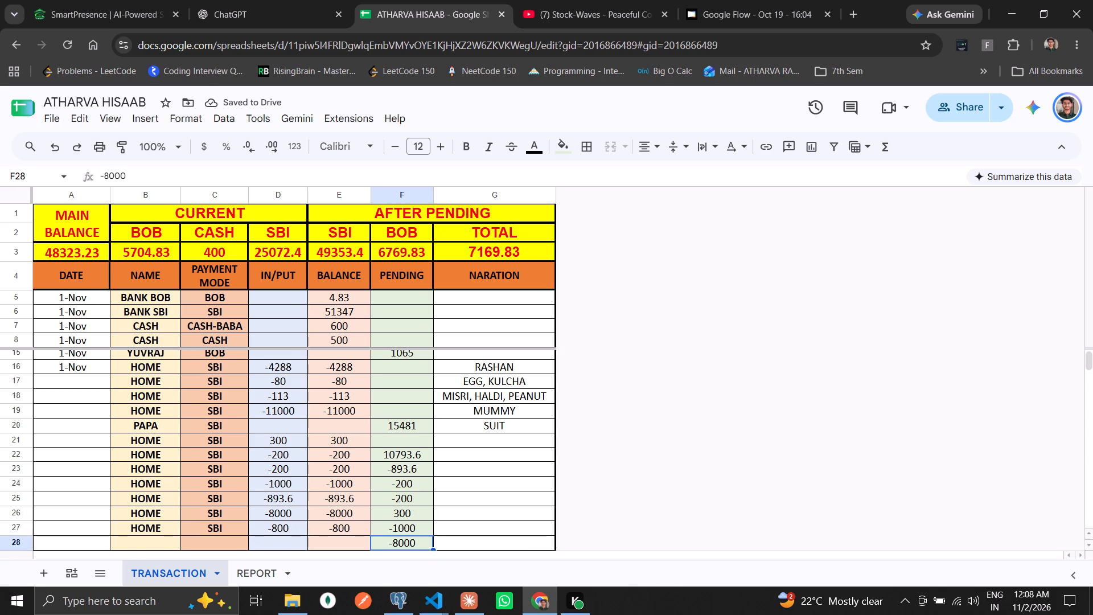
key("Left")
key("Left")
type("1548")
key("1")
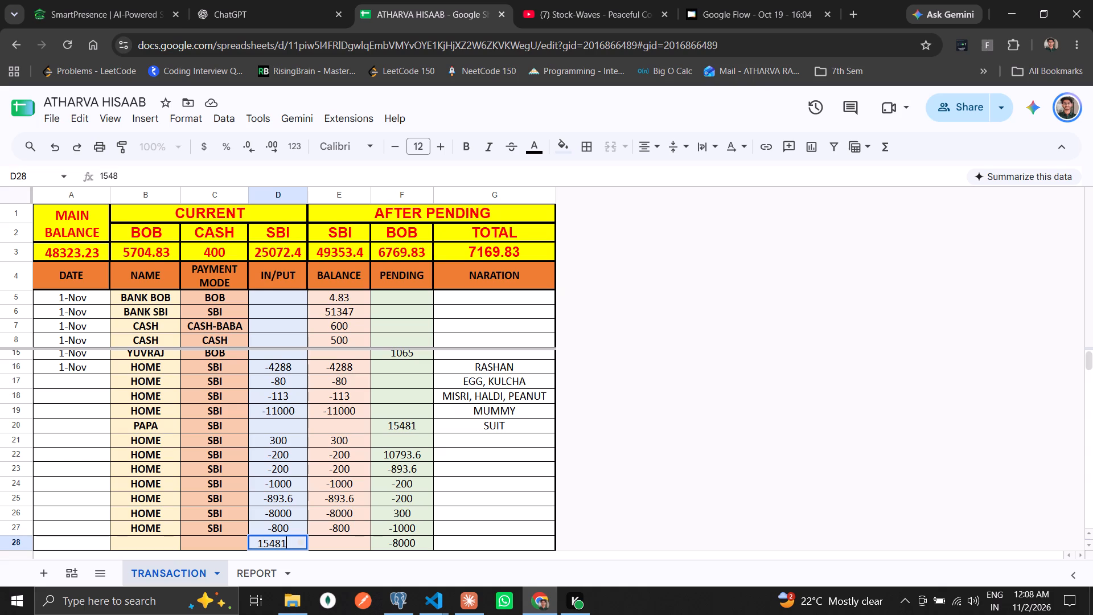
key("Return")
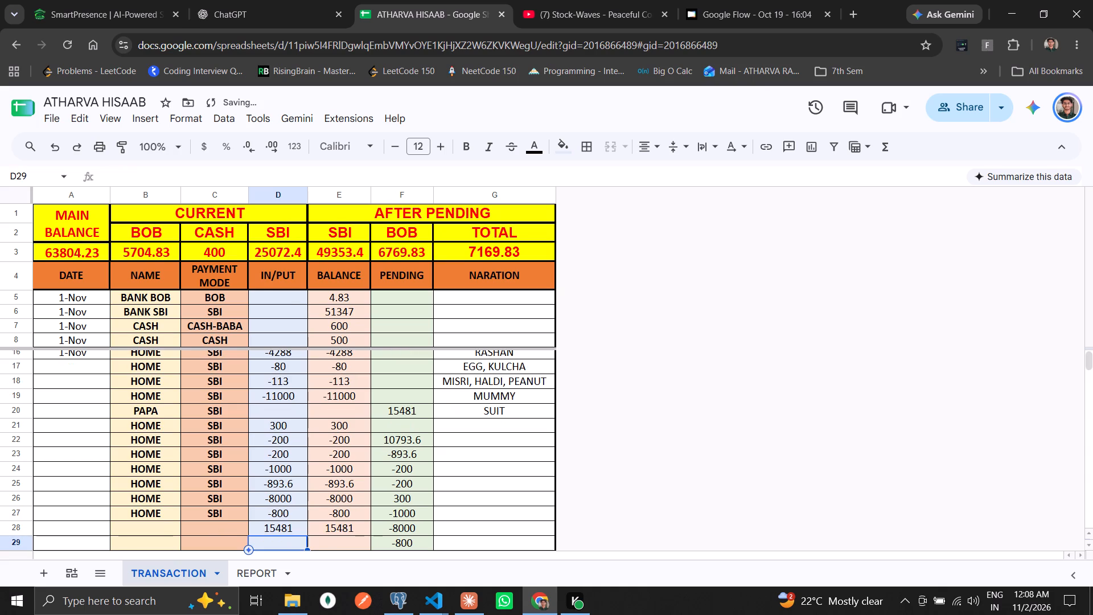
Fill row 28's payment mode with SBI, copied down from the cell above.
key("Up")
key("Left")
key("shift+e")
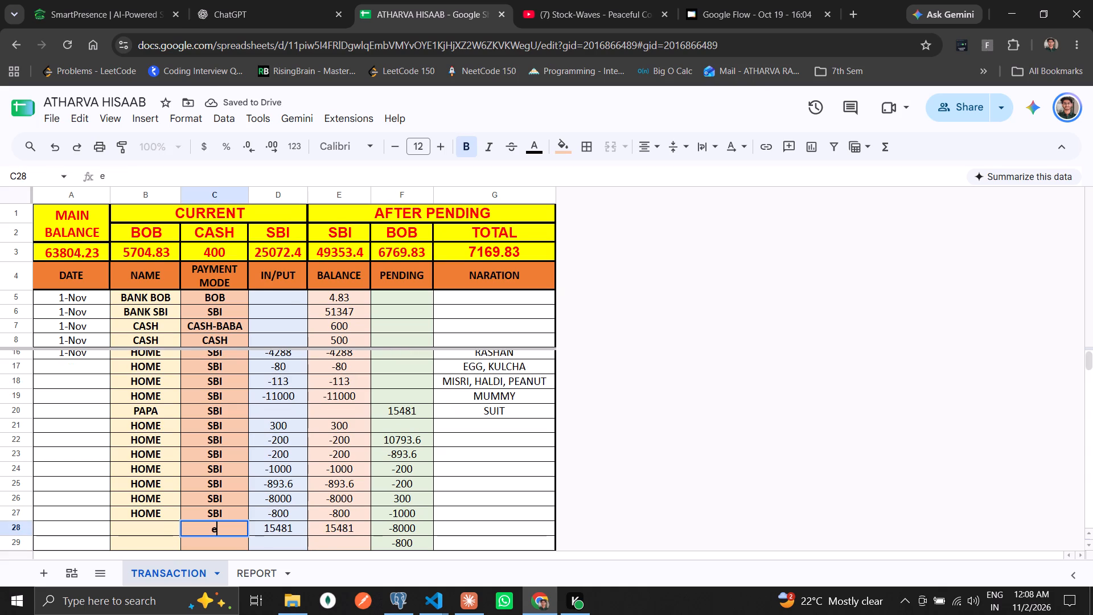
key("Right")
key("Left")
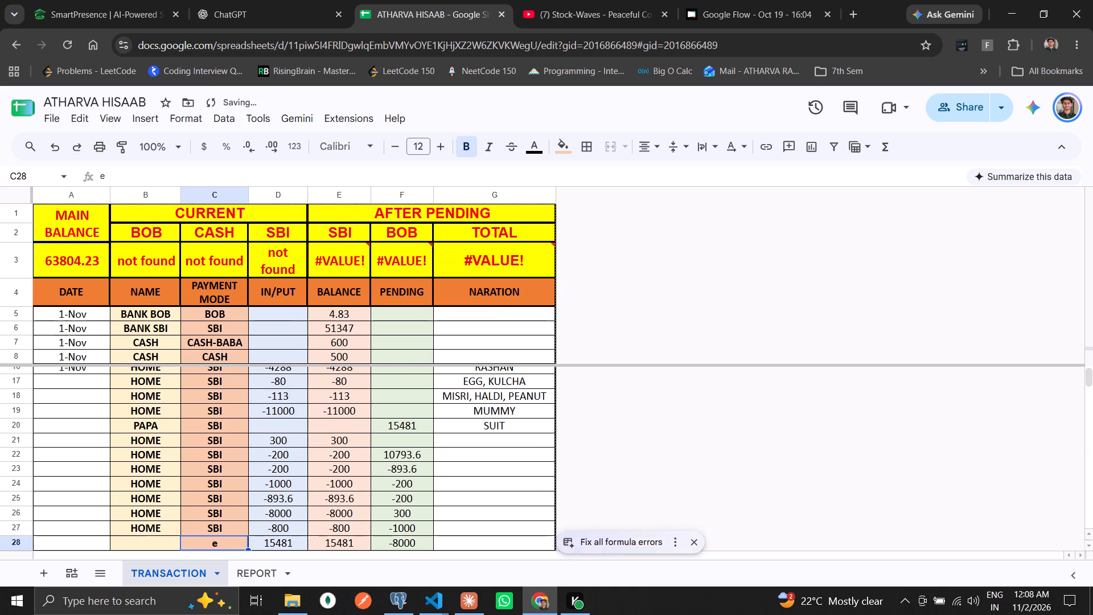
type("d=")
key("ctrl+d")
key("Escape")
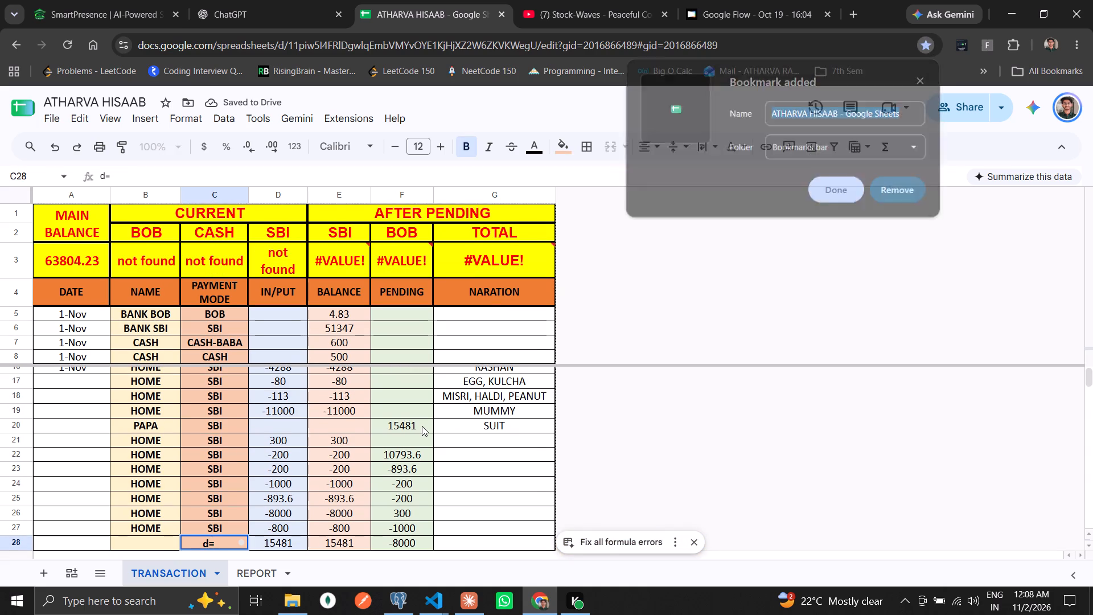
key("Escape")
key("ctrl+d")
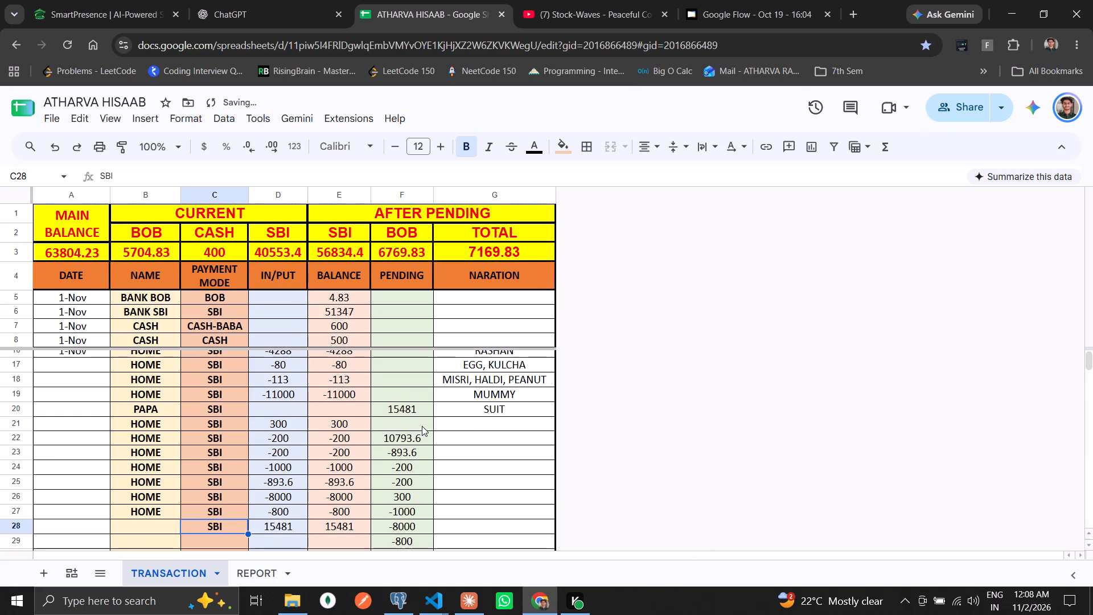
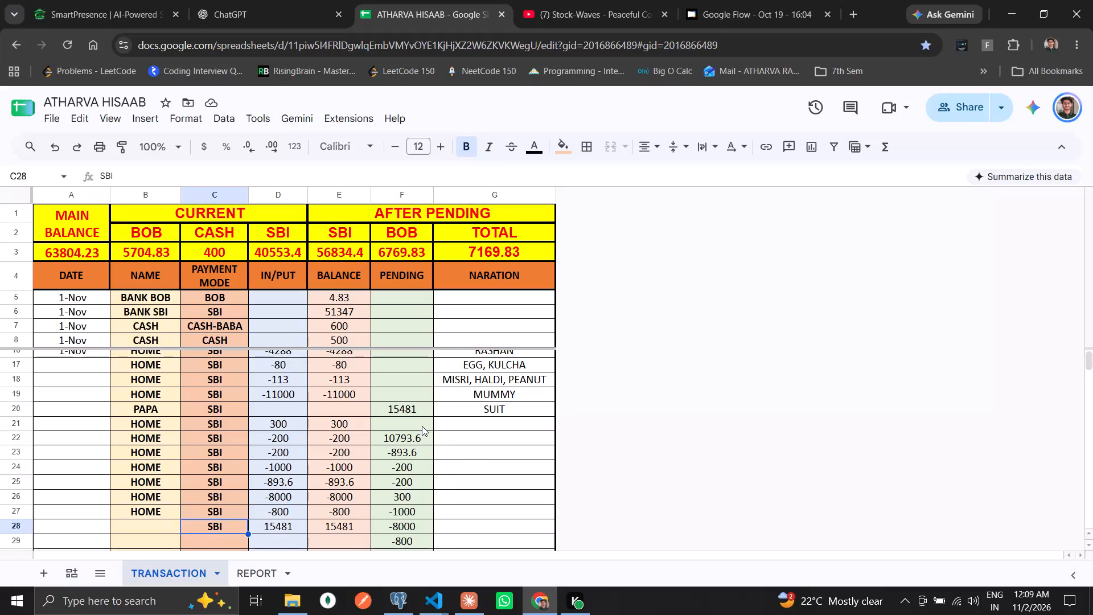
Clear the itemised amounts in the PENDING column from row 23 to row 29.
key("Right")
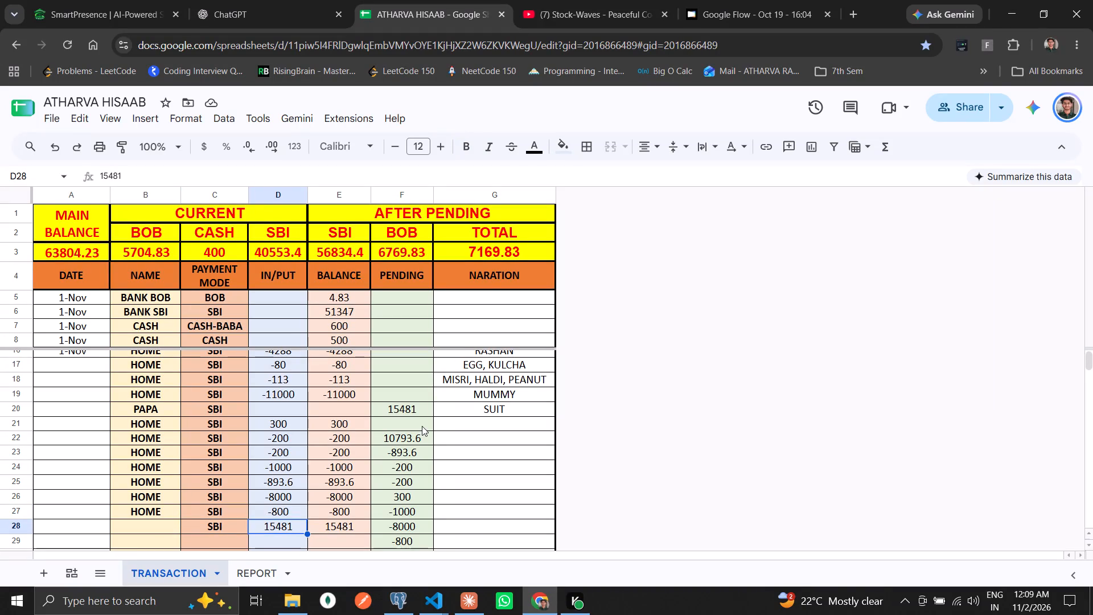
key("Right")
key("Right")
key("Down")
key("Down")
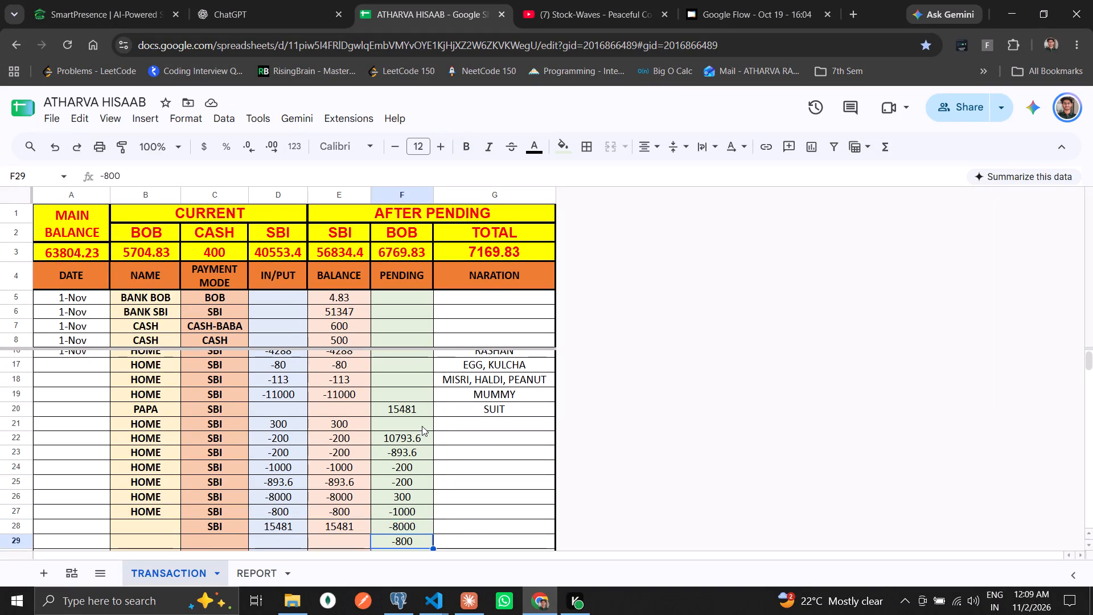
key("Down")
key("Up")
key("Up")
key("Up")
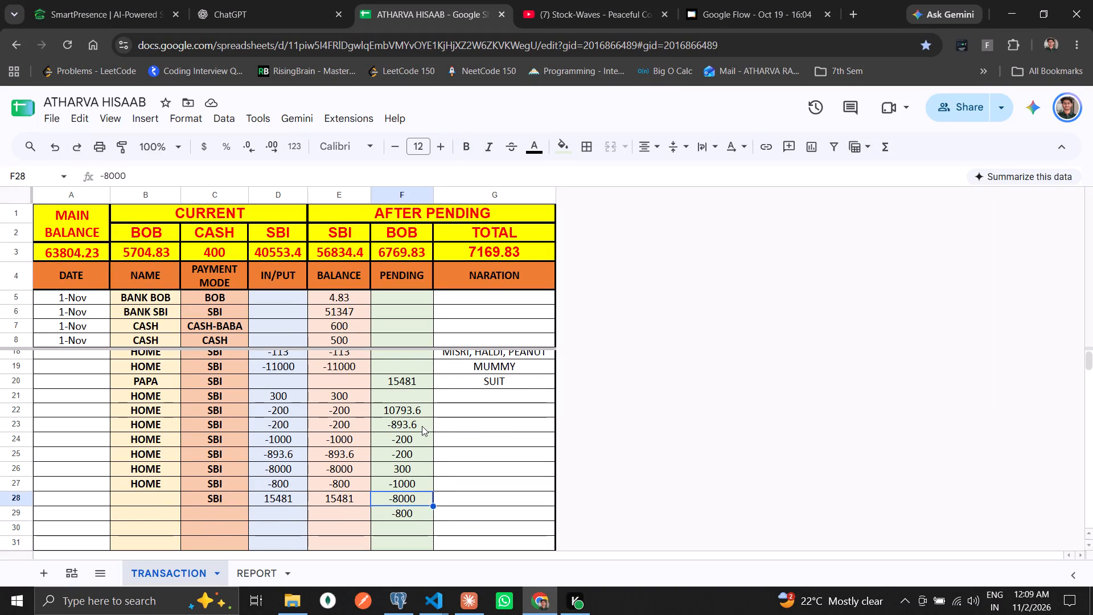
key("Up")
key("Up")
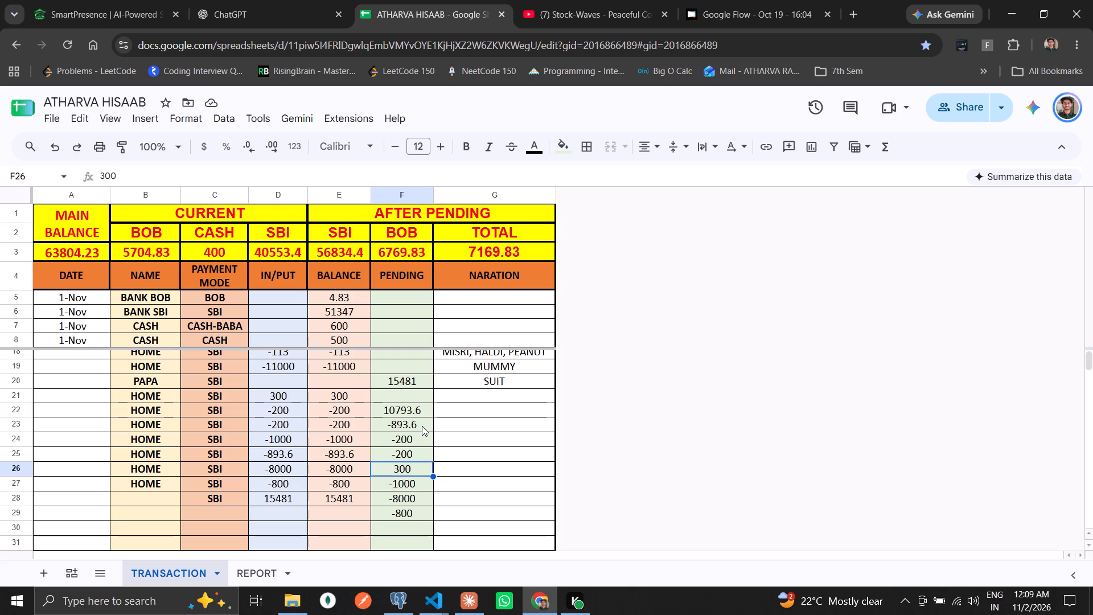
key("Up")
key("Down")
key("Down")
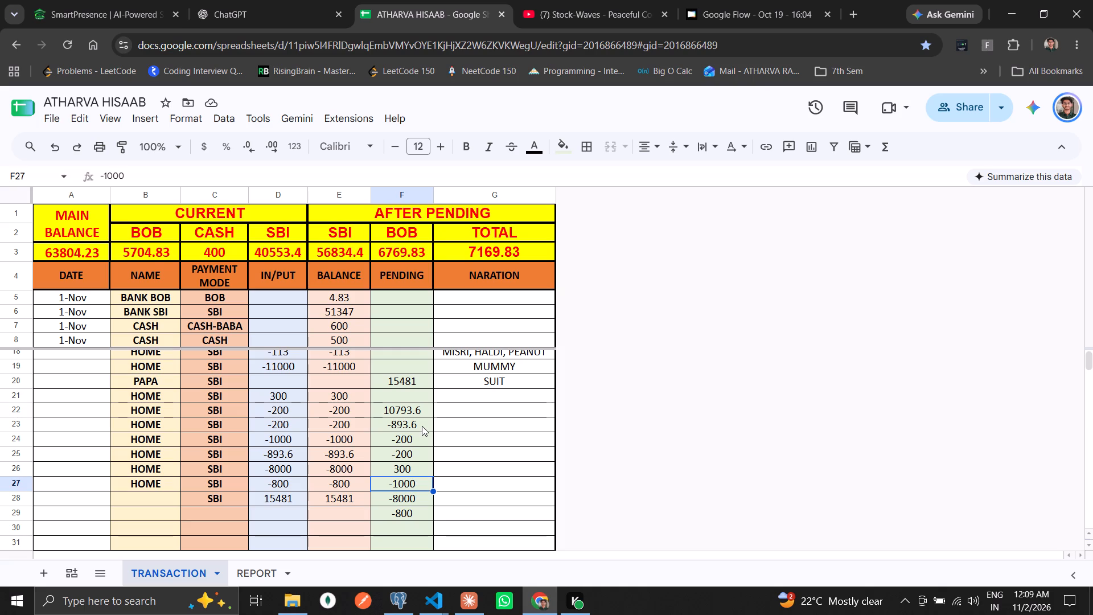
key("Up")
key("Up")
key("Up")
key("Up")
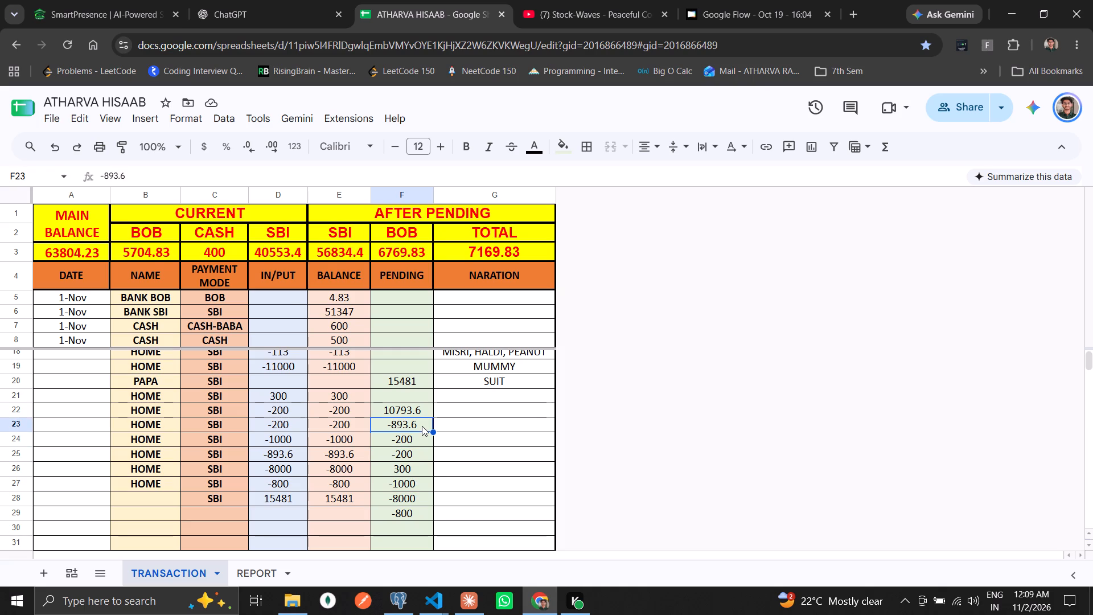
key("shift+Down")
key("shift+Down")
key("shift+Down")
key("shift+Down")
key("shift+Down")
key("shift+Down")
key("Delete")
Clear the difference formula from row 22's PENDING cell.
key("Up")
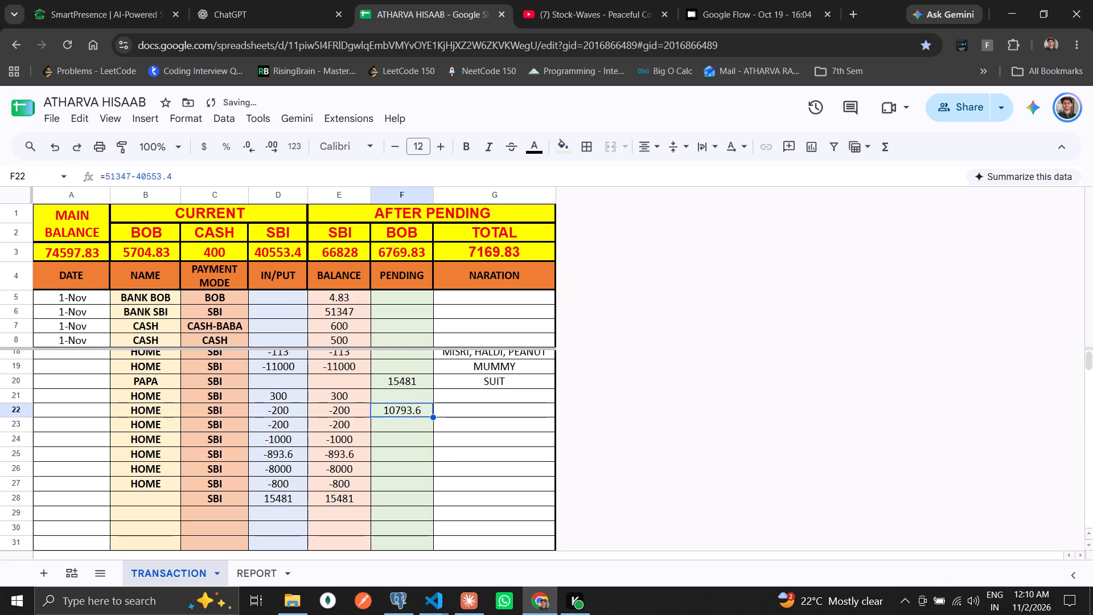
key("Up")
key("Down")
key("Delete")
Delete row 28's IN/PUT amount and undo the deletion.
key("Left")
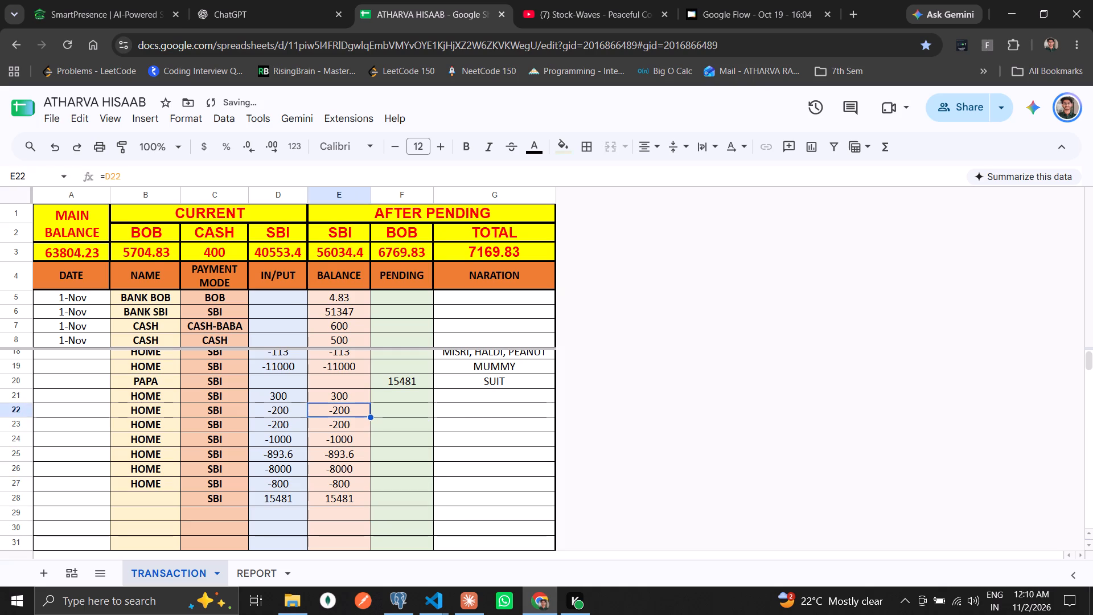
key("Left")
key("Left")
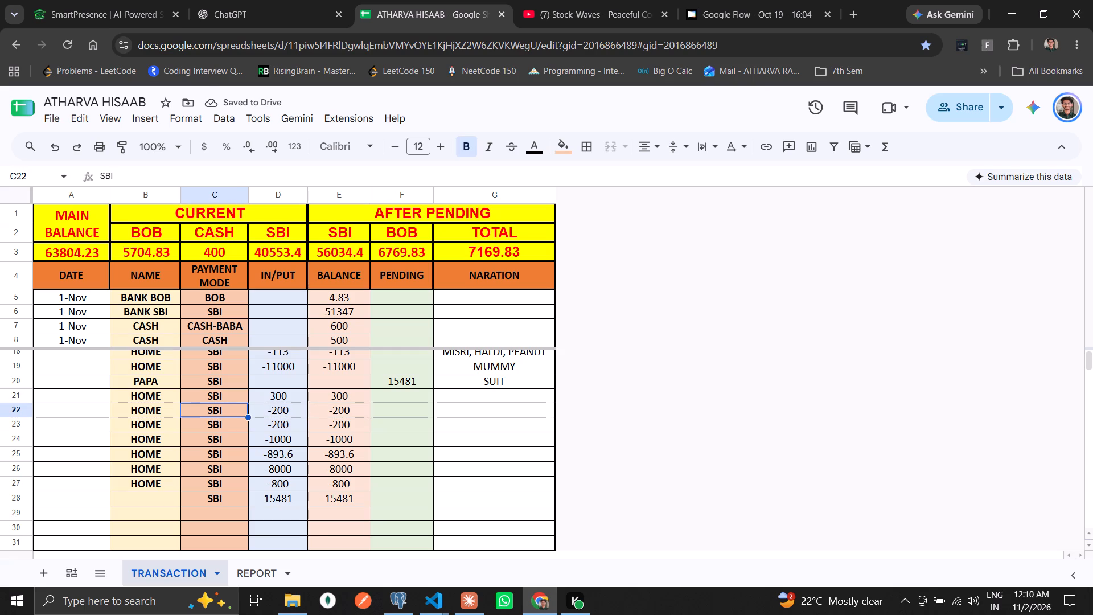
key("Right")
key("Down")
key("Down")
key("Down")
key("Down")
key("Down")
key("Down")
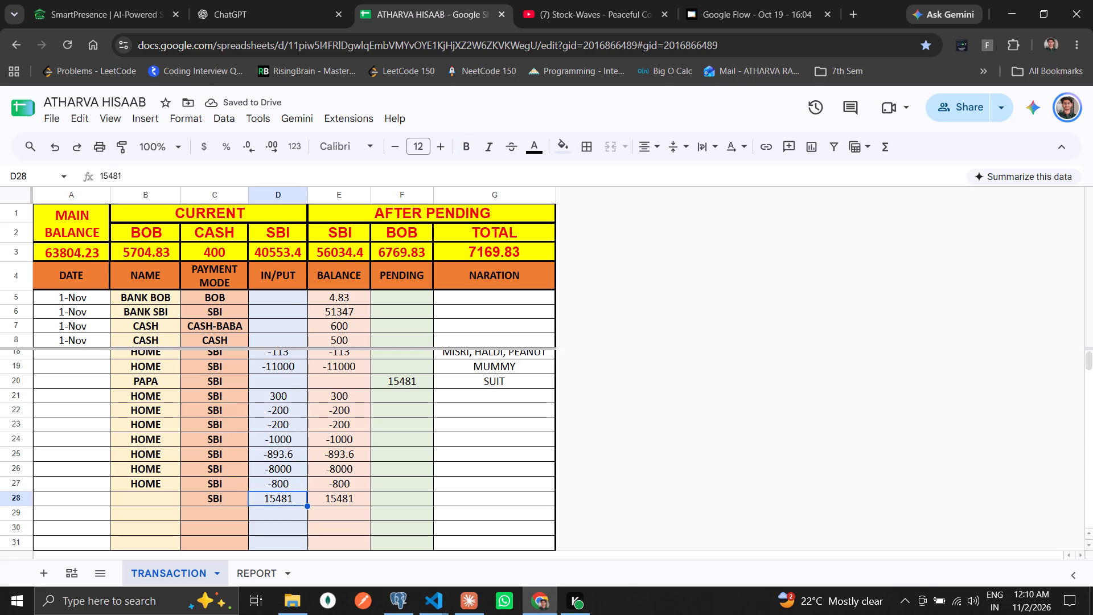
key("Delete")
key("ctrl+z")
Check the sum of the IN/PUT amounts in rows 21 to 27.
key("Right")
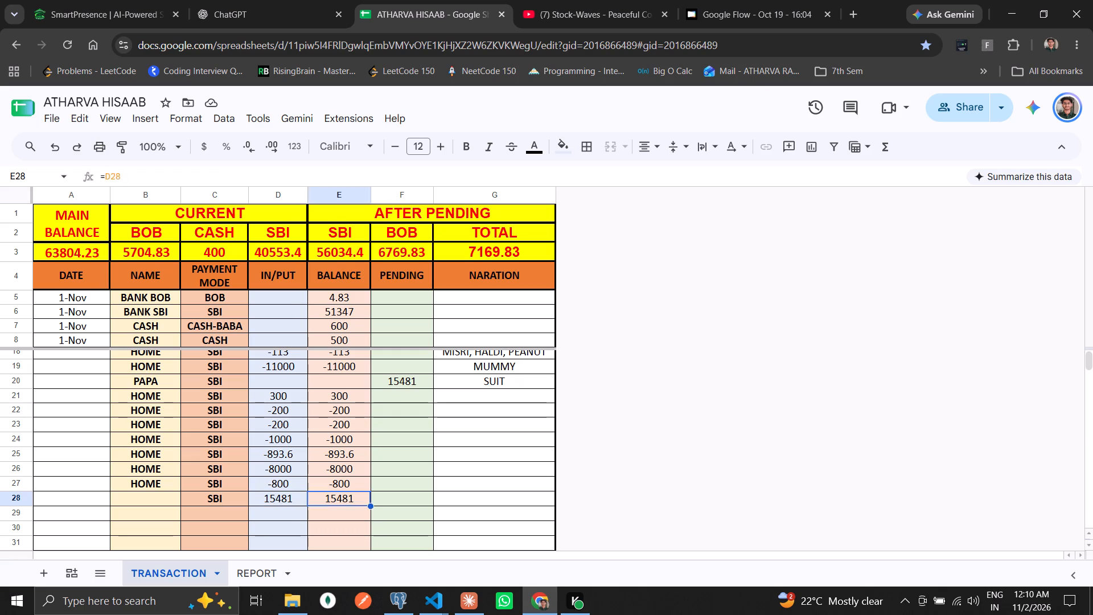
key("Right")
key("Up")
key("Up")
key("Up")
key("Up")
key("Up")
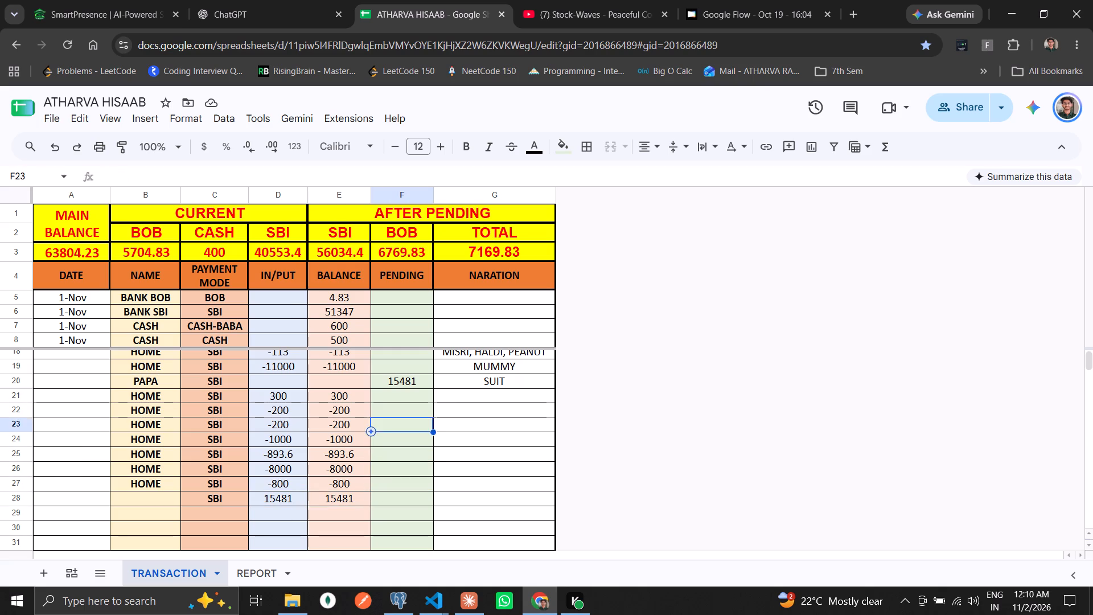
key("Up")
key("Up")
key("Left")
key("Left")
key("Down")
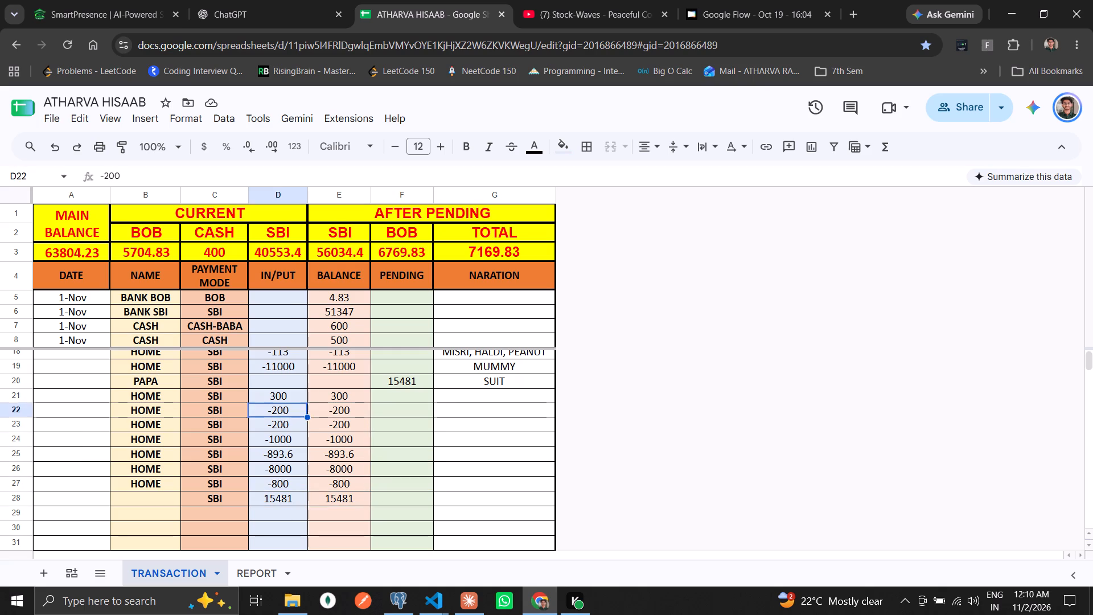
key("Down")
key("Up")
key("Up")
key("shift+Down")
key("shift+Down")
key("shift+Down")
key("shift+Down")
key("shift+Down")
key("shift+Down")
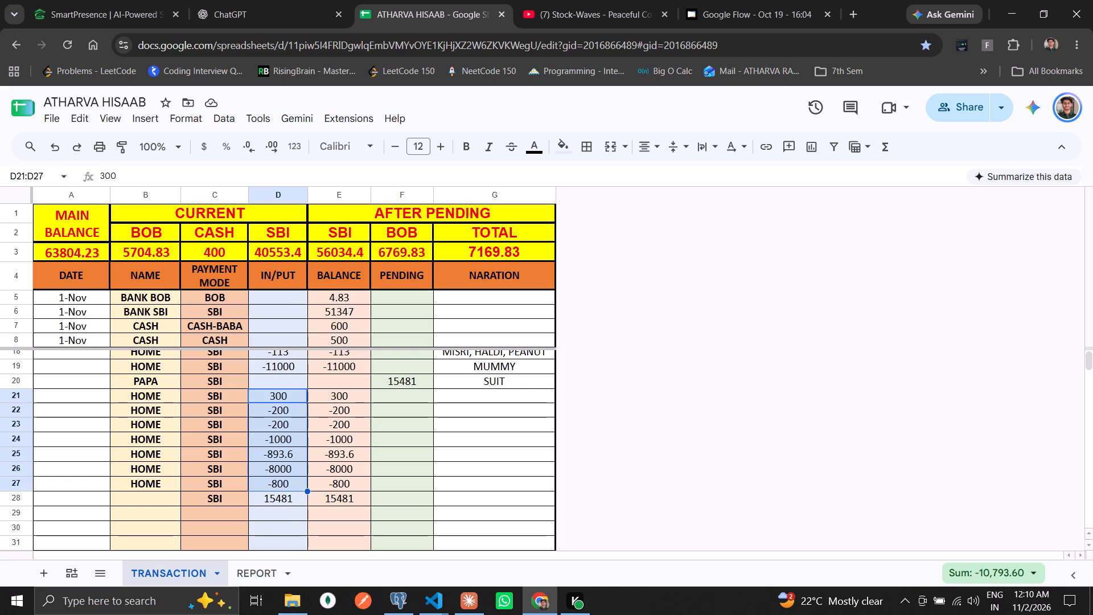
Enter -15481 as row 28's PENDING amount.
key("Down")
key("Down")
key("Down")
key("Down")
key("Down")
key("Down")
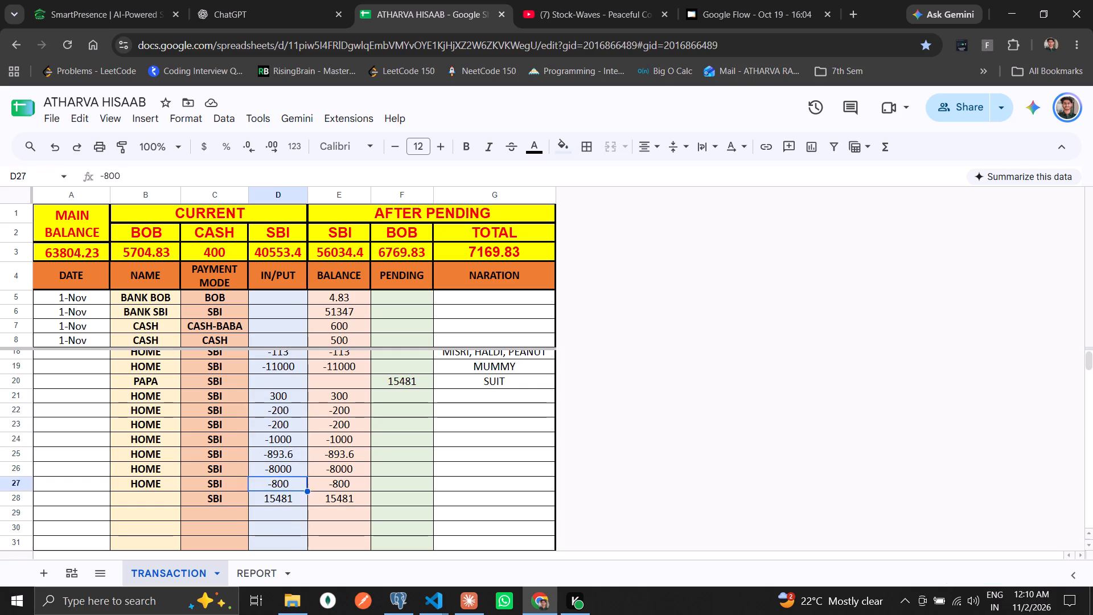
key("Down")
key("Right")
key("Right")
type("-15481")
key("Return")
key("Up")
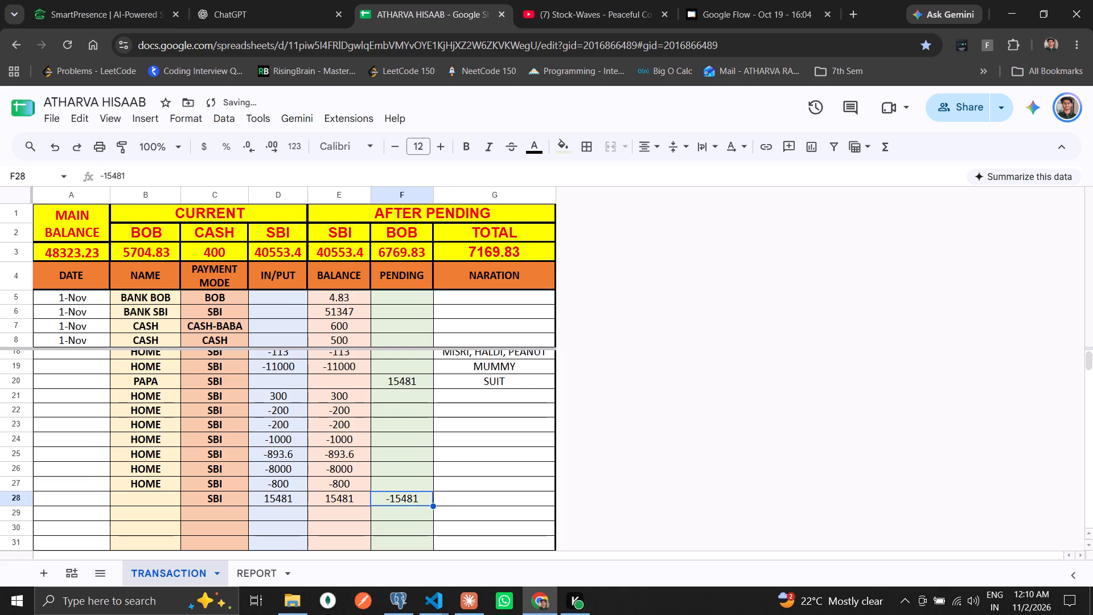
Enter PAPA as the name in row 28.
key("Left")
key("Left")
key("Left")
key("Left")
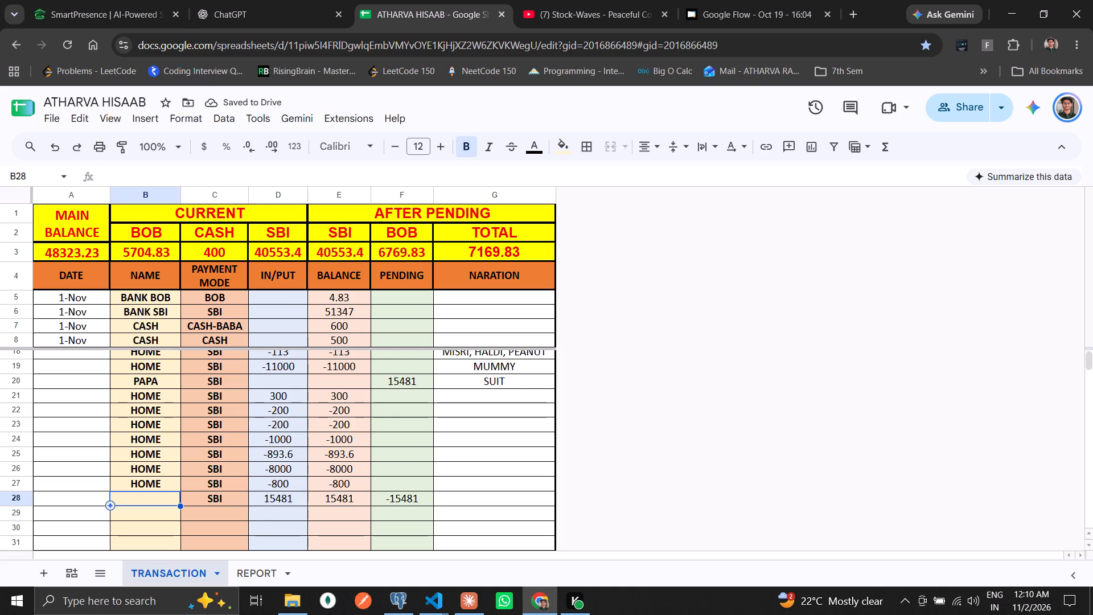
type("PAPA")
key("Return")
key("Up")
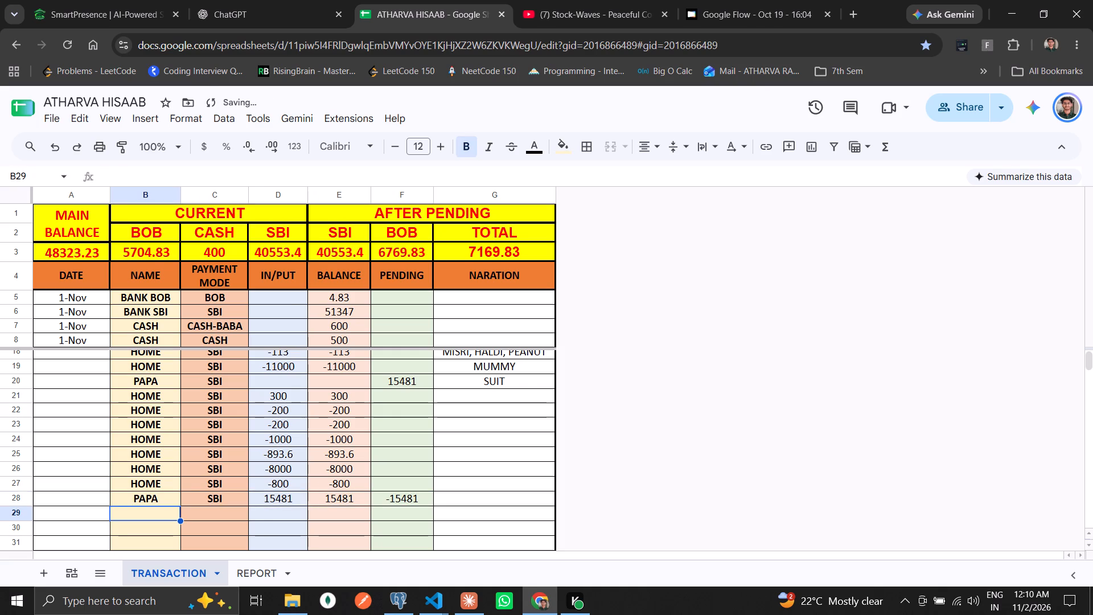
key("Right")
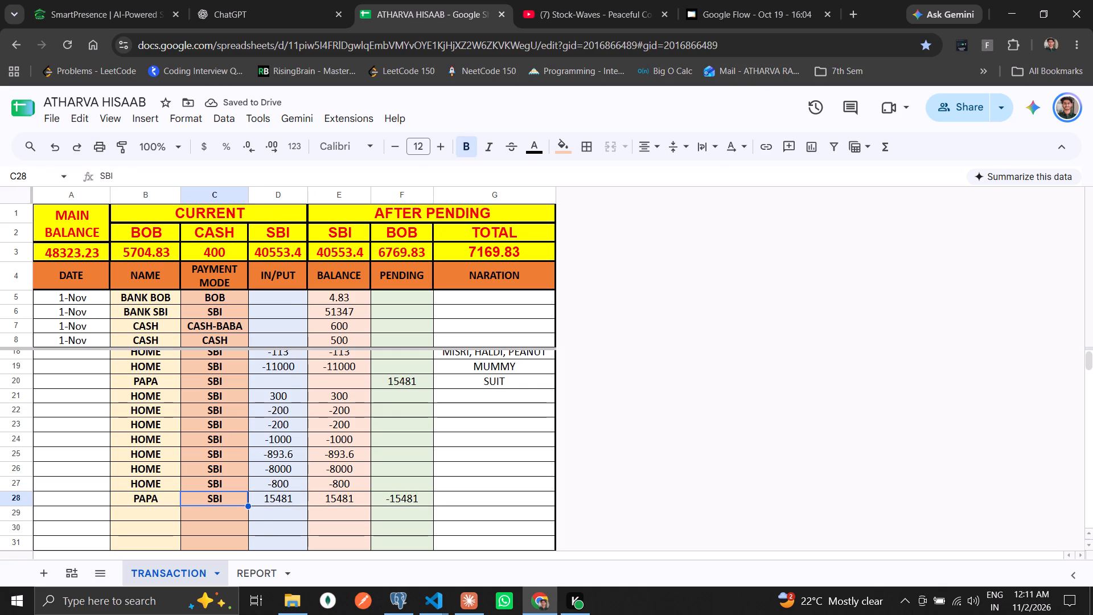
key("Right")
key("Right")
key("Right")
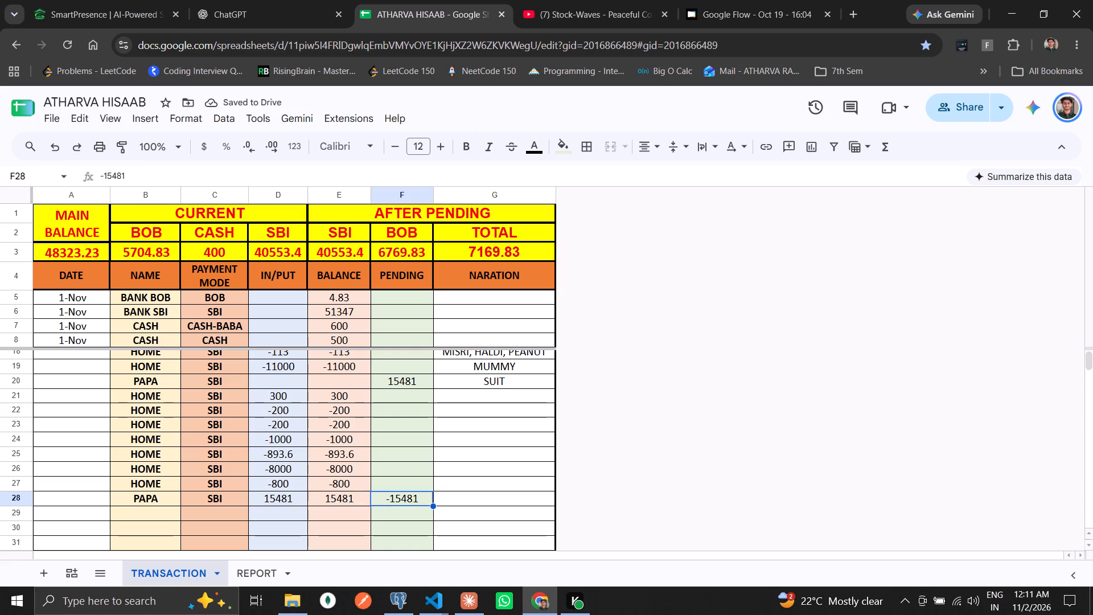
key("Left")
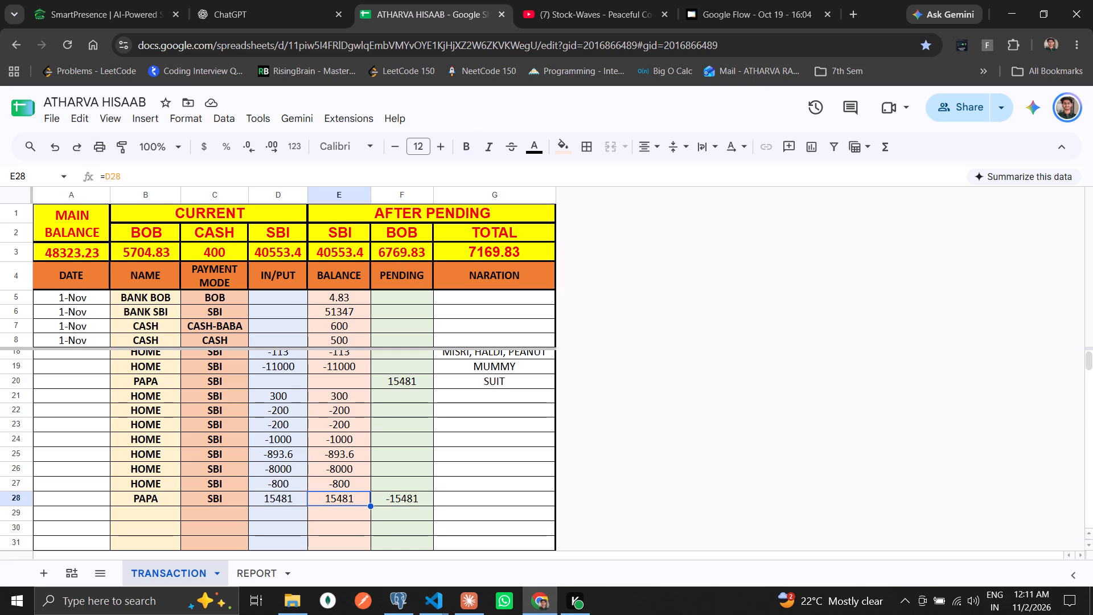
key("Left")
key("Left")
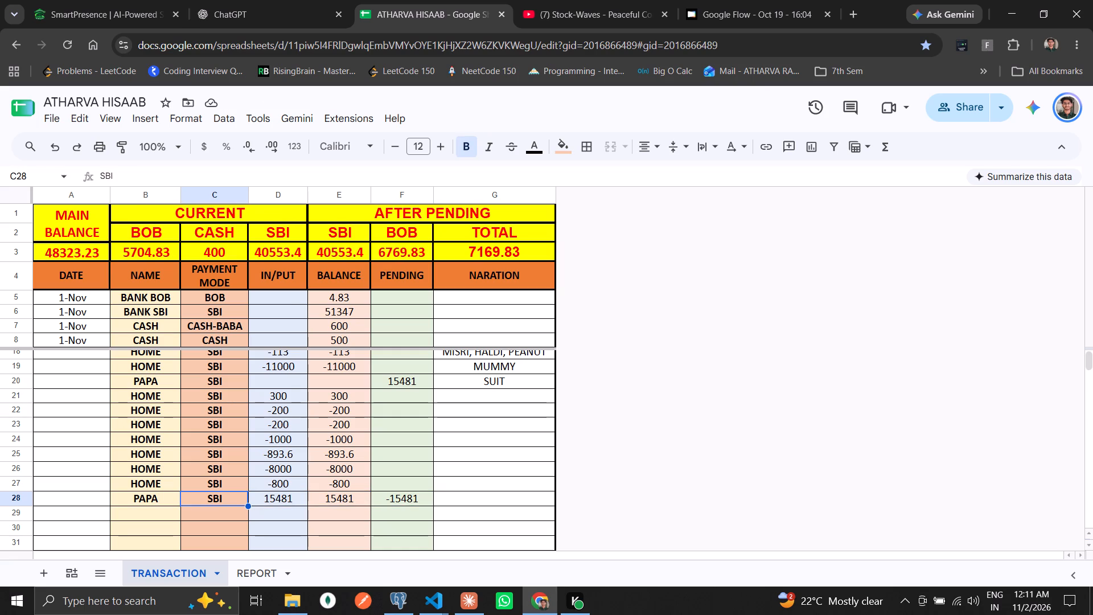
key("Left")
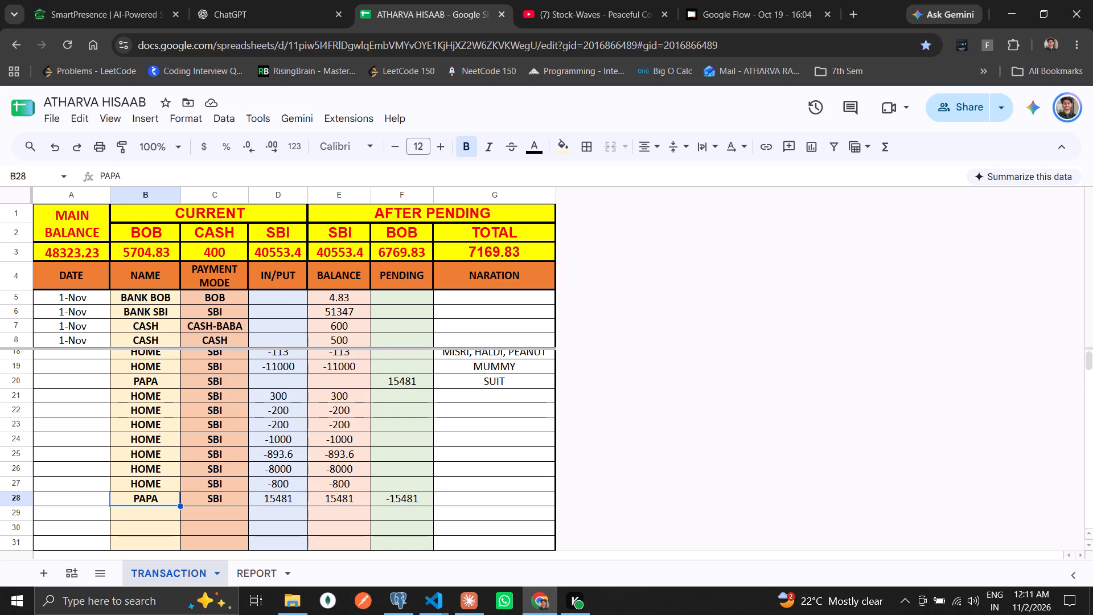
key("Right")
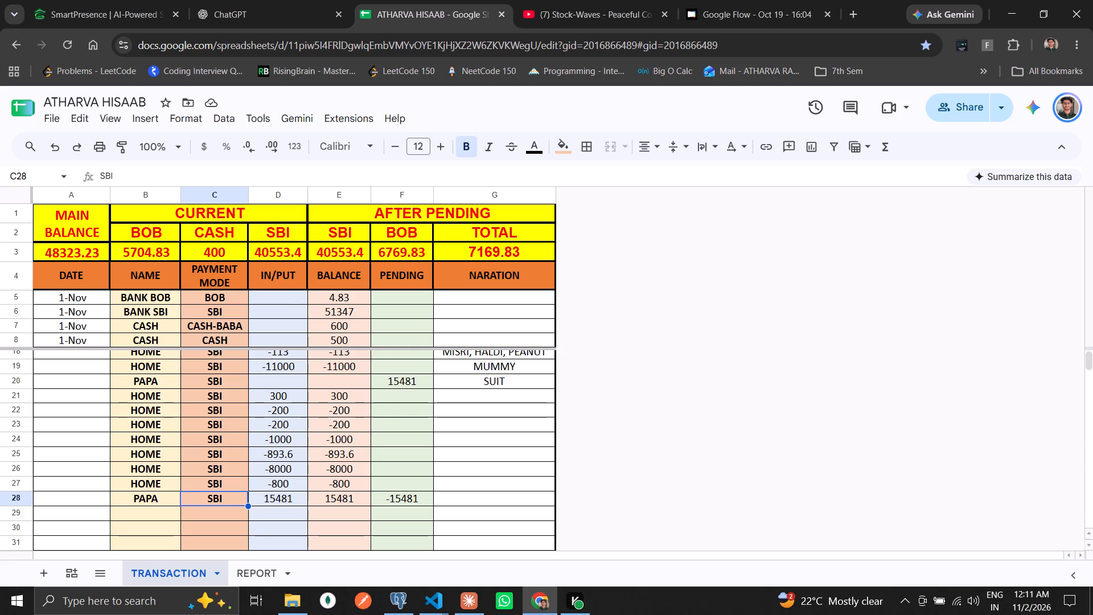
Copy the name, payment mode and IN/PUT entries of rows 21 to 27 one row down, into rows 22 to 28.
key("Up")
key("Up")
key("Up")
key("Up")
key("Up")
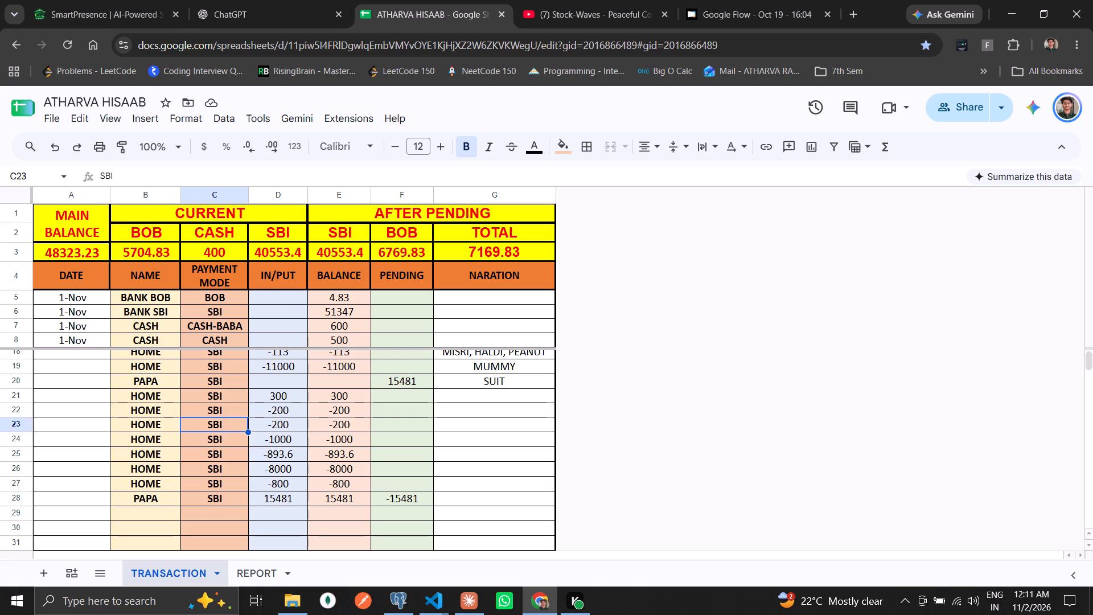
key("Up")
key("Up")
key("Left")
key("Left")
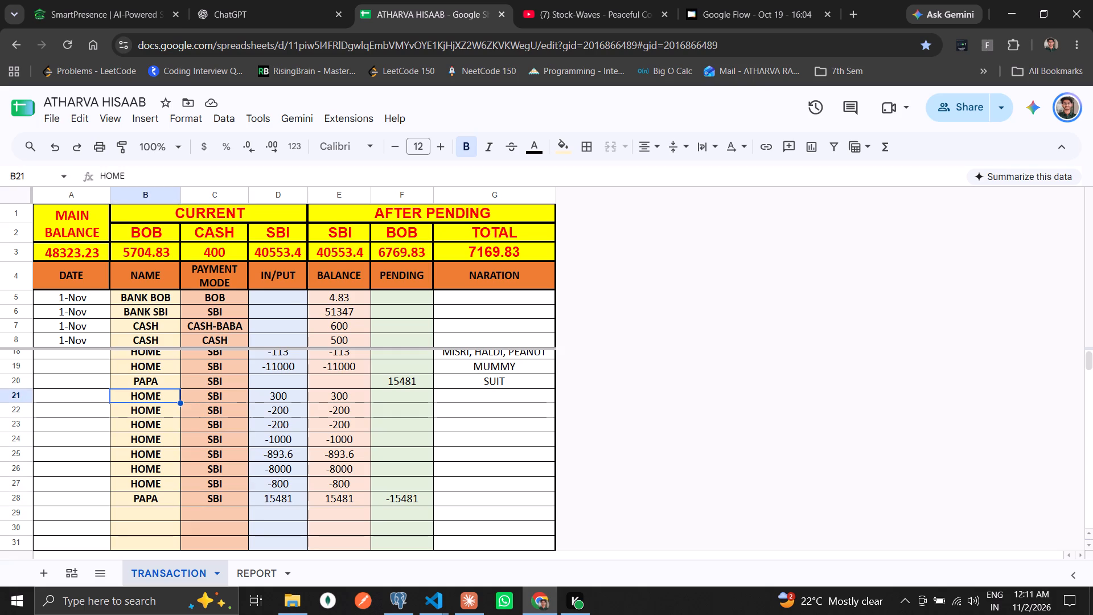
key("Right")
key("shift+Right")
key("shift+Right")
key("shift+Right")
key("shift+Left")
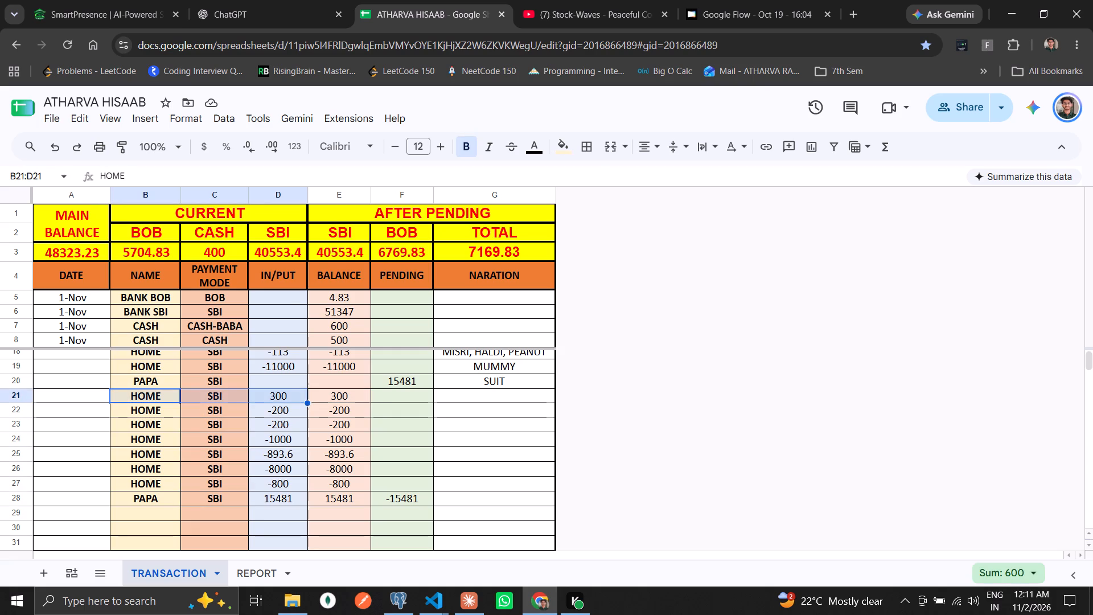
key("shift+Down")
key("shift+Down")
key("shift+Down")
key("shift+Down")
key("shift+Down")
key("shift+Down")
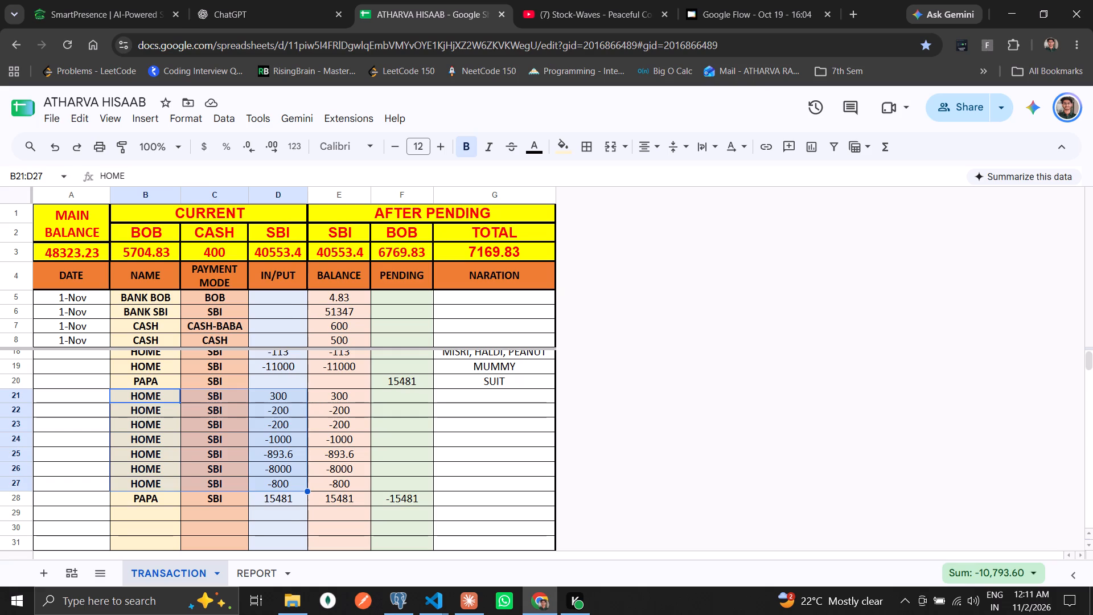
key("ctrl+c")
key("Down")
key("ctrl+v")
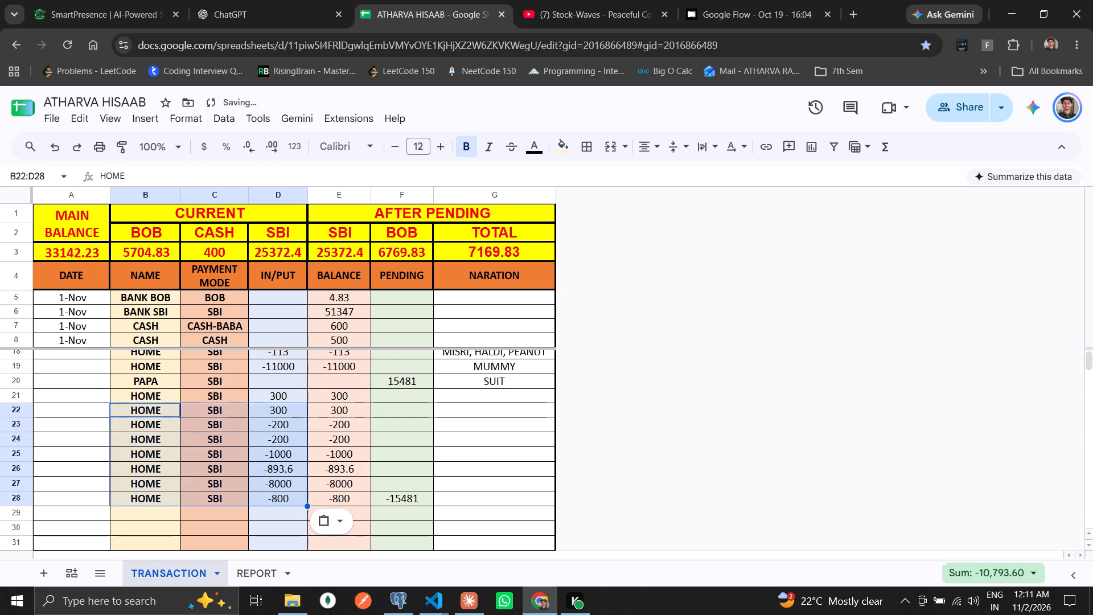
Change row 21 to a PAPA entry with IN/PUT amount 15481 and PENDING amount -15481.
key("Up")
type("PAPA")
key("Right")
key("Right")
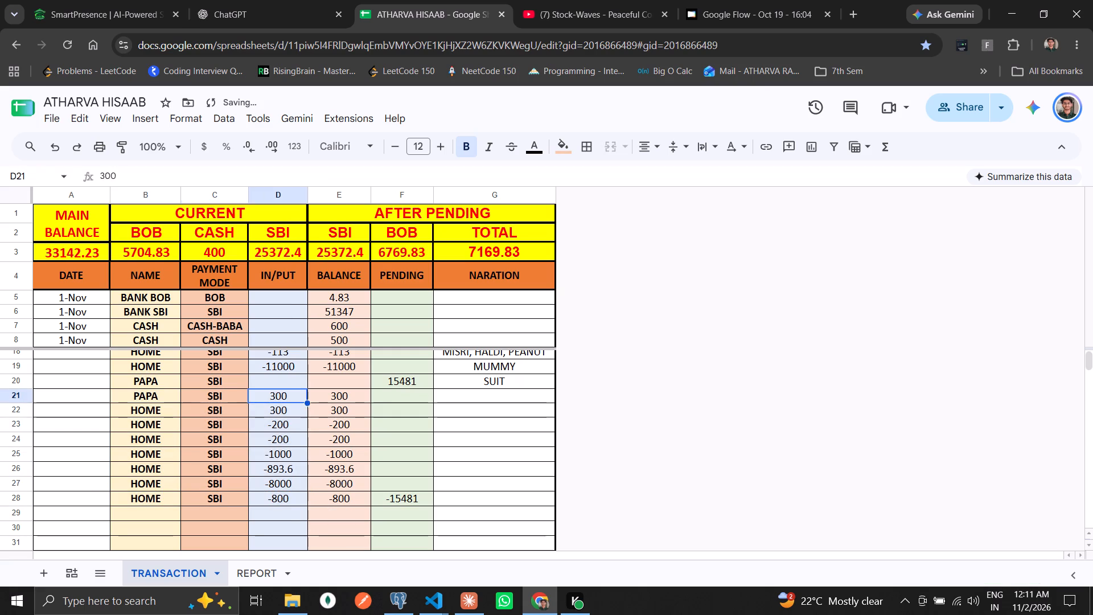
key("Right")
key("Left")
type("15481")
key("Right")
key("Right")
type("-15481")
key("Return")
Clear row 28's PENDING amount.
key("Down")
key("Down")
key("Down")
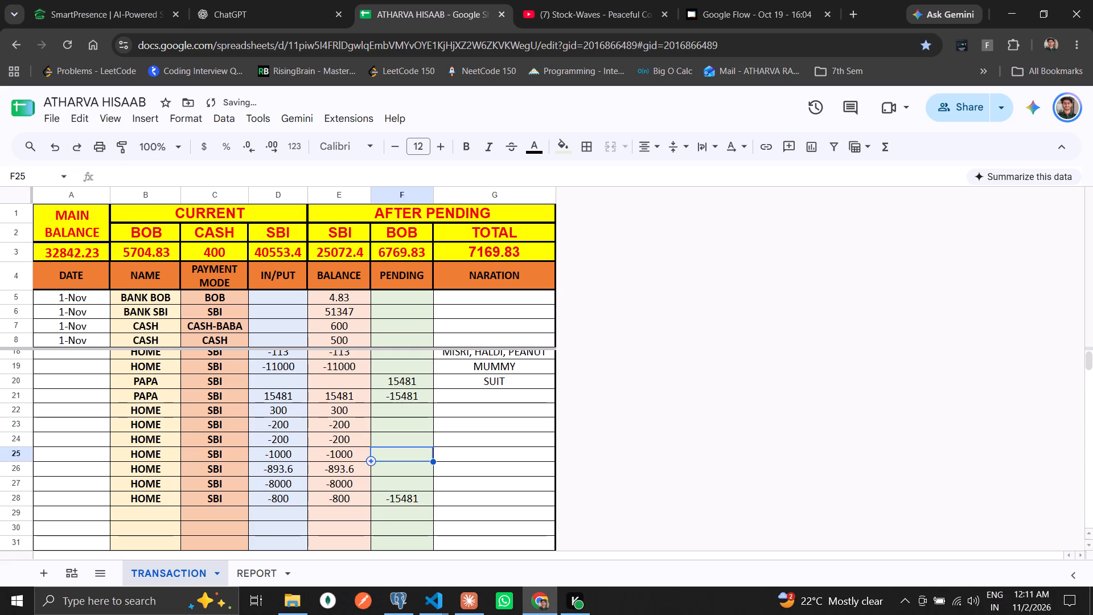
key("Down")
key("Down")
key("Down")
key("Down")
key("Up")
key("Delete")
Enter PAPA WORK as the narration of row 22, the HOME entry of 300.
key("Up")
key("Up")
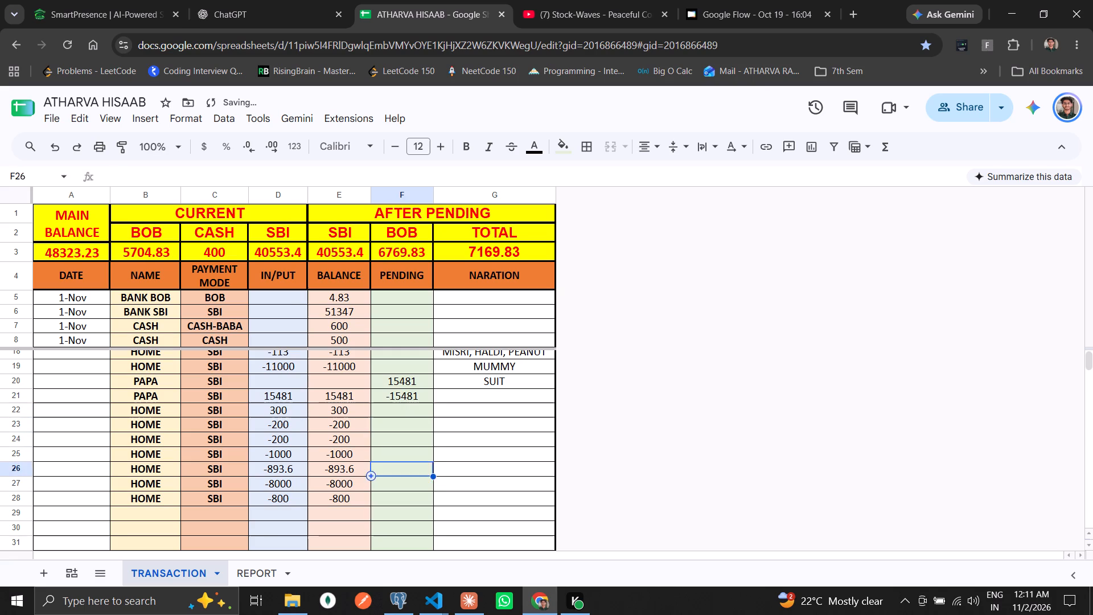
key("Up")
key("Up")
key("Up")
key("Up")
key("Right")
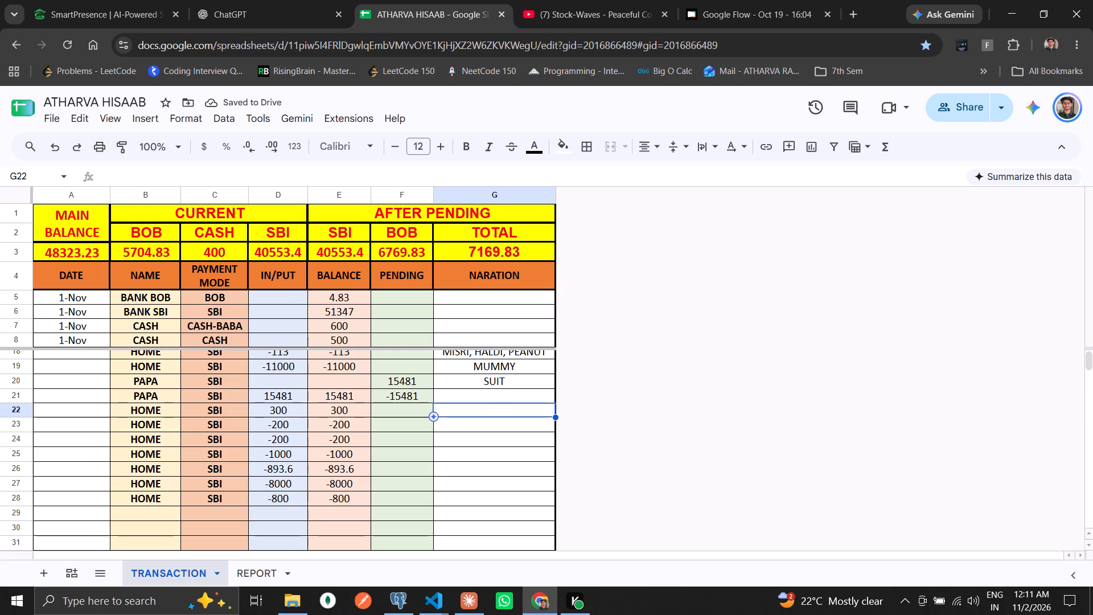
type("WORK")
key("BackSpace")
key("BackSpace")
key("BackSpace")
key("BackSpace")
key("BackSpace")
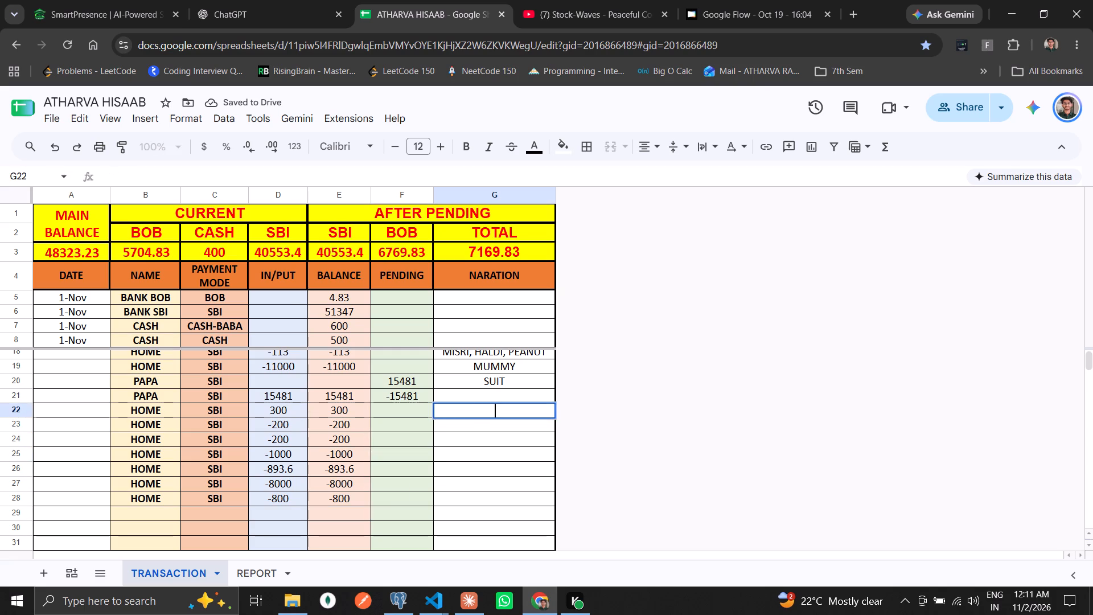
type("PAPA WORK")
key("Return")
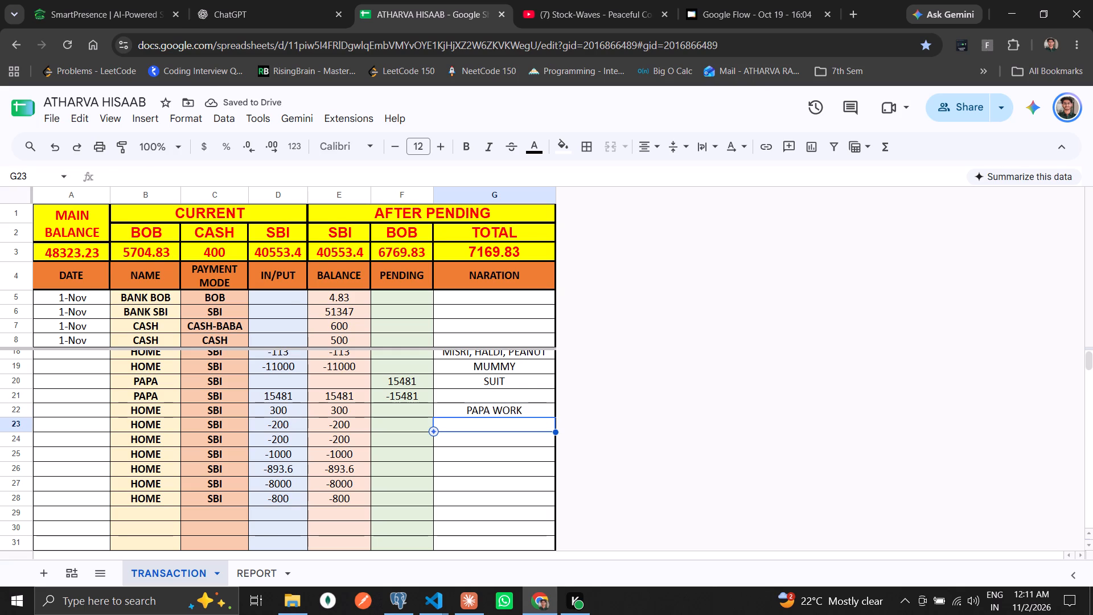
Enter the narrations DOORMAT, WASHING MACHINE COVER and ROOM for rows 23 to 25.
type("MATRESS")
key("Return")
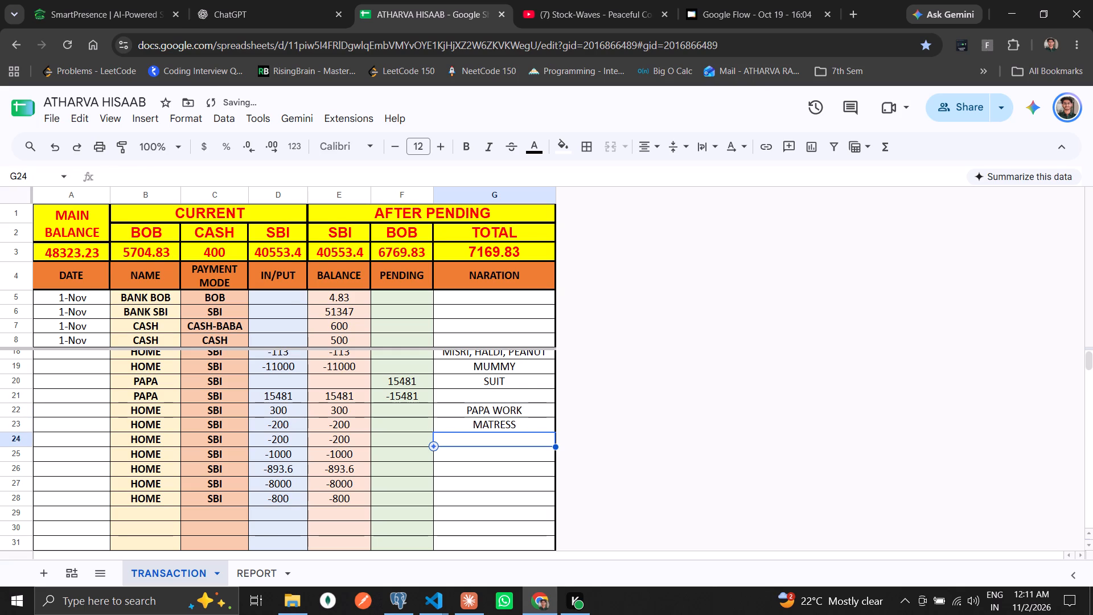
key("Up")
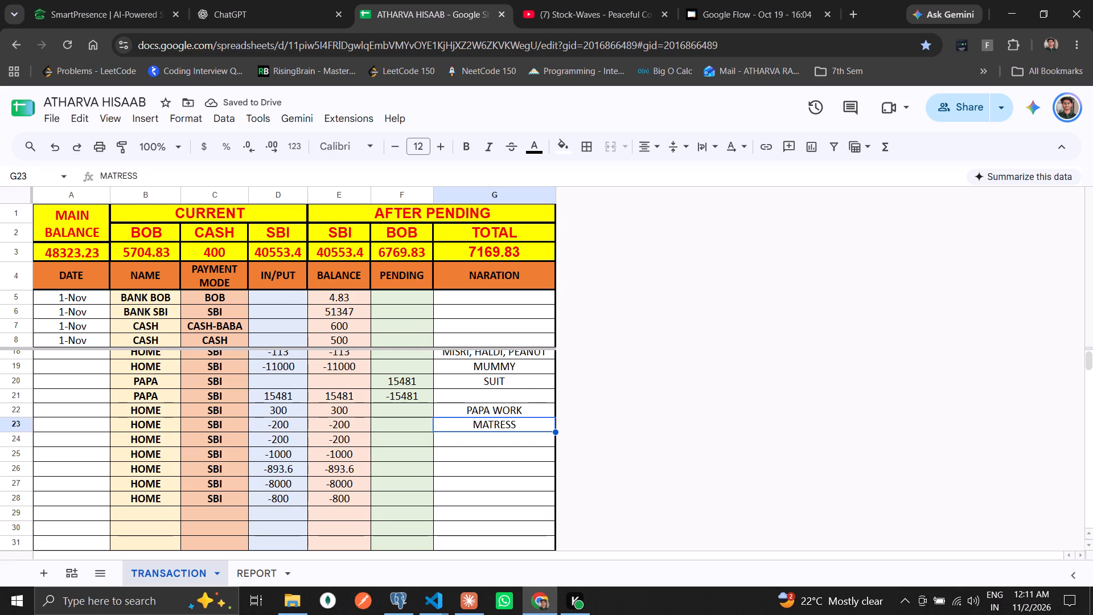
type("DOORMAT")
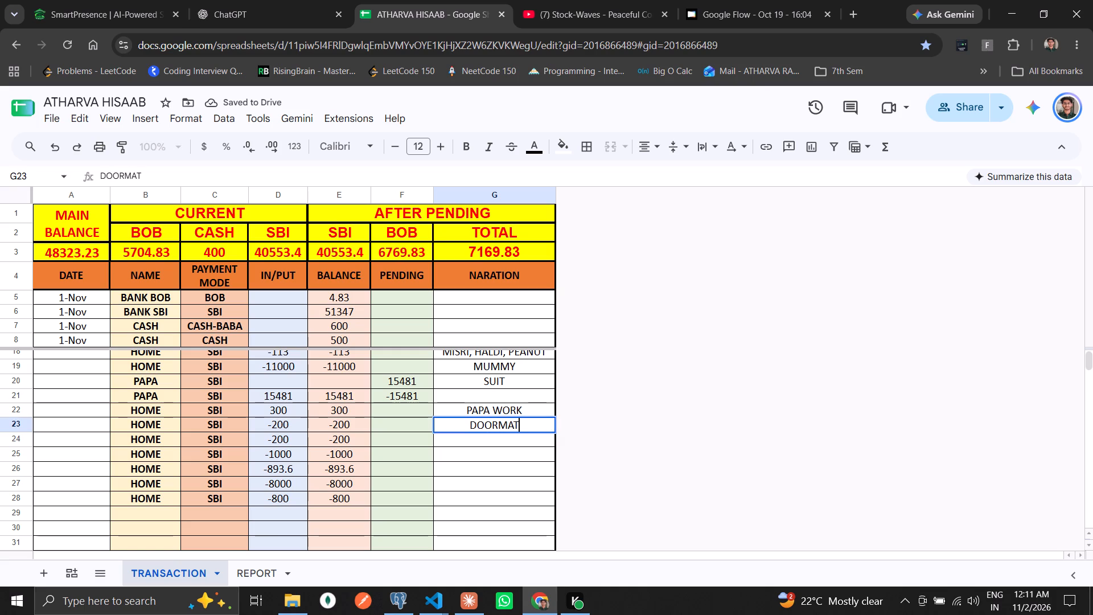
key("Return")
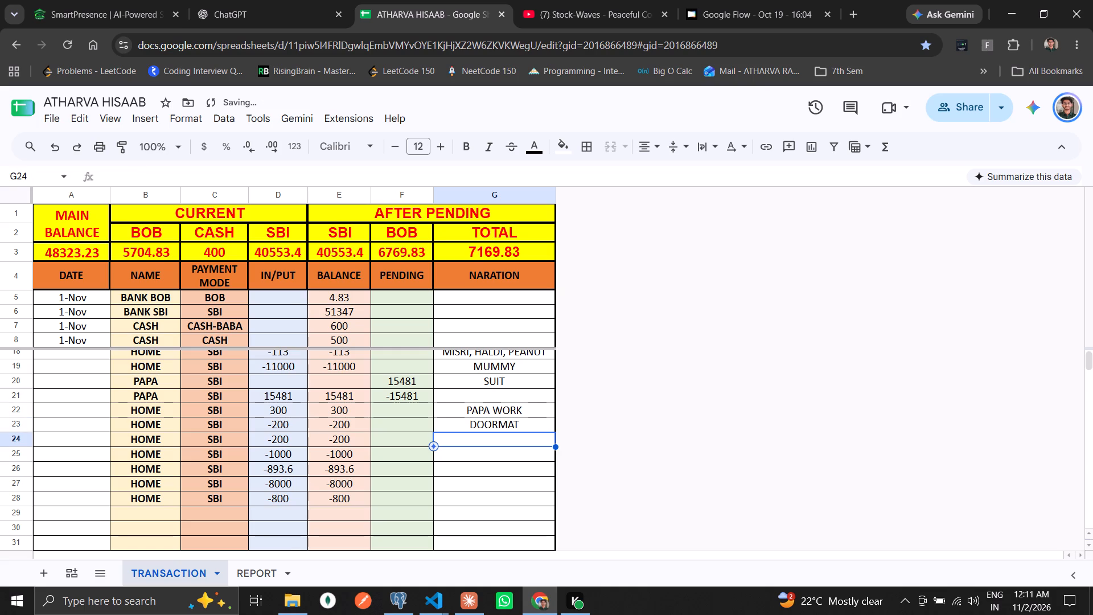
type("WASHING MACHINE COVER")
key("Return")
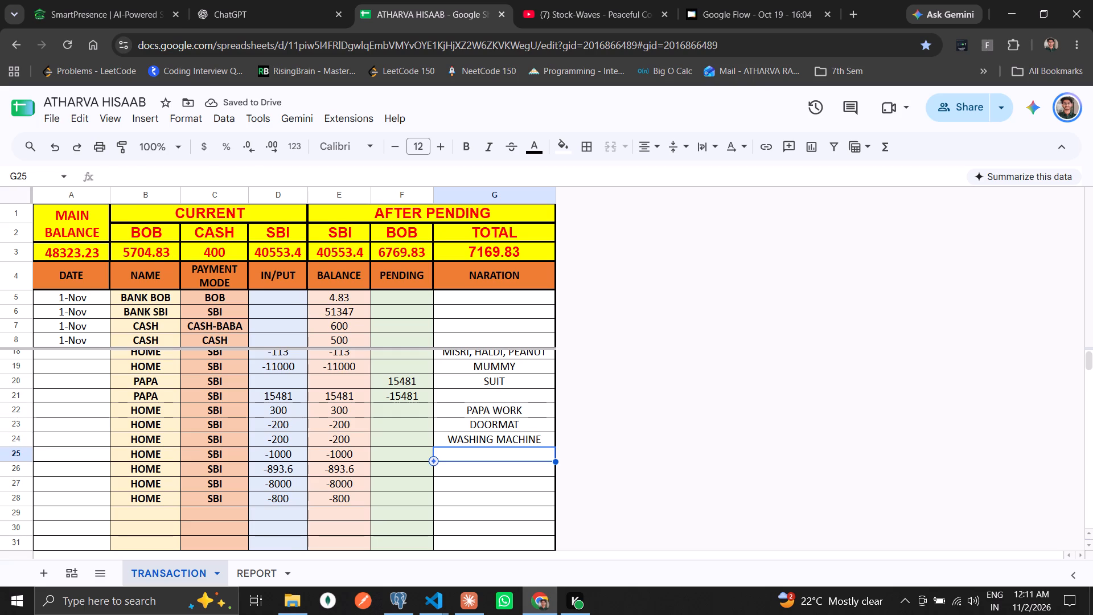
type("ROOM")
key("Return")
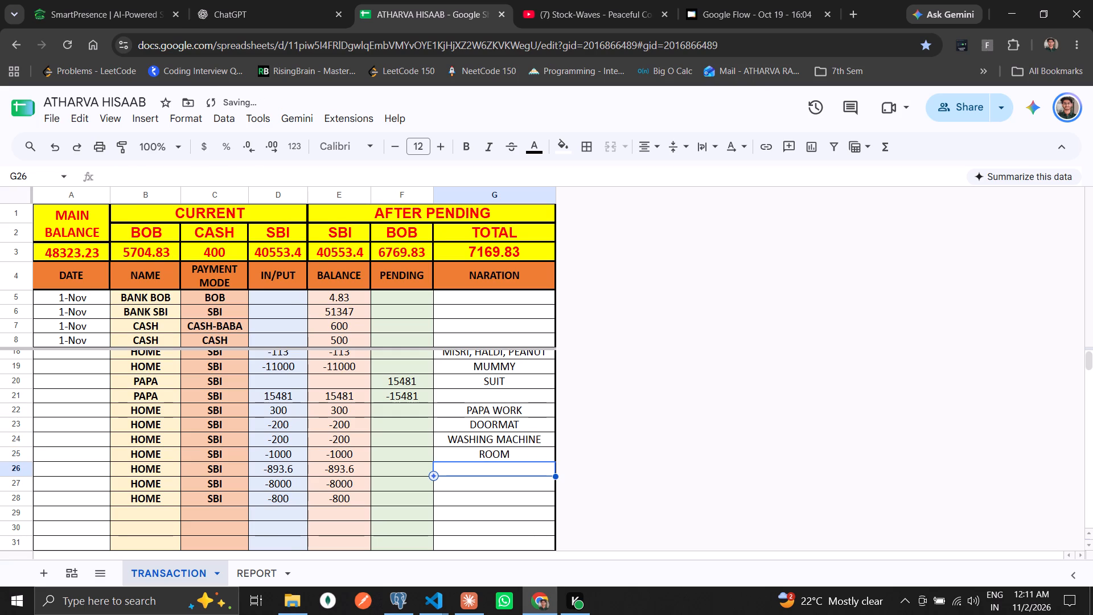
Enter the narrations VANDE BHARAT, SUIT and RAJEEV UNCLE for rows 26 to 28.
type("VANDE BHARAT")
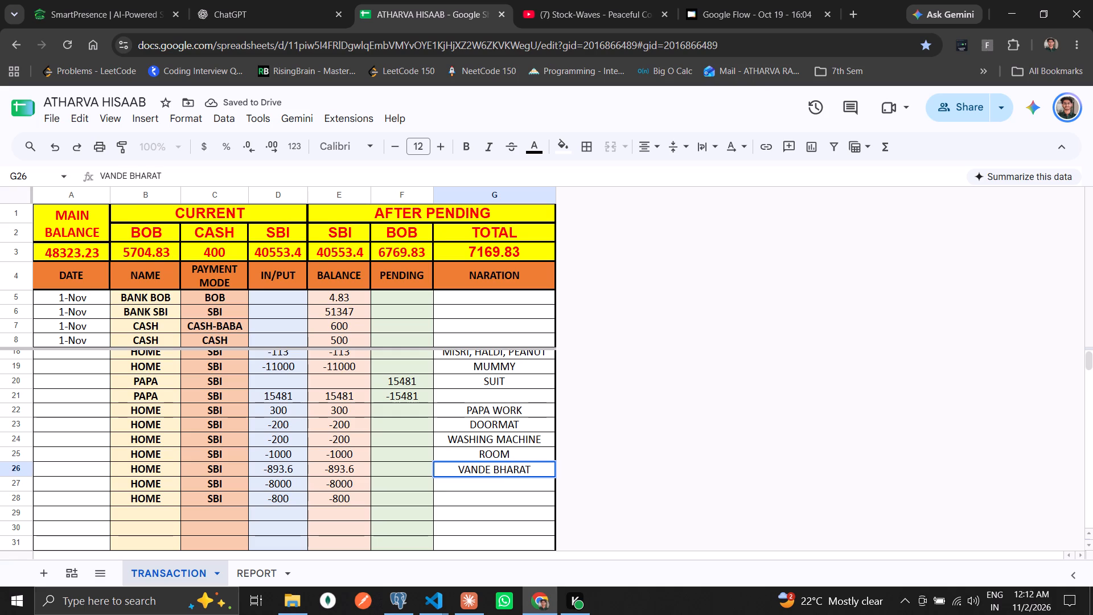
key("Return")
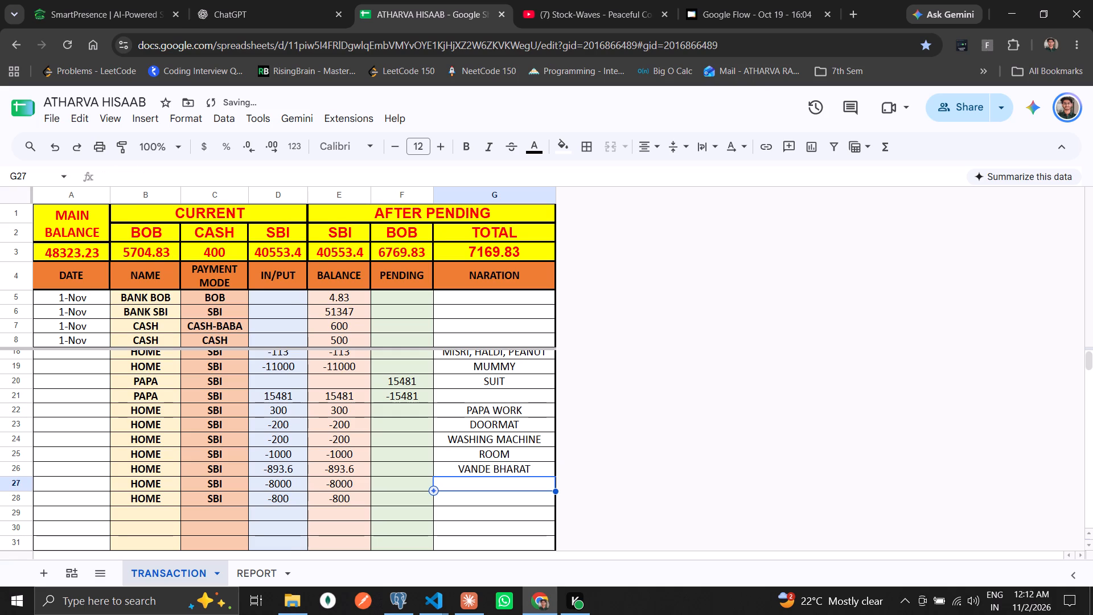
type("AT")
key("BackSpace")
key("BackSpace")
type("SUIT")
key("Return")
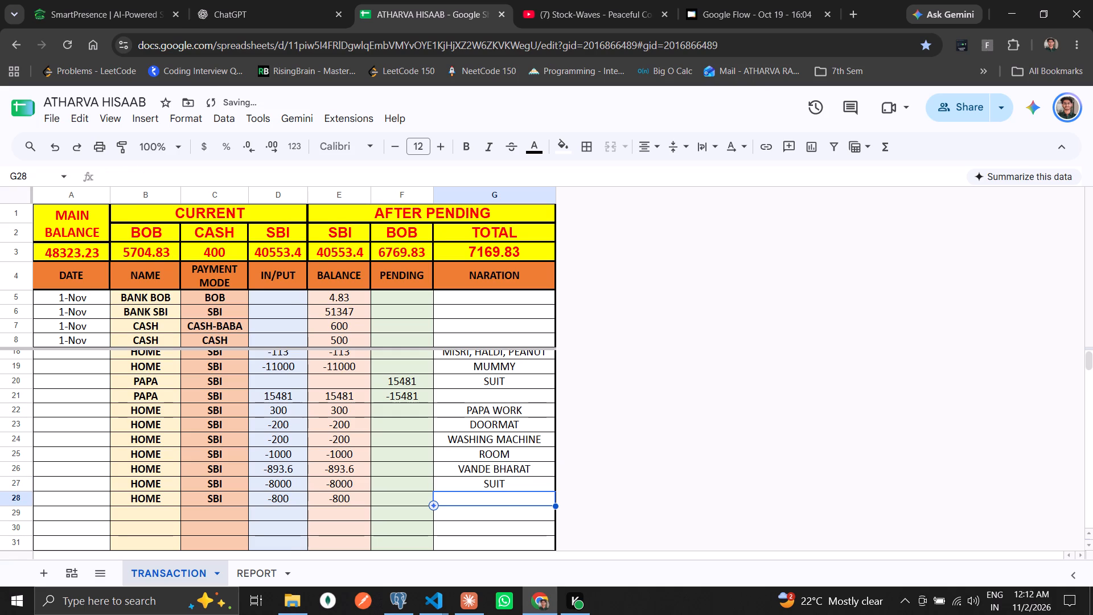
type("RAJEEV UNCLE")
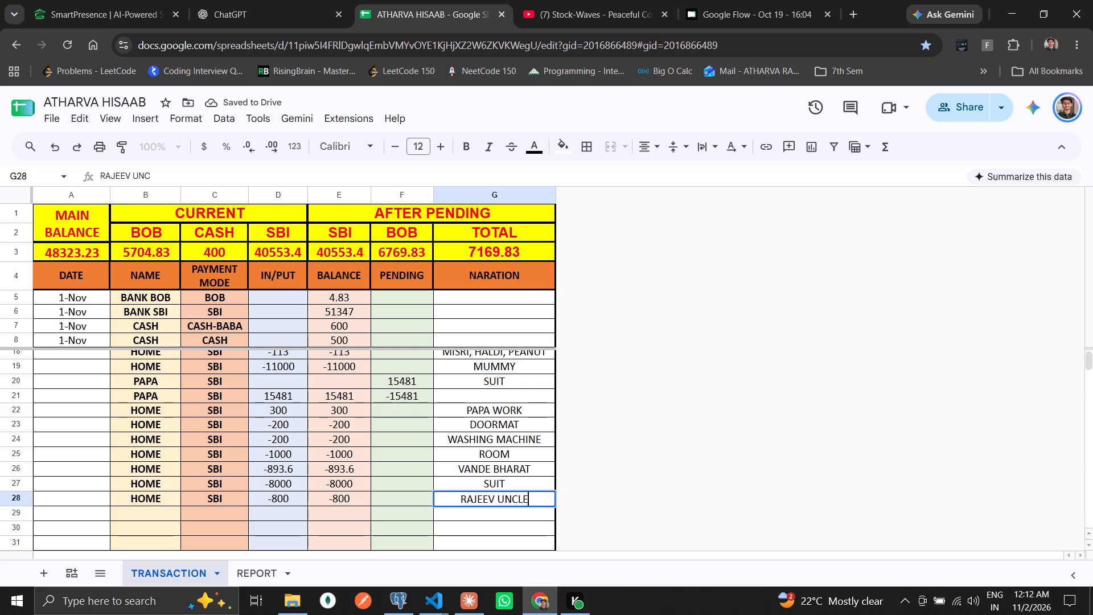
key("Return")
Add a BABA entry in row 29 with payment mode CASH-BABA, IN/PUT amount -200 and narration RAJEEV UNCLE.
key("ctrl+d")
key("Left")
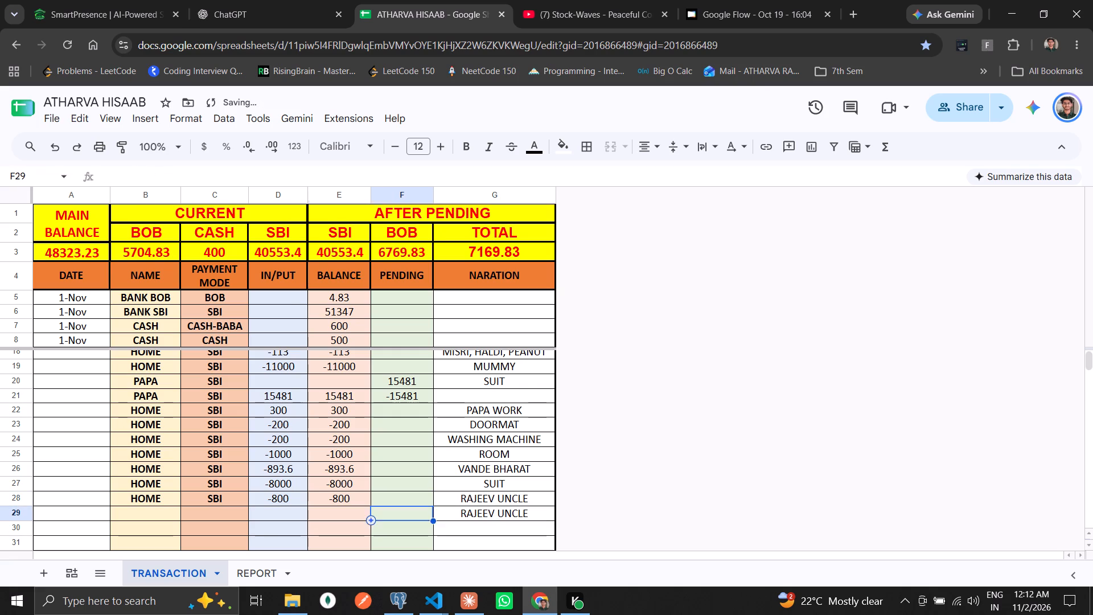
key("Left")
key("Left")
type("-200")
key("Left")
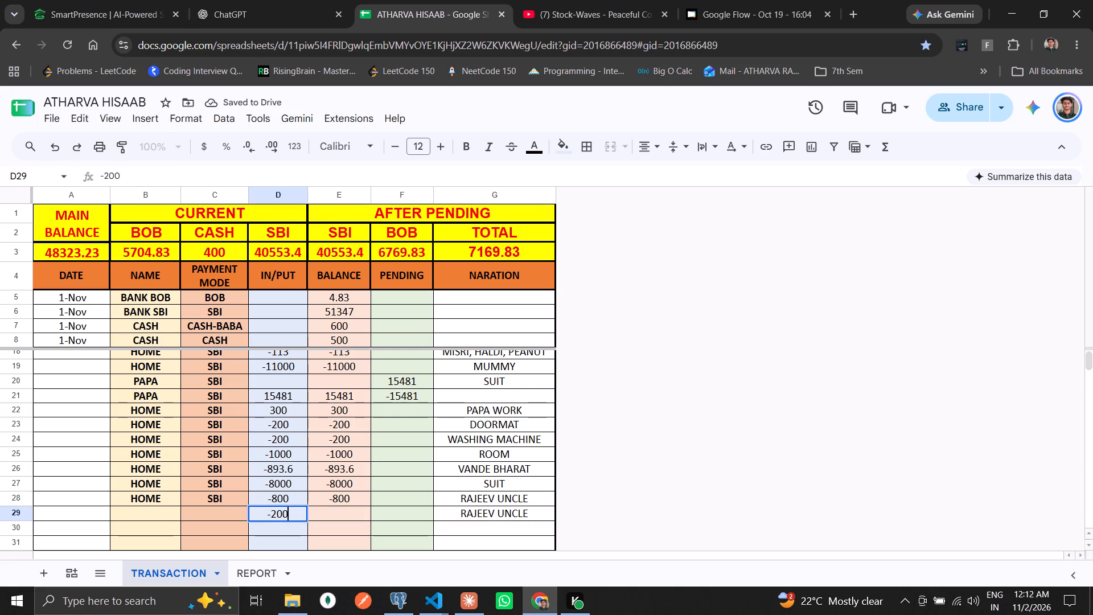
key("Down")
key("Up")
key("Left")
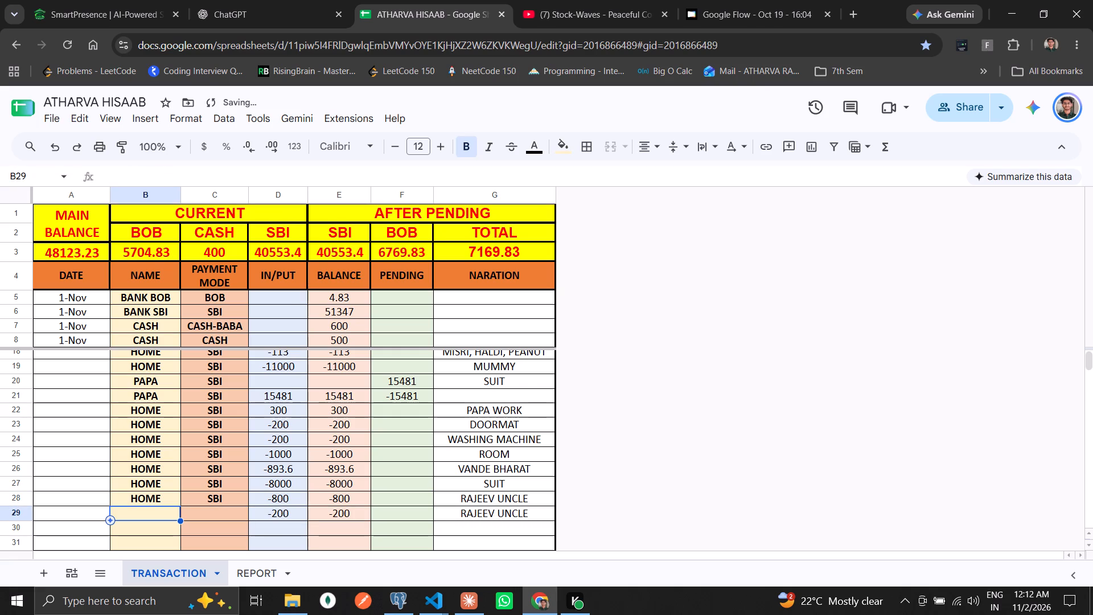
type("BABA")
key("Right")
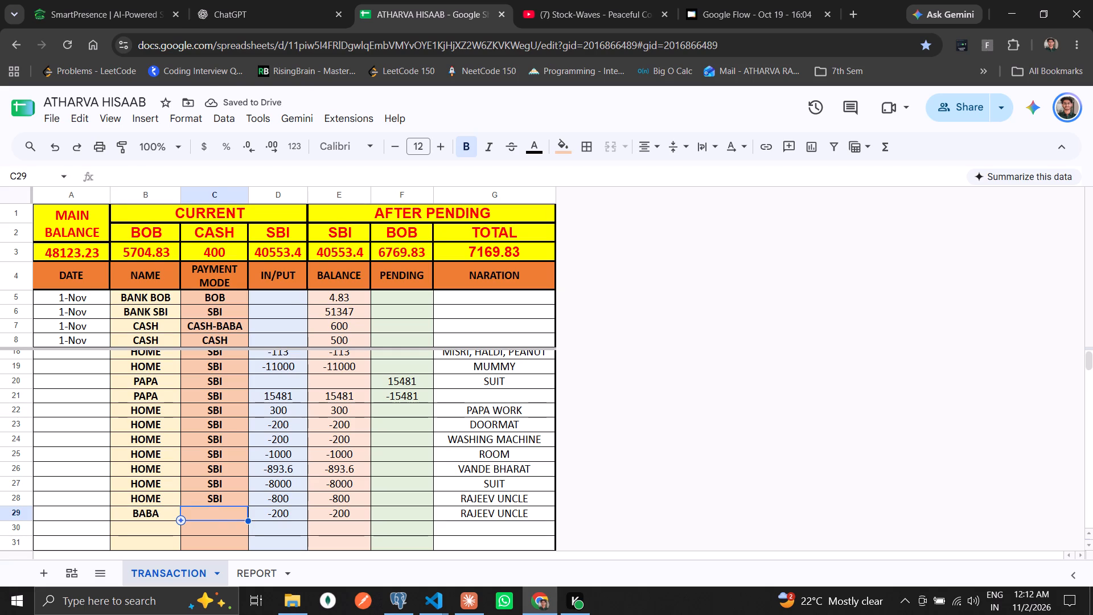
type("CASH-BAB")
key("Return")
key("Up")
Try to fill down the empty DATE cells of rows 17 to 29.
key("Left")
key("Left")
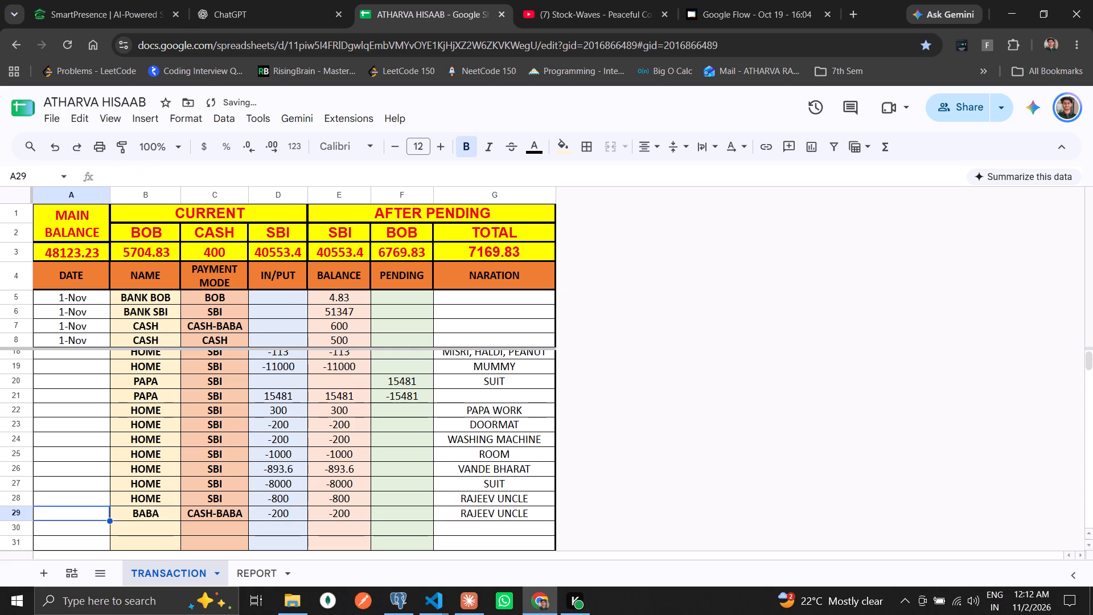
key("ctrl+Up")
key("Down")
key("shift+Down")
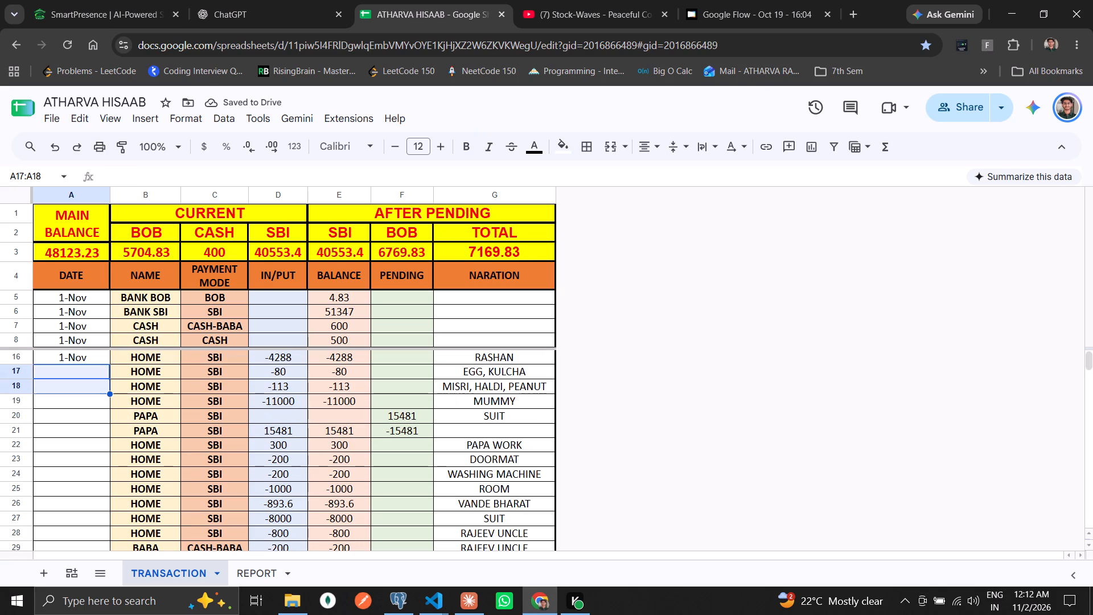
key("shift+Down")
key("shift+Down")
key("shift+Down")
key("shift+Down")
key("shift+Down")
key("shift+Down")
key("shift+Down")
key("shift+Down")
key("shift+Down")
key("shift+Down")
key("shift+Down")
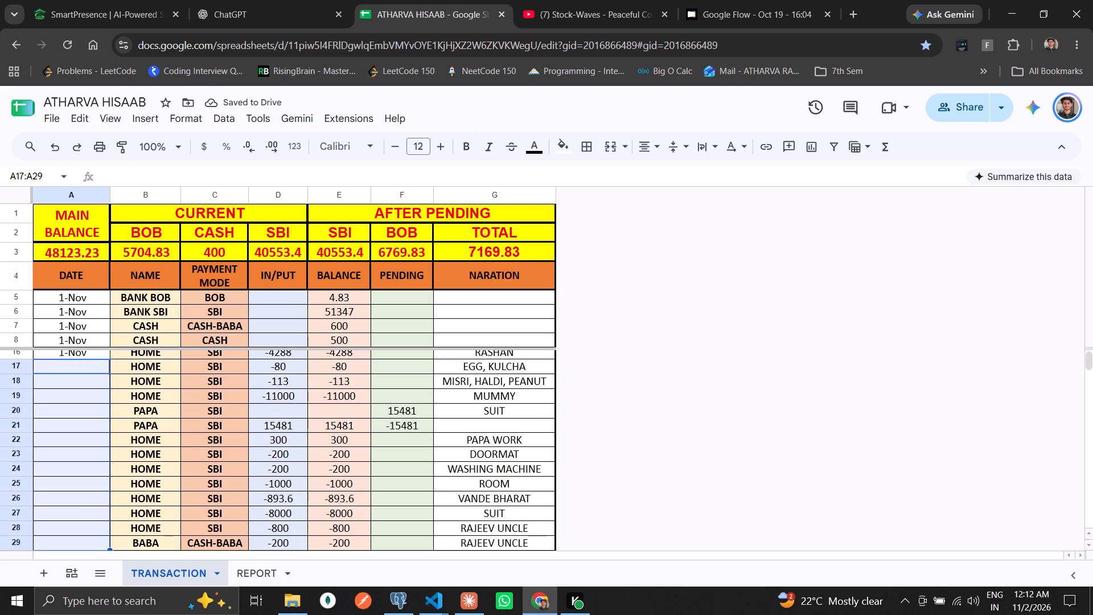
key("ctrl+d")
Copy the 1-Nov date from row 16 into the DATE cells of rows 17 to 29.
key("Up")
key("Down")
key("Up")
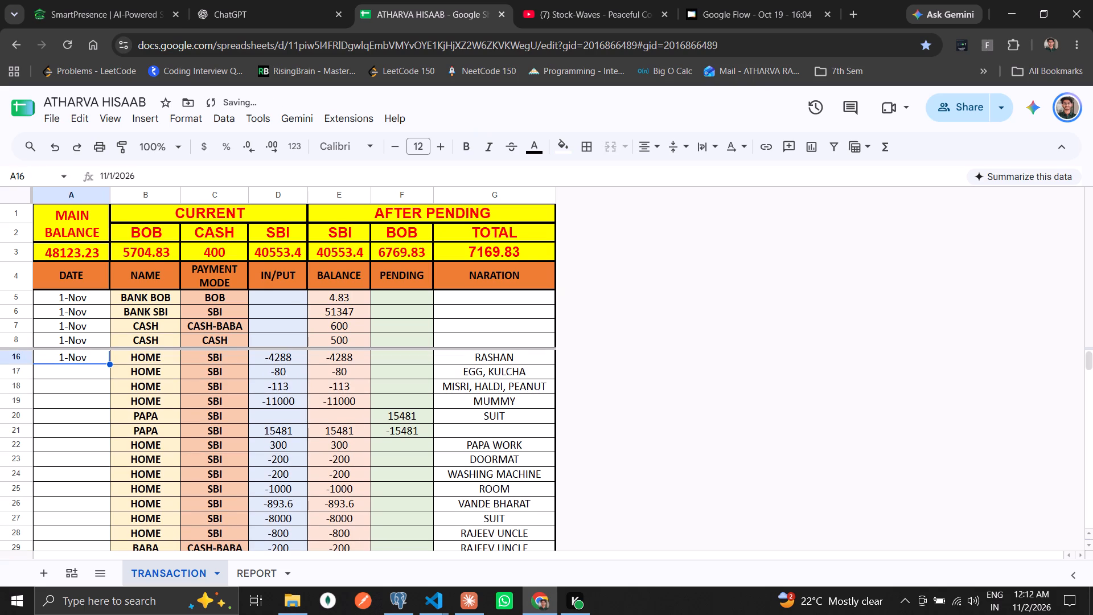
key("ctrl+c")
key("Down")
key("shift+Down")
key("shift+Down")
key("shift+Down")
key("shift+Down")
key("shift+Down")
key("shift+Down")
key("shift+Down")
key("shift+Down")
key("shift+Down")
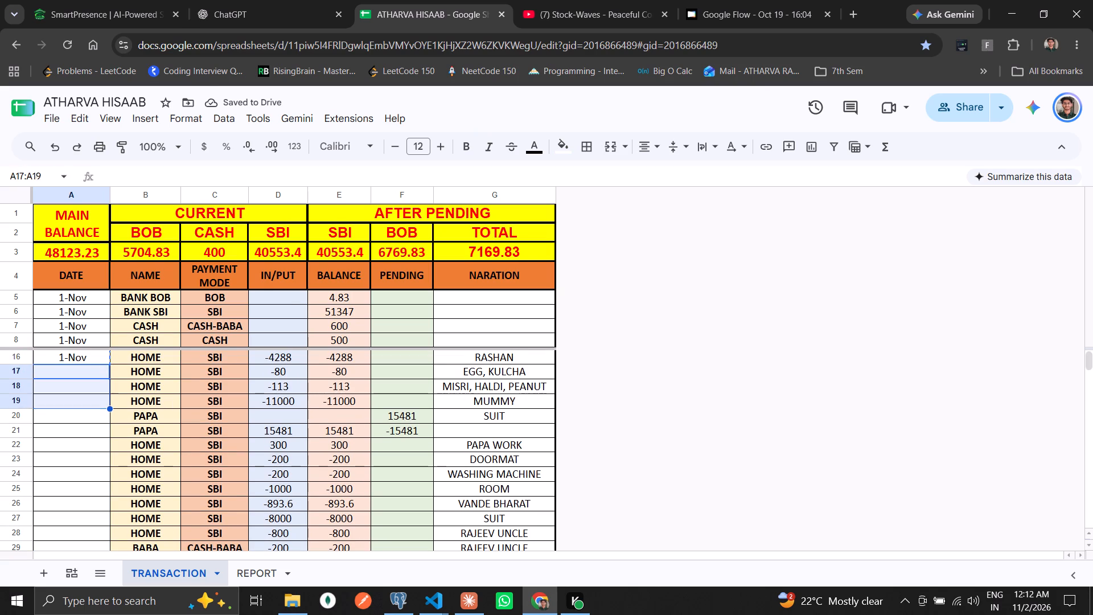
key("shift+Down")
key("shift+Down")
key("shift+Down")
key("ctrl+v")
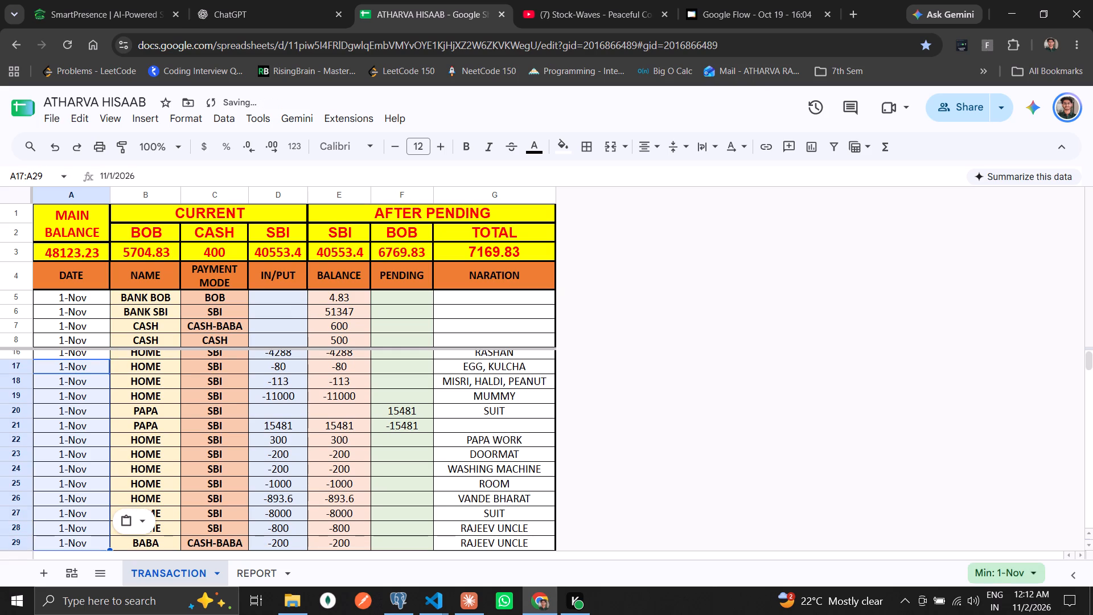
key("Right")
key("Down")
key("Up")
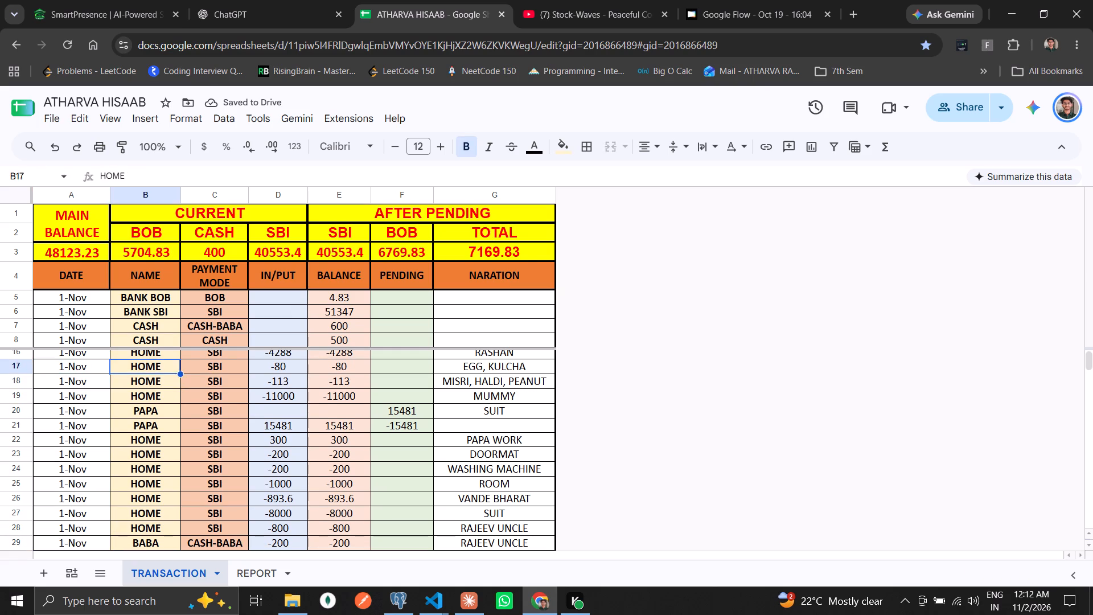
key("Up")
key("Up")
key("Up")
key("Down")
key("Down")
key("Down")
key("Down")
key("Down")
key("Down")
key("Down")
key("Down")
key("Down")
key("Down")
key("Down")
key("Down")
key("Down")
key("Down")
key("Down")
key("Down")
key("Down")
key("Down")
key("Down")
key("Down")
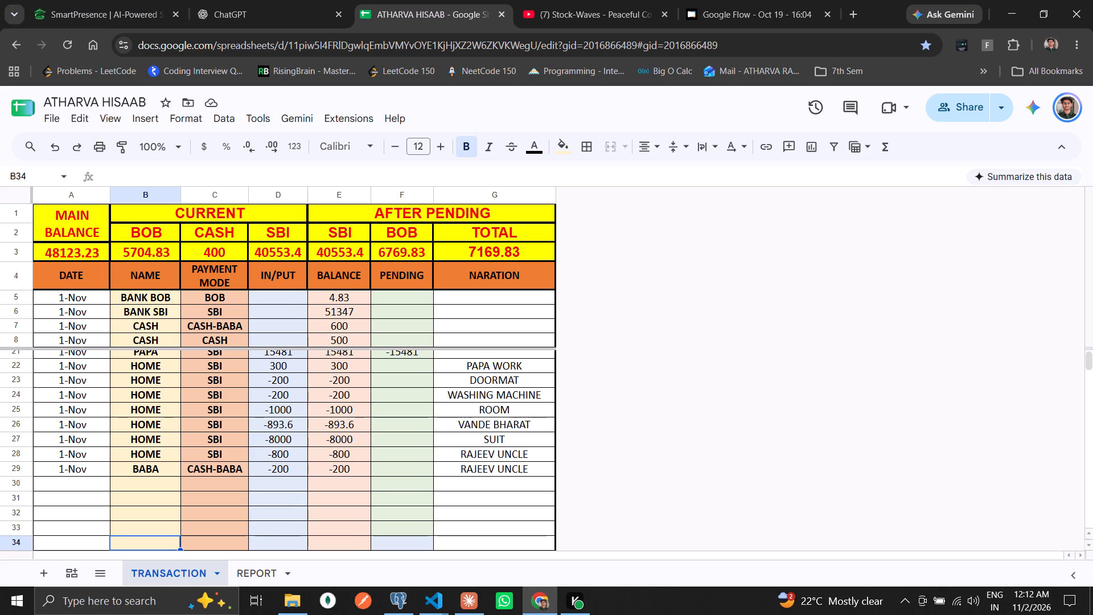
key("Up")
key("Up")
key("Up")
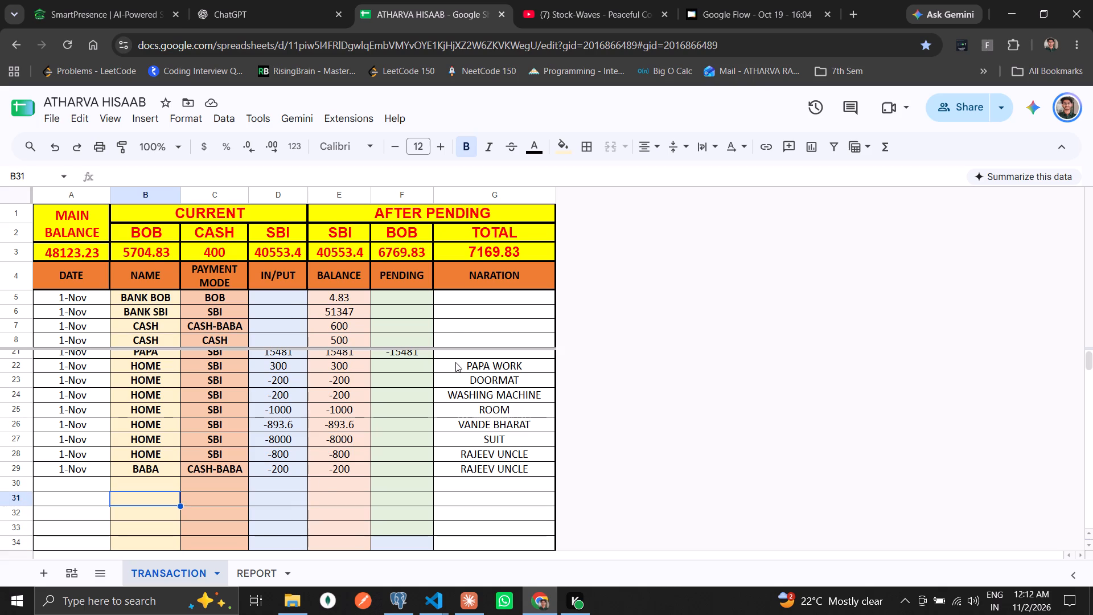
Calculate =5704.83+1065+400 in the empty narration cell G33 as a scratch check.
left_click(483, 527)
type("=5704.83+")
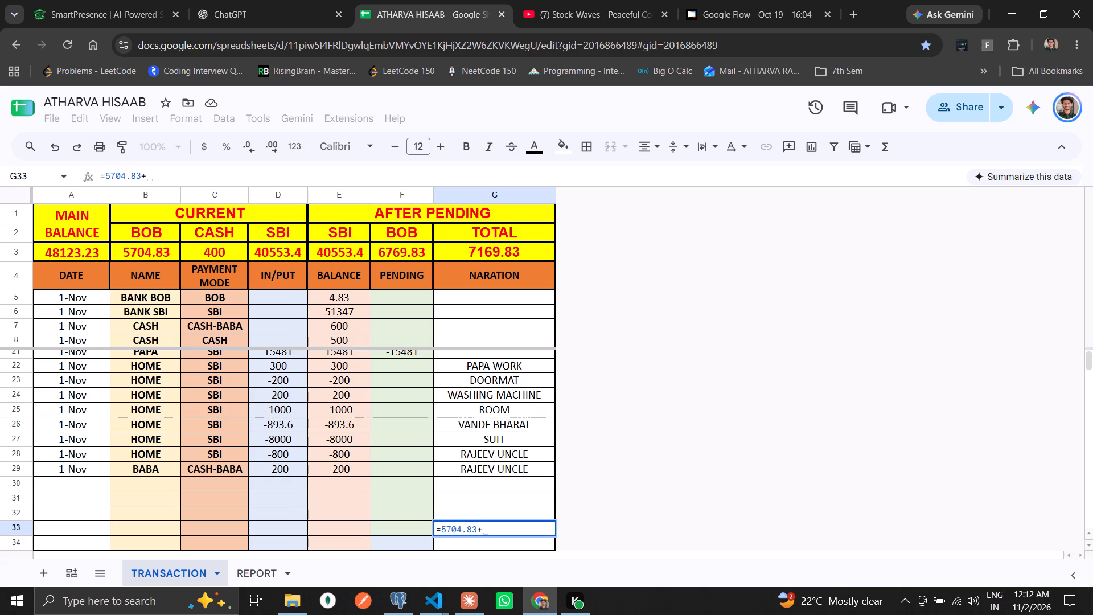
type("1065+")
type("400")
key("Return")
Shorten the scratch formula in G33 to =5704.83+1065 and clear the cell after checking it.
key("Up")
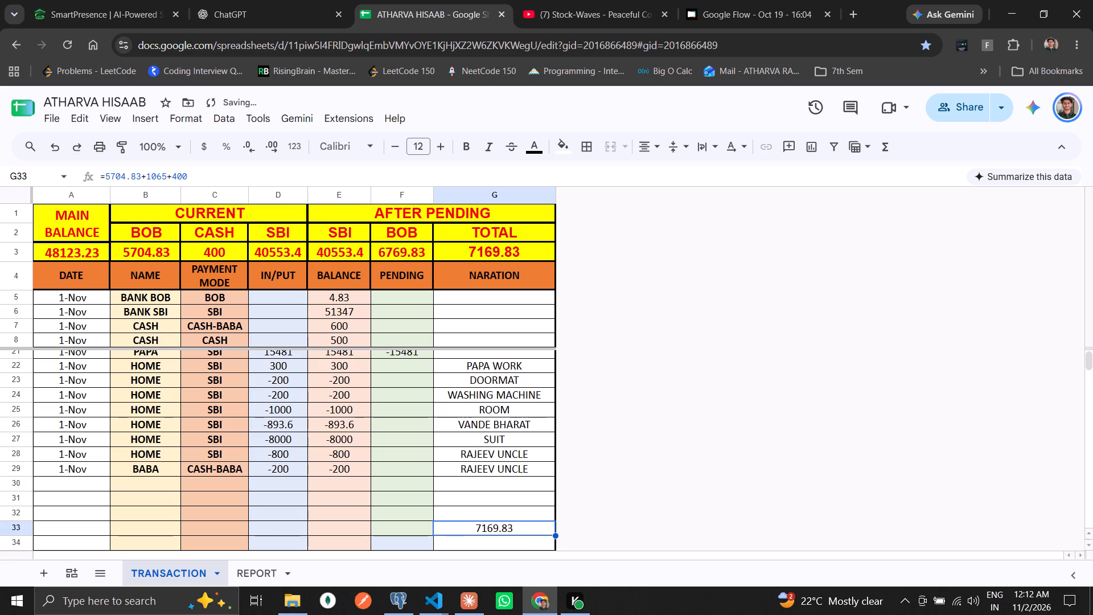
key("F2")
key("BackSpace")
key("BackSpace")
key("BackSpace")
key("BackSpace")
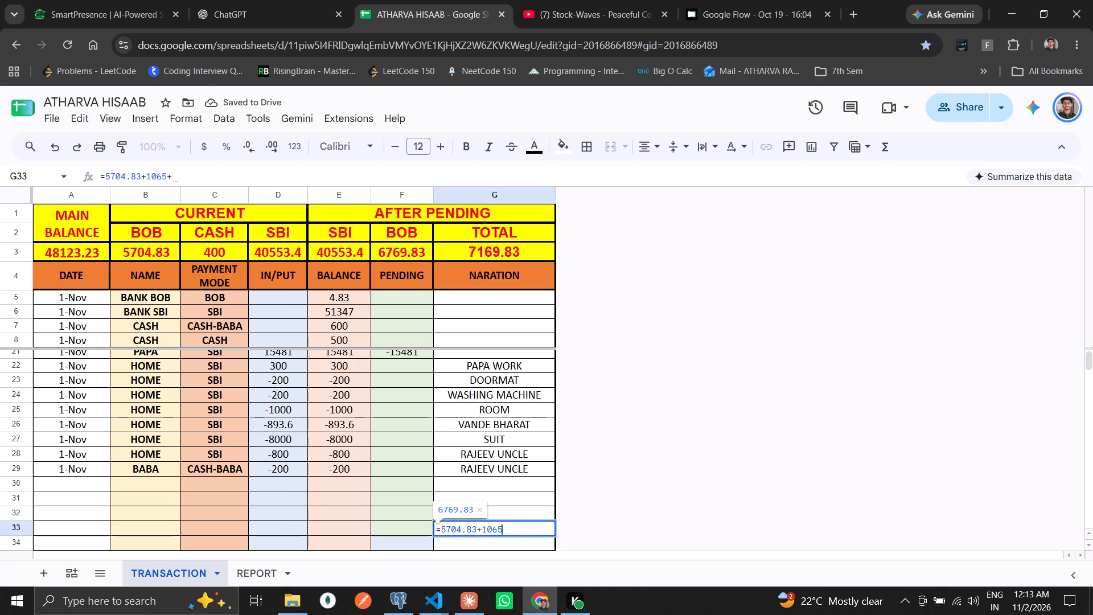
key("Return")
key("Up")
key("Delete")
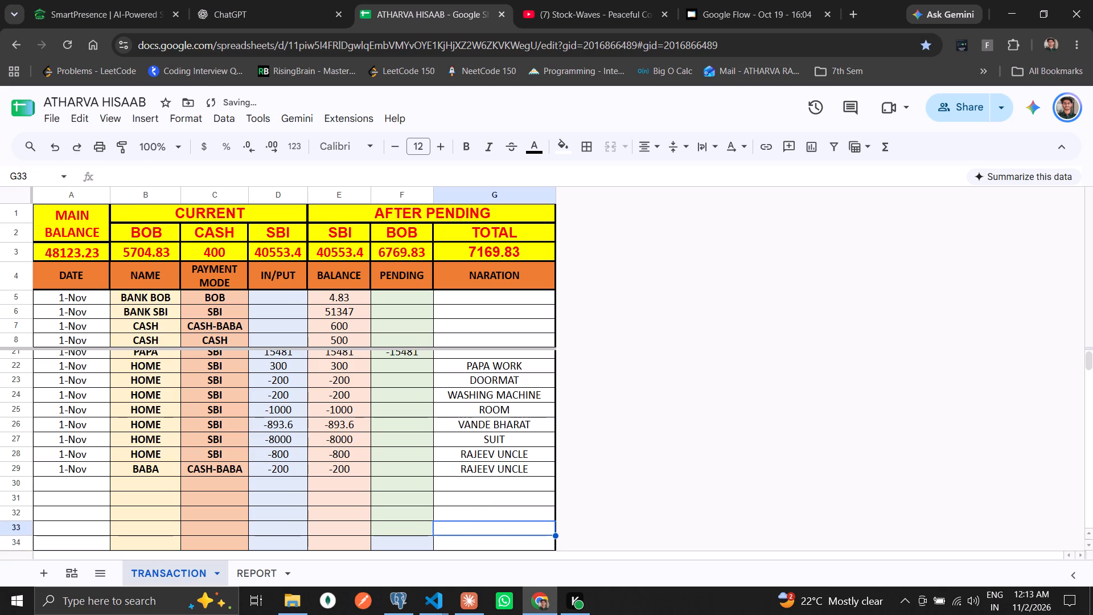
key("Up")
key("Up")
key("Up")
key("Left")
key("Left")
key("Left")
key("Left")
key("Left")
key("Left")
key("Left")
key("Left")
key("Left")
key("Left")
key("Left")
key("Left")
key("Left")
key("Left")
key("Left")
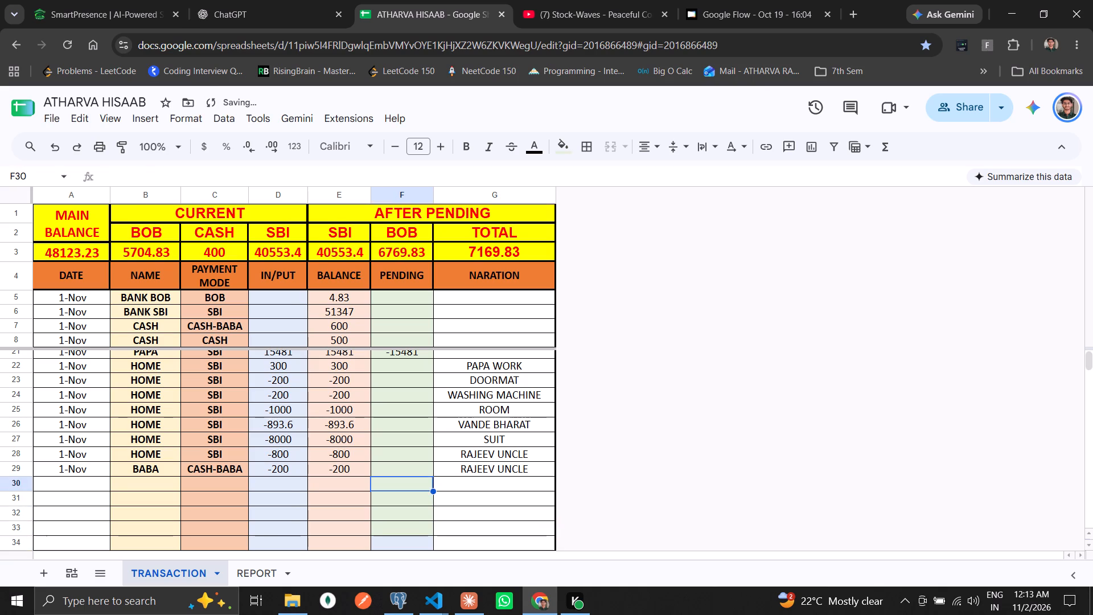
Open the detail of BABA's pending sum from the REPORT sheet to examine its transactions.
left_click(262, 582)
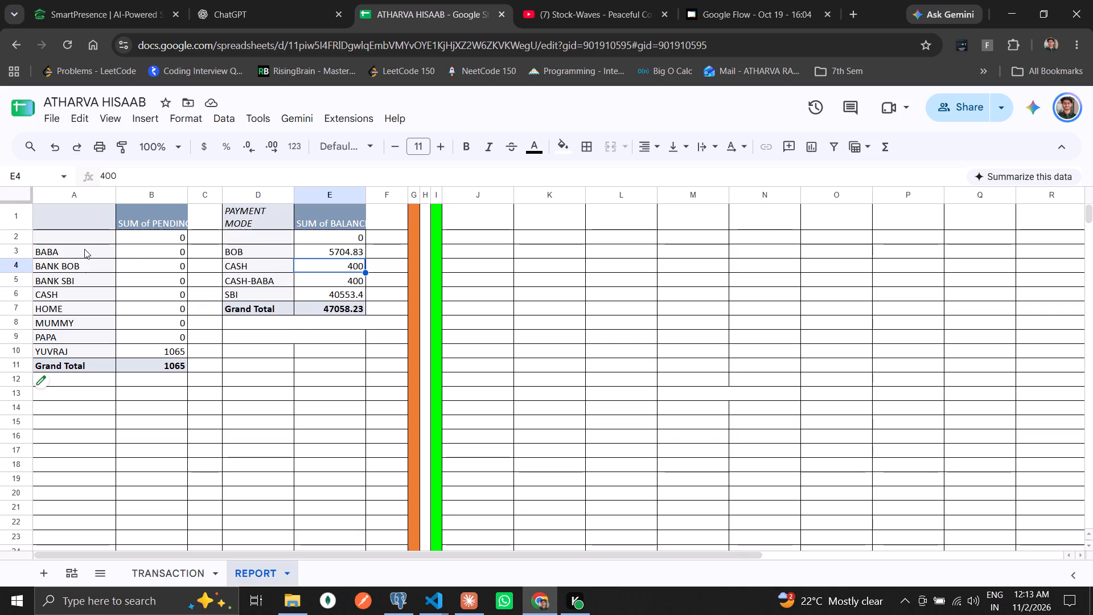
double_click(130, 253)
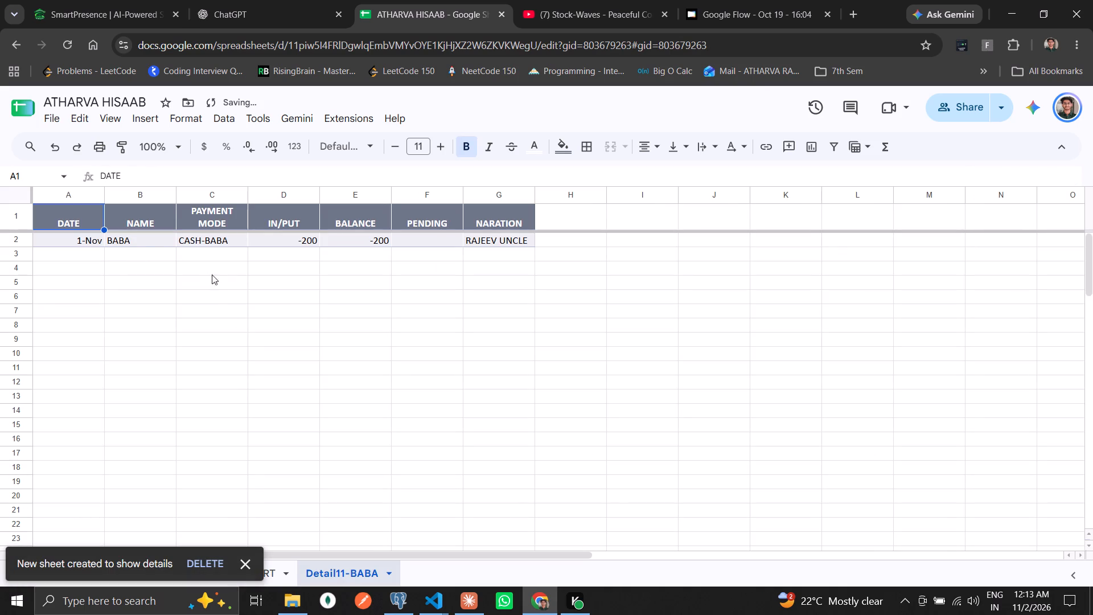
Delete the newly created detail sheet for BABA.
left_click(205, 551)
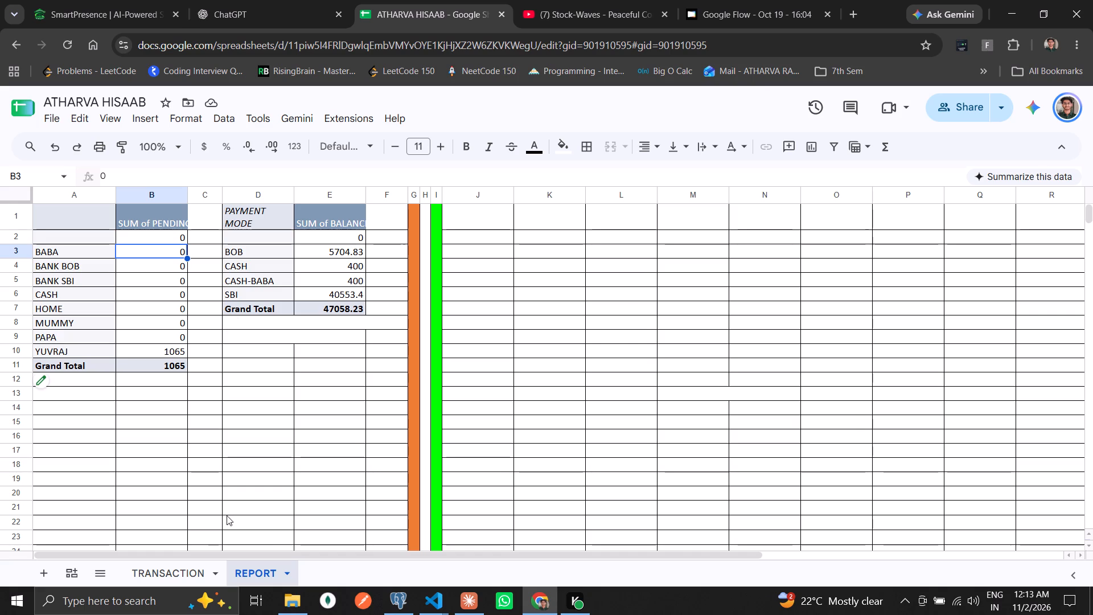
Examine the 1-Nov entries on the TRANSACTION sheet, going from the header rows down through the IN/PUT column.
left_click(176, 575)
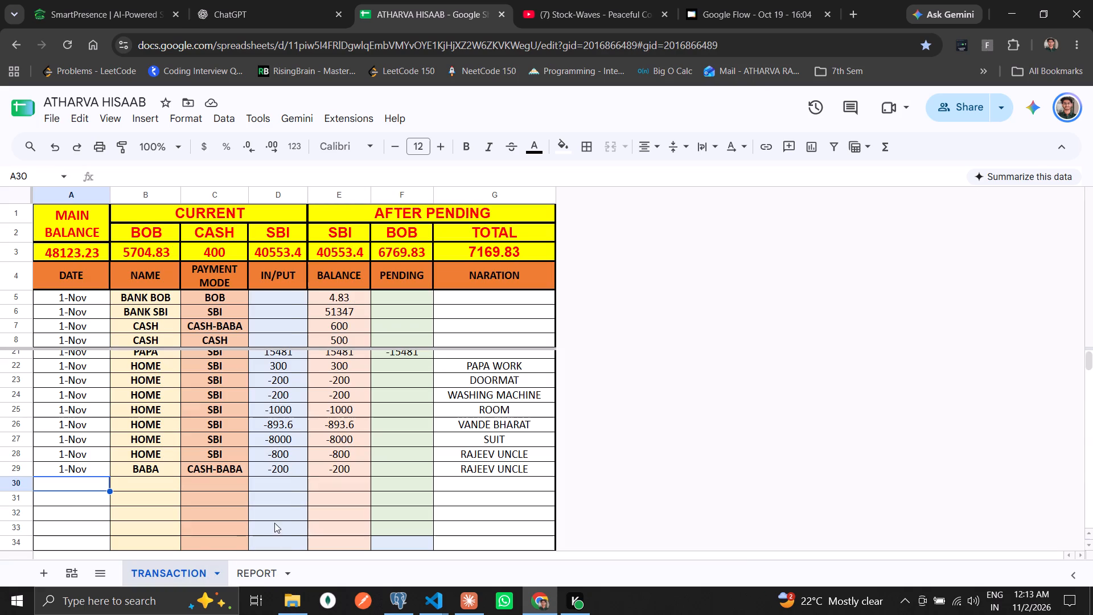
left_click(274, 523)
key("ctrl+Up")
key("ctrl+Up")
key("ctrl+Up")
key("ctrl+Up")
key("ctrl+Up")
key("ctrl+Up")
key("ctrl+Up")
key("ctrl+Up")
key("ctrl+Up")
key("ctrl+Up")
key("ctrl+Up")
key("ctrl+Up")
key("ctrl+Up")
key("ctrl+Up")
key("ctrl+Up")
key("ctrl+Up")
key("ctrl+Down")
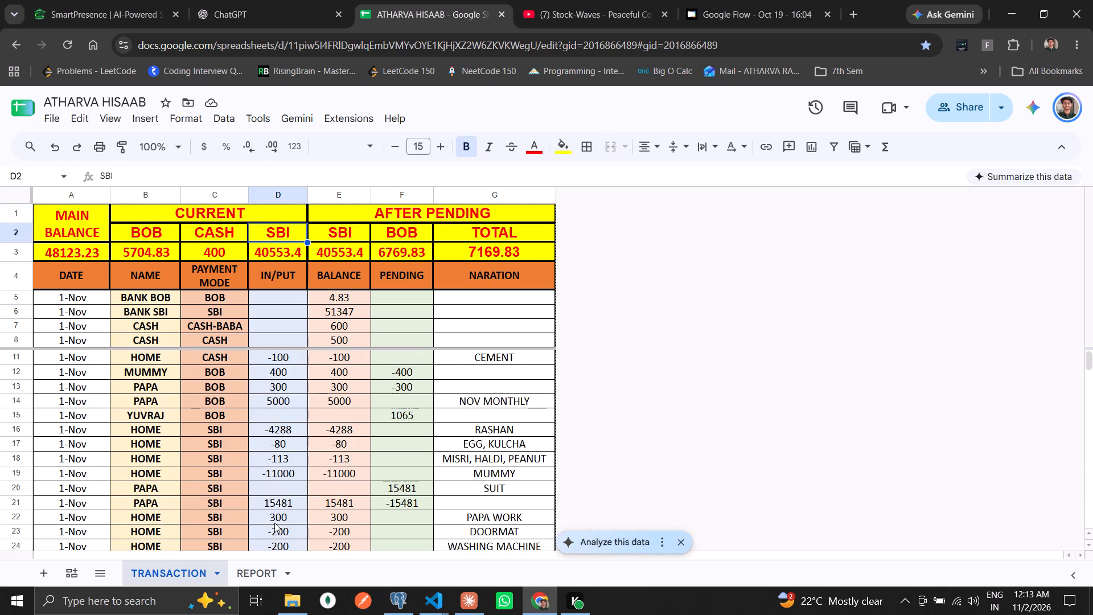
key("Down")
key("Down")
key("Down")
key("Down")
key("Down")
key("Down")
key("Down")
key("Down")
key("Down")
key("Down")
key("Down")
key("Down")
key("Down")
key("Down")
key("Down")
key("Down")
key("Down")
key("Down")
key("Down")
key("Down")
key("Down")
Save the ATHARVA HISAAB spreadsheet and close it.
key("ctrl+s")
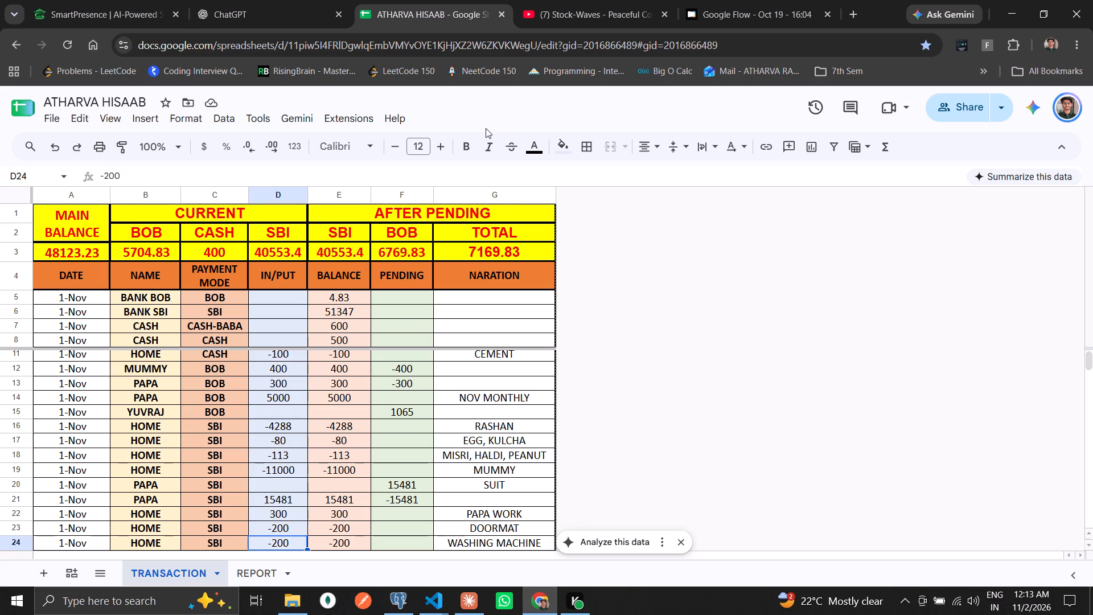
left_click(500, 16)
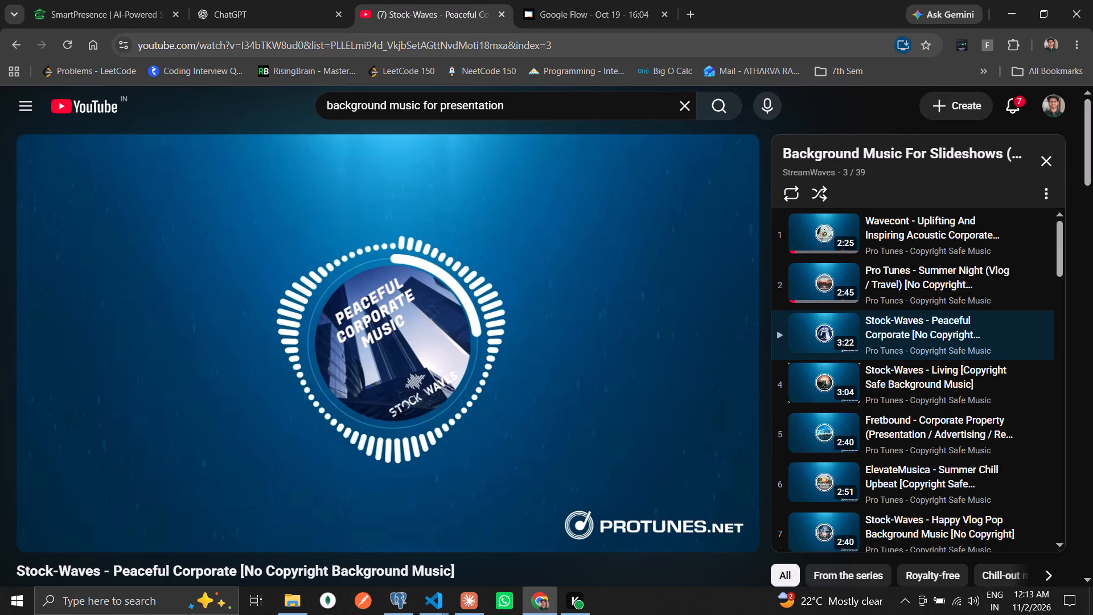
Copy the link of the Stock-Waves - Peaceful Corporate video on YouTube.
left_click(483, 49)
key("ctrl+c")
Search Google for YT1S in a new tab and open the YT1s - Free YouTube Video Downloader result from yt1s.com.co.
key("ctrl+t")
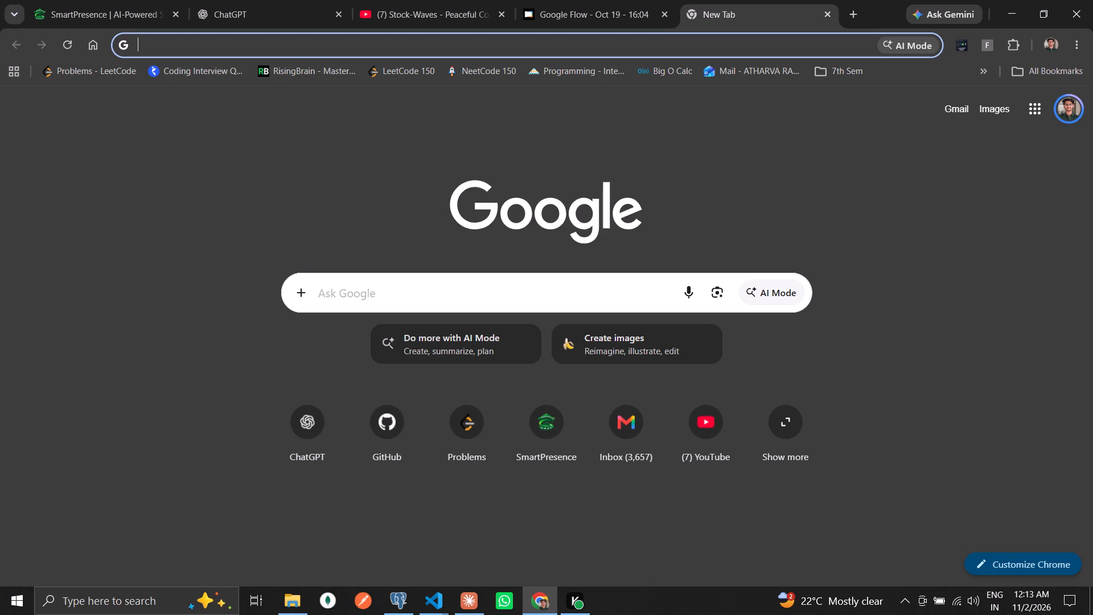
type("YT1")
key("s")
key("Return")
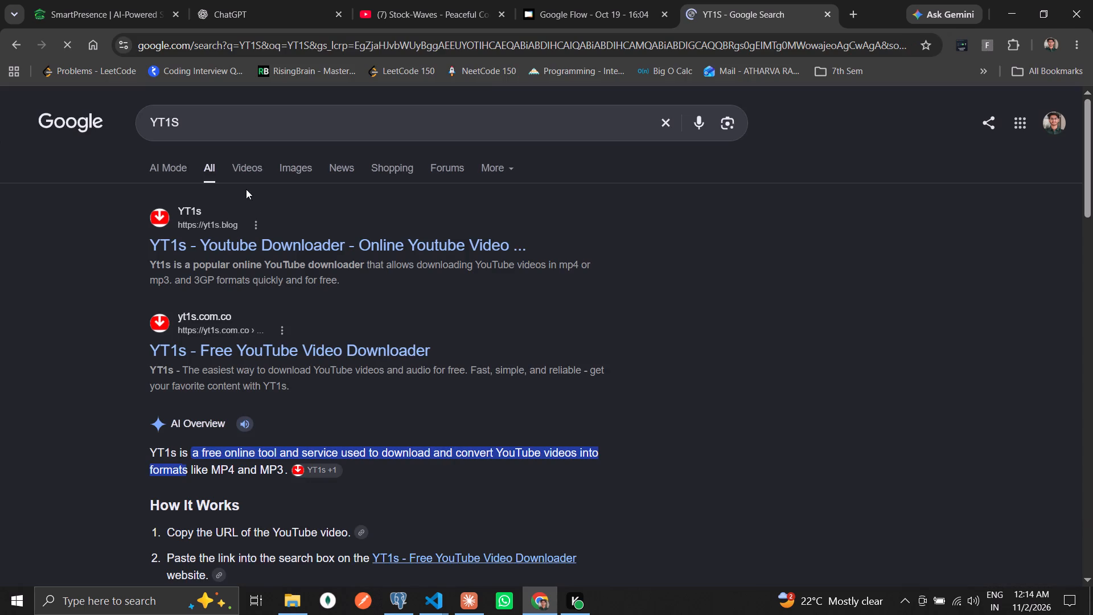
left_click(326, 345)
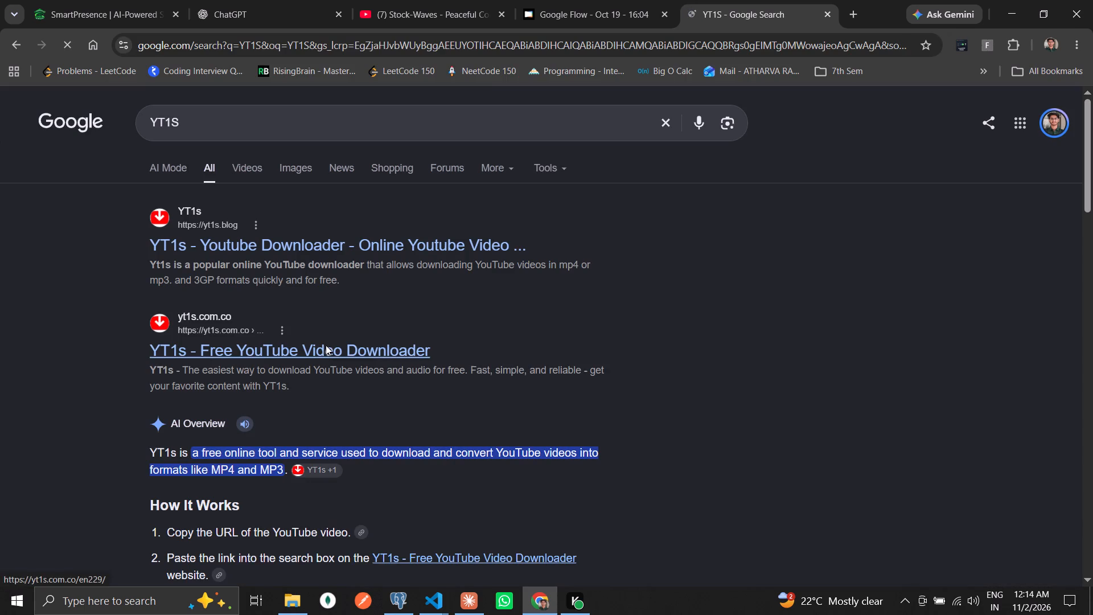
Enter the copied Peaceful Corporate video link in the YT1s downloader and convert it.
left_click(496, 300)
key("ctrl+v")
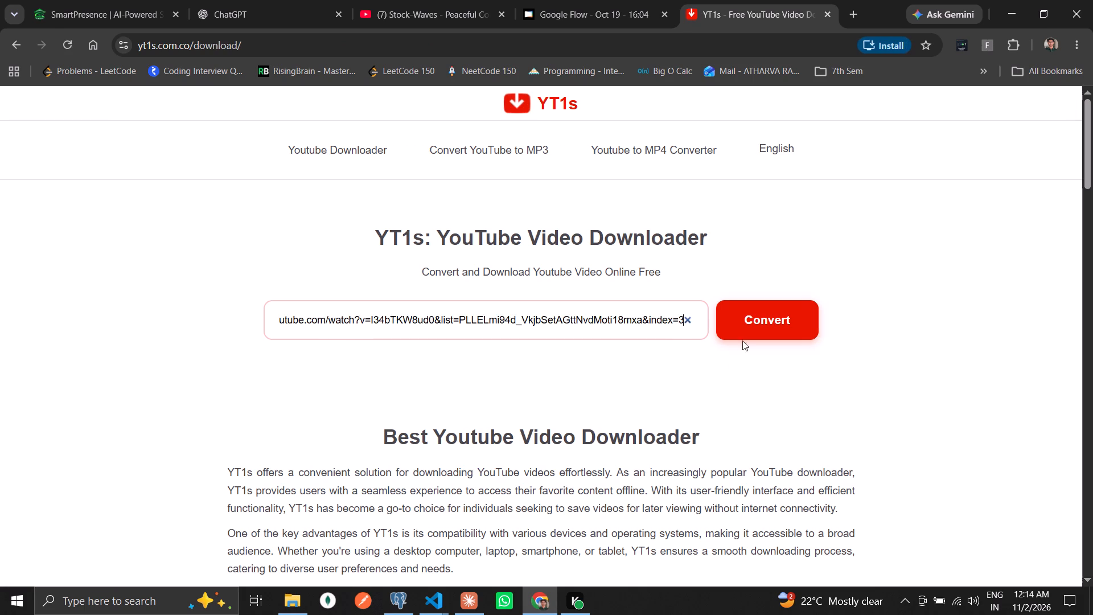
left_click(751, 327)
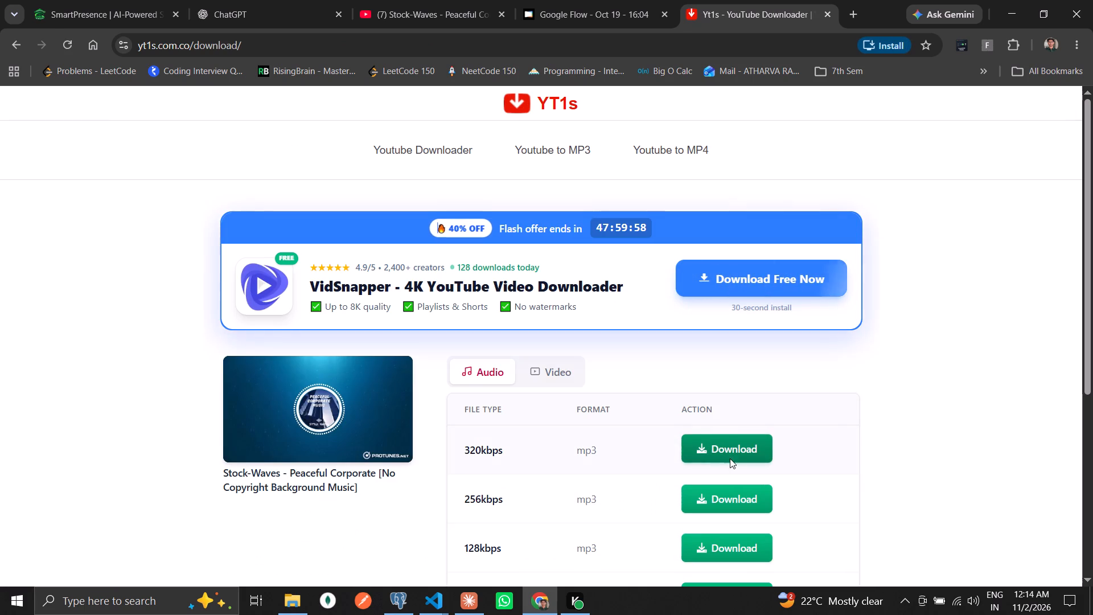
Download the Peaceful Corporate track as a 320kbps mp3, closing the advertising tabs that open.
left_click(730, 458)
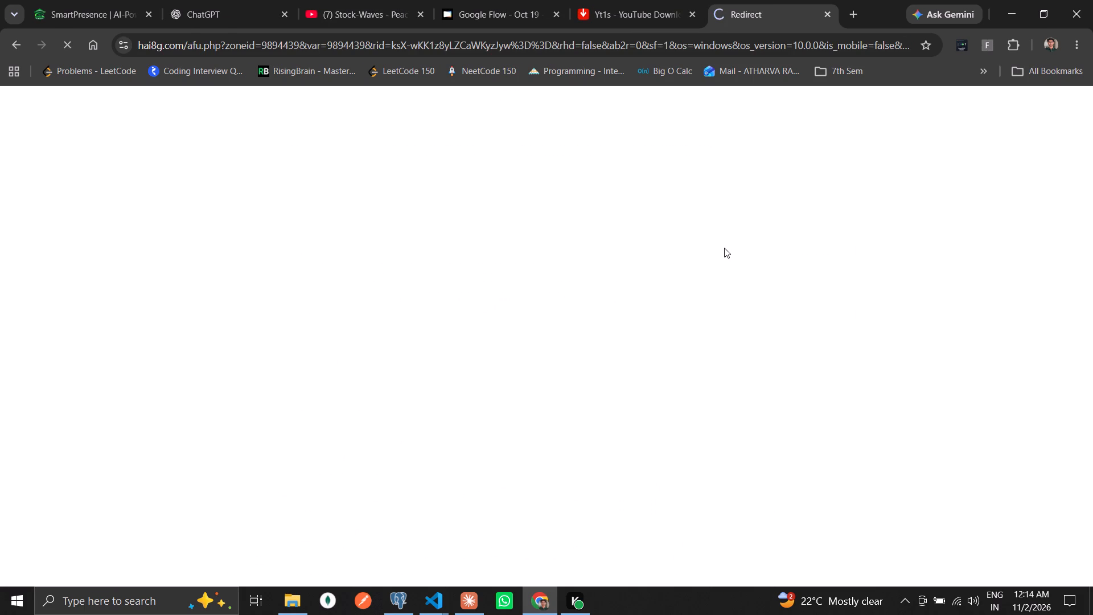
key("ctrl+w")
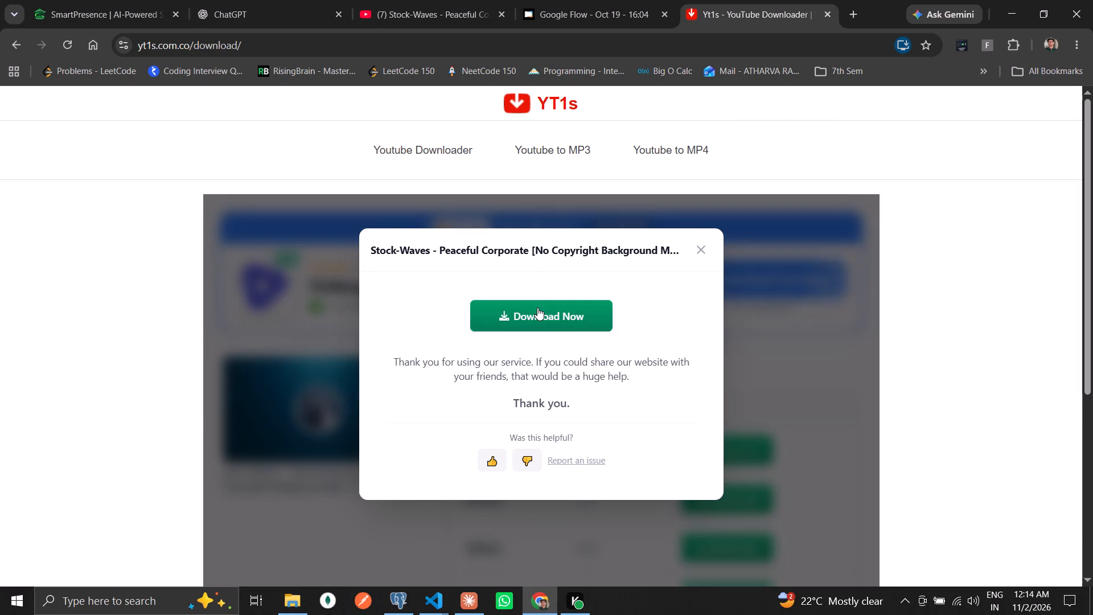
left_click(558, 318)
key("ctrl+w")
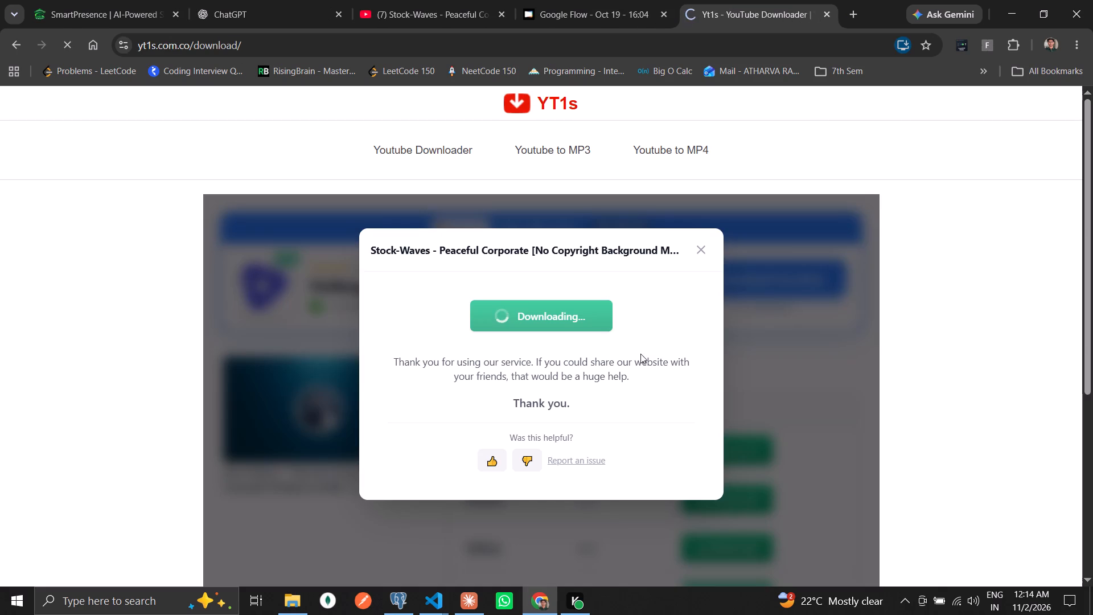